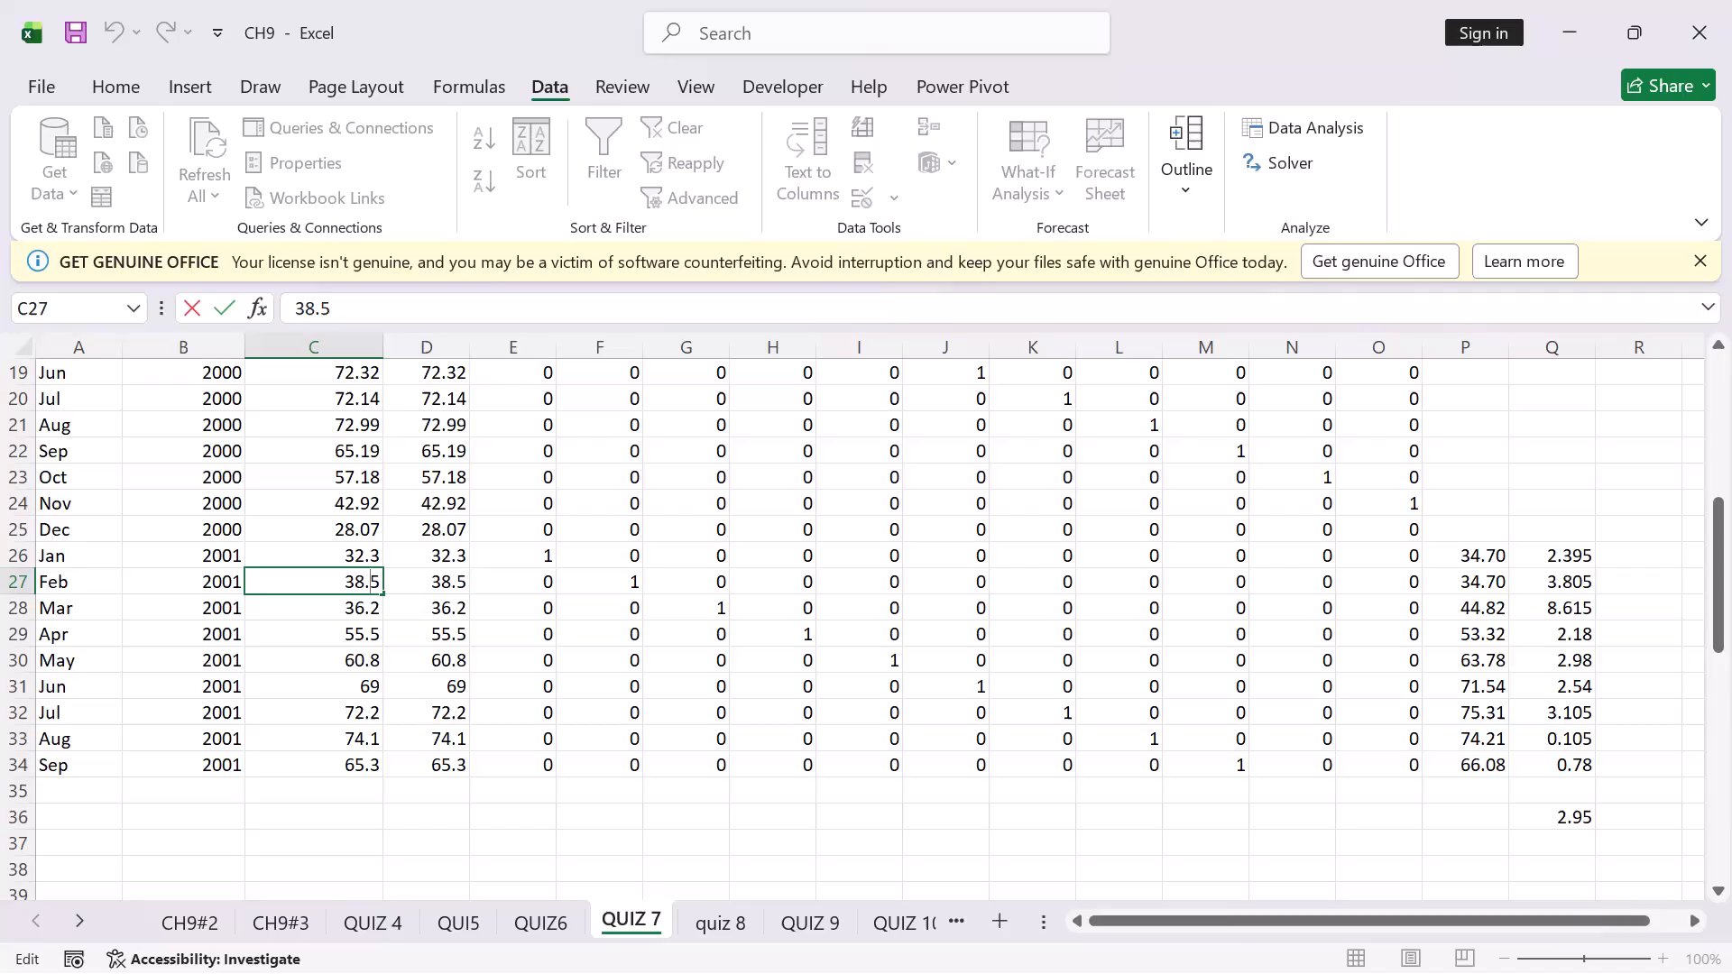
Open the QUIZ 10 sheet of the CH9 workbook and view its demand data and chart.
left_click(423, 588)
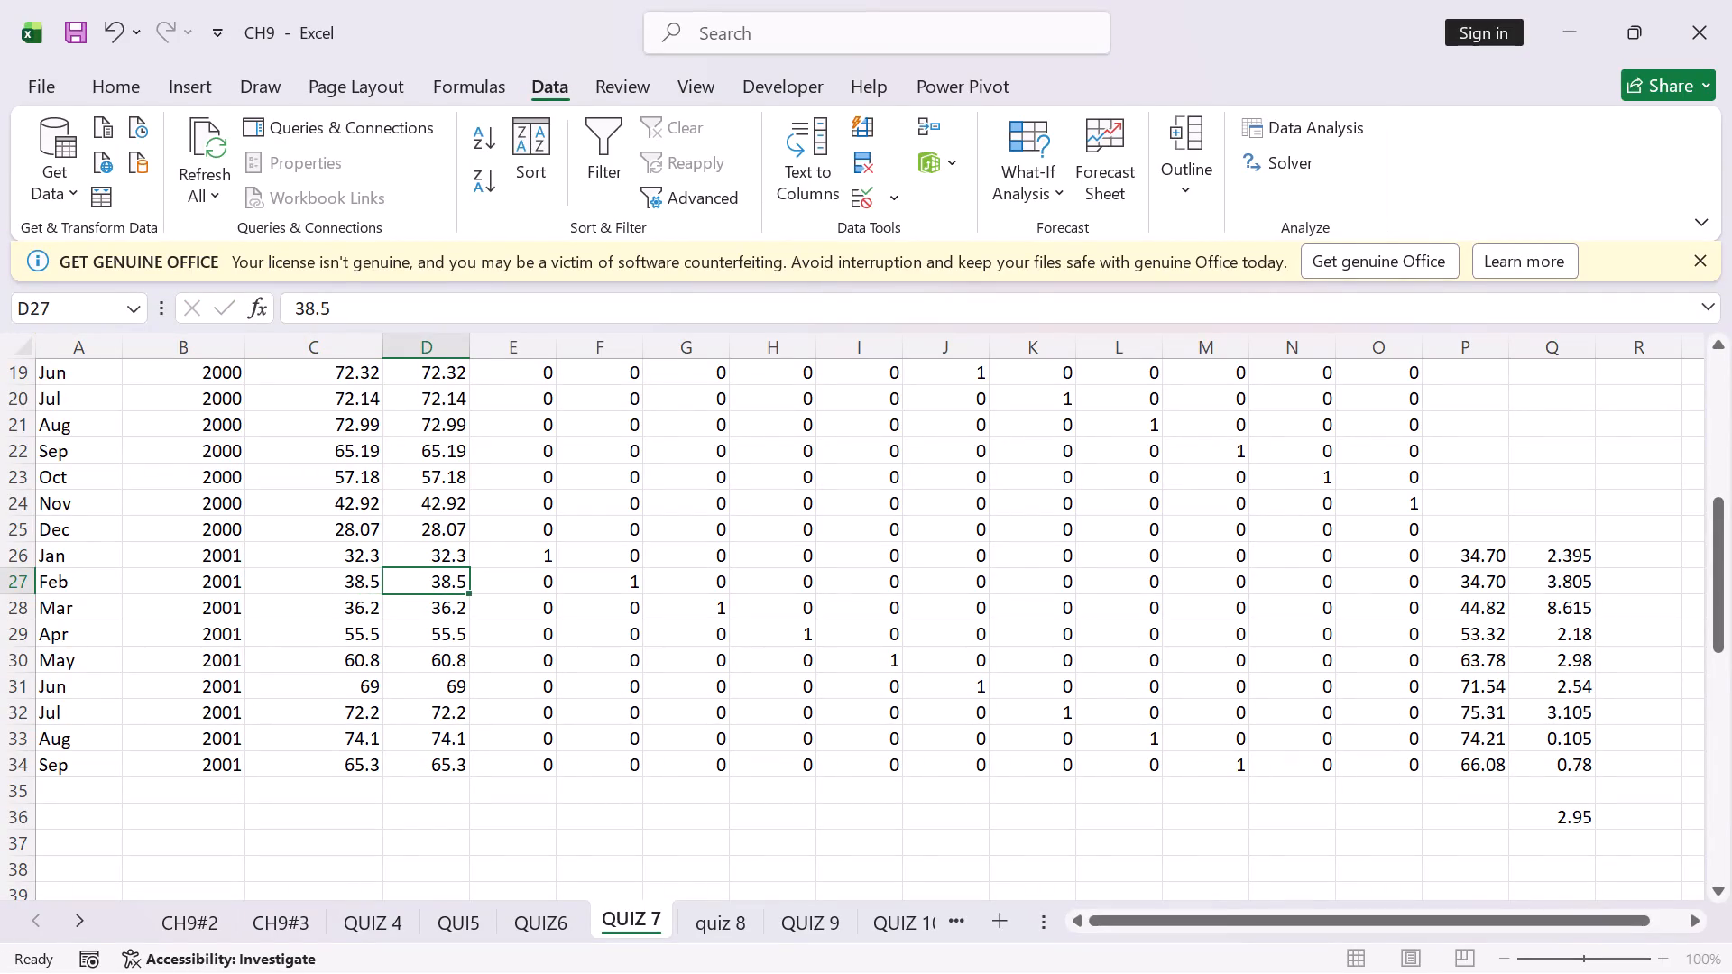
left_click(913, 914)
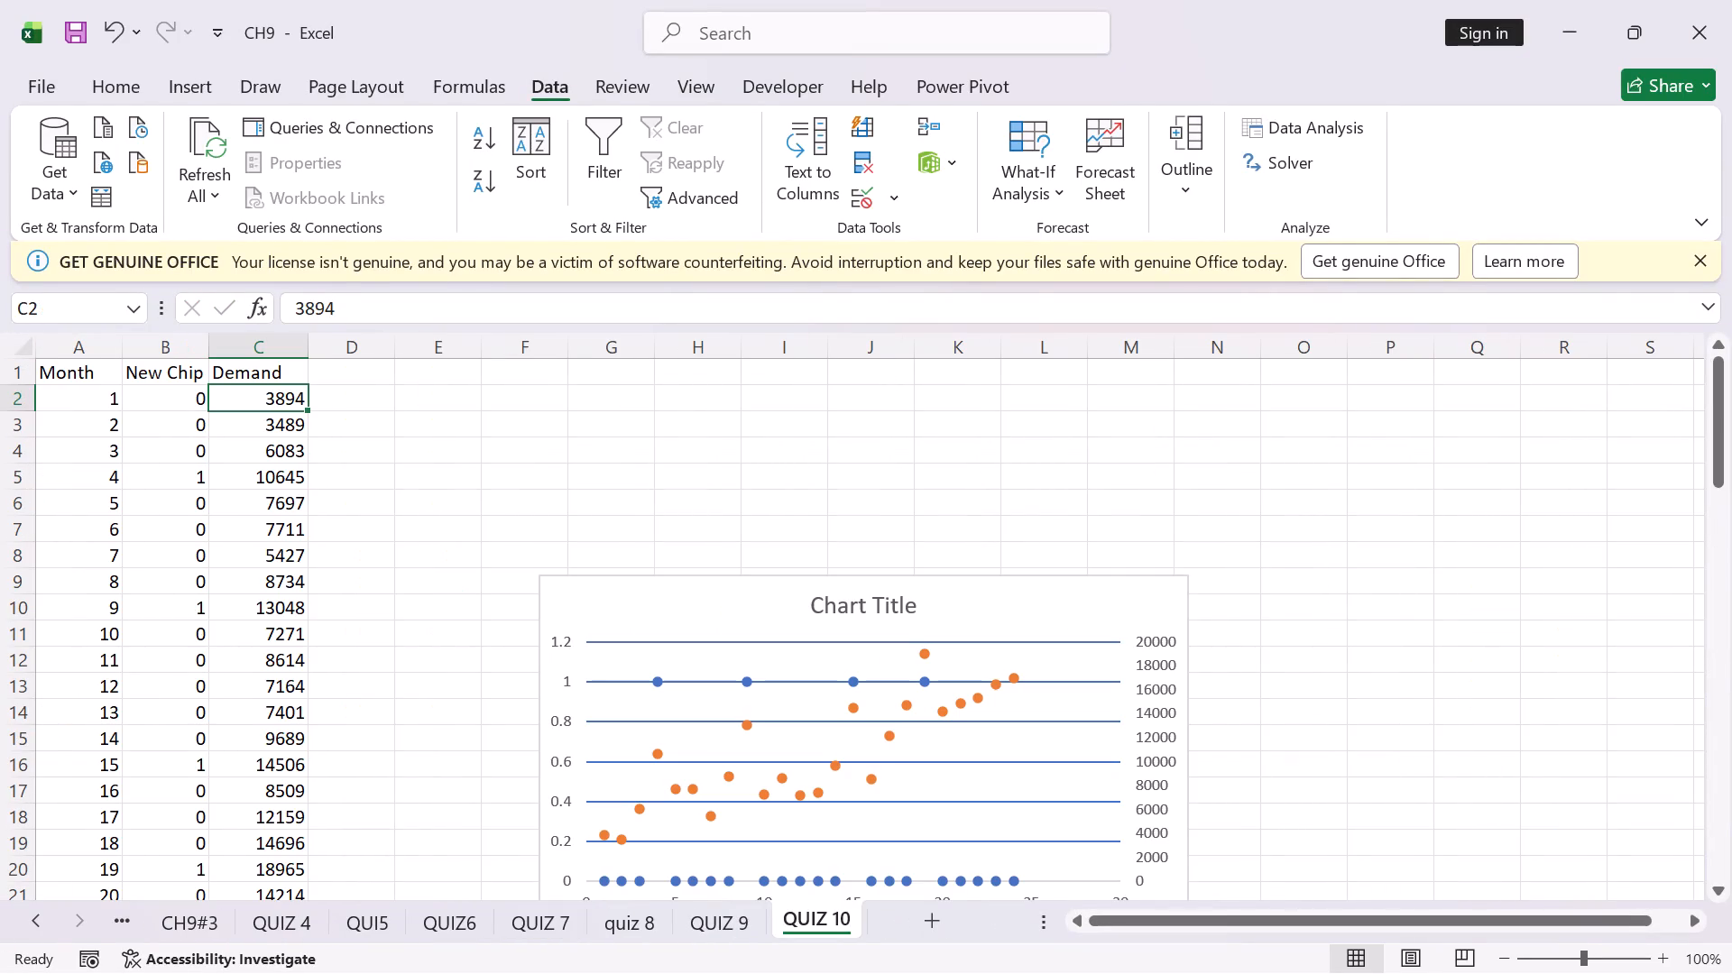
scroll(327, 888, "down", 1)
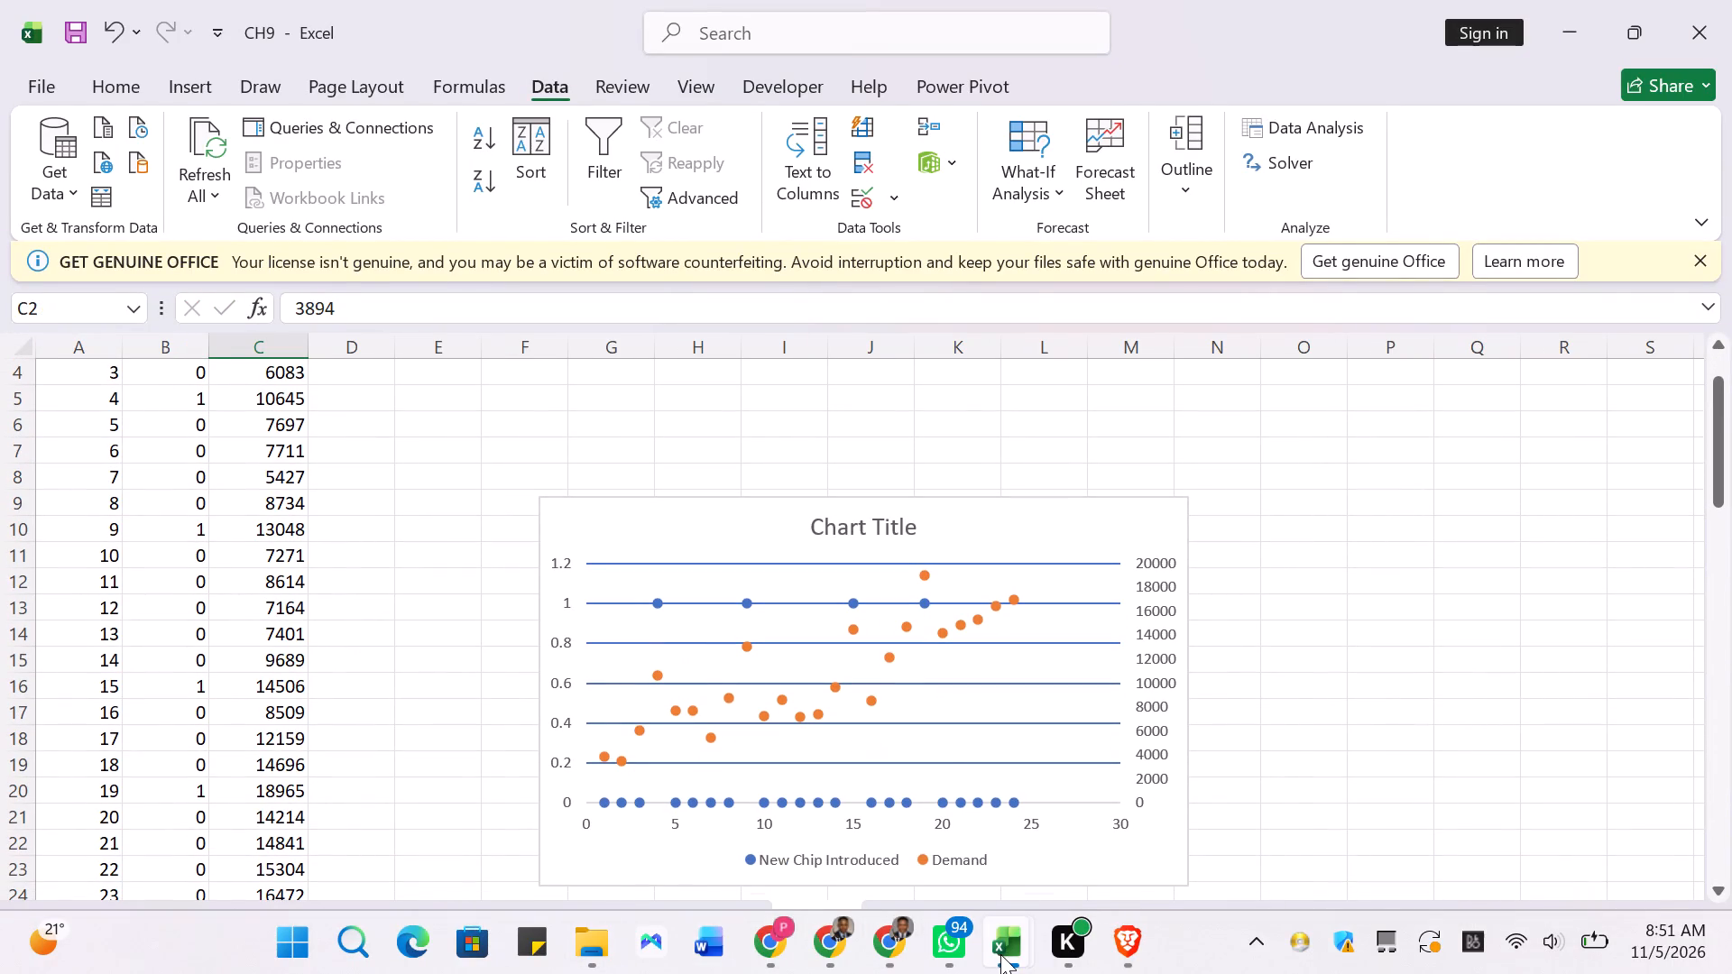
Switch to the CH#11 Q#7 sheet in the ch11 workbook and inspect the Broker's Commission formula.
left_click(1000, 953)
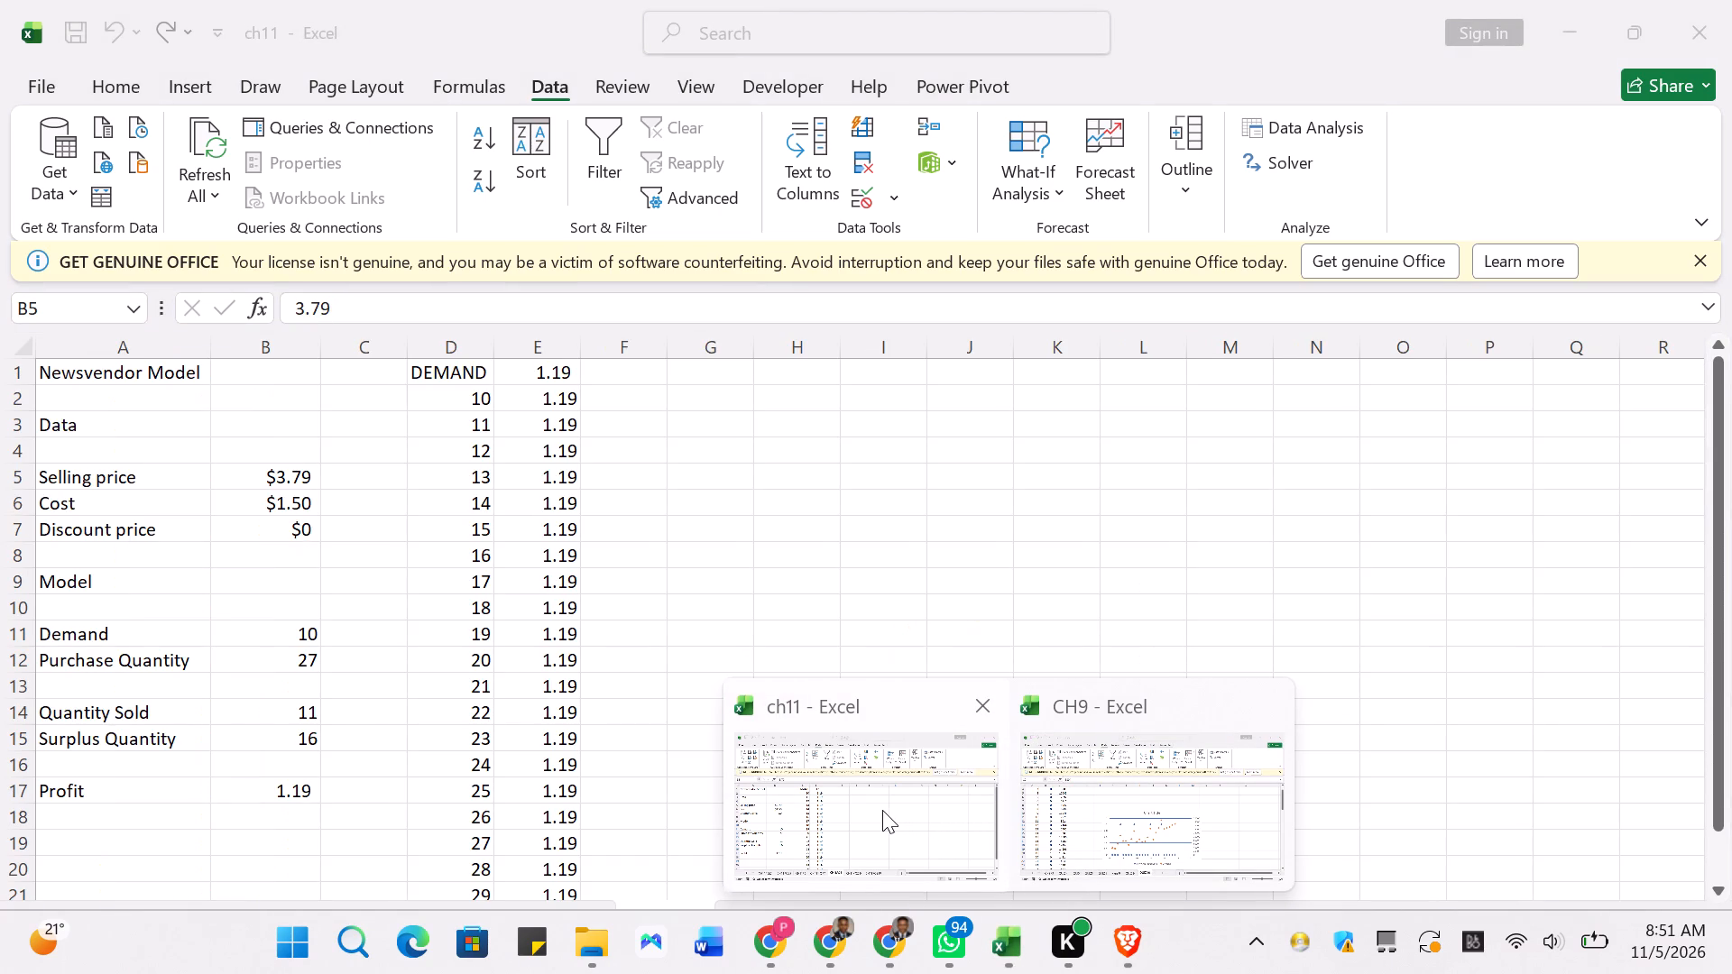
left_click(881, 809)
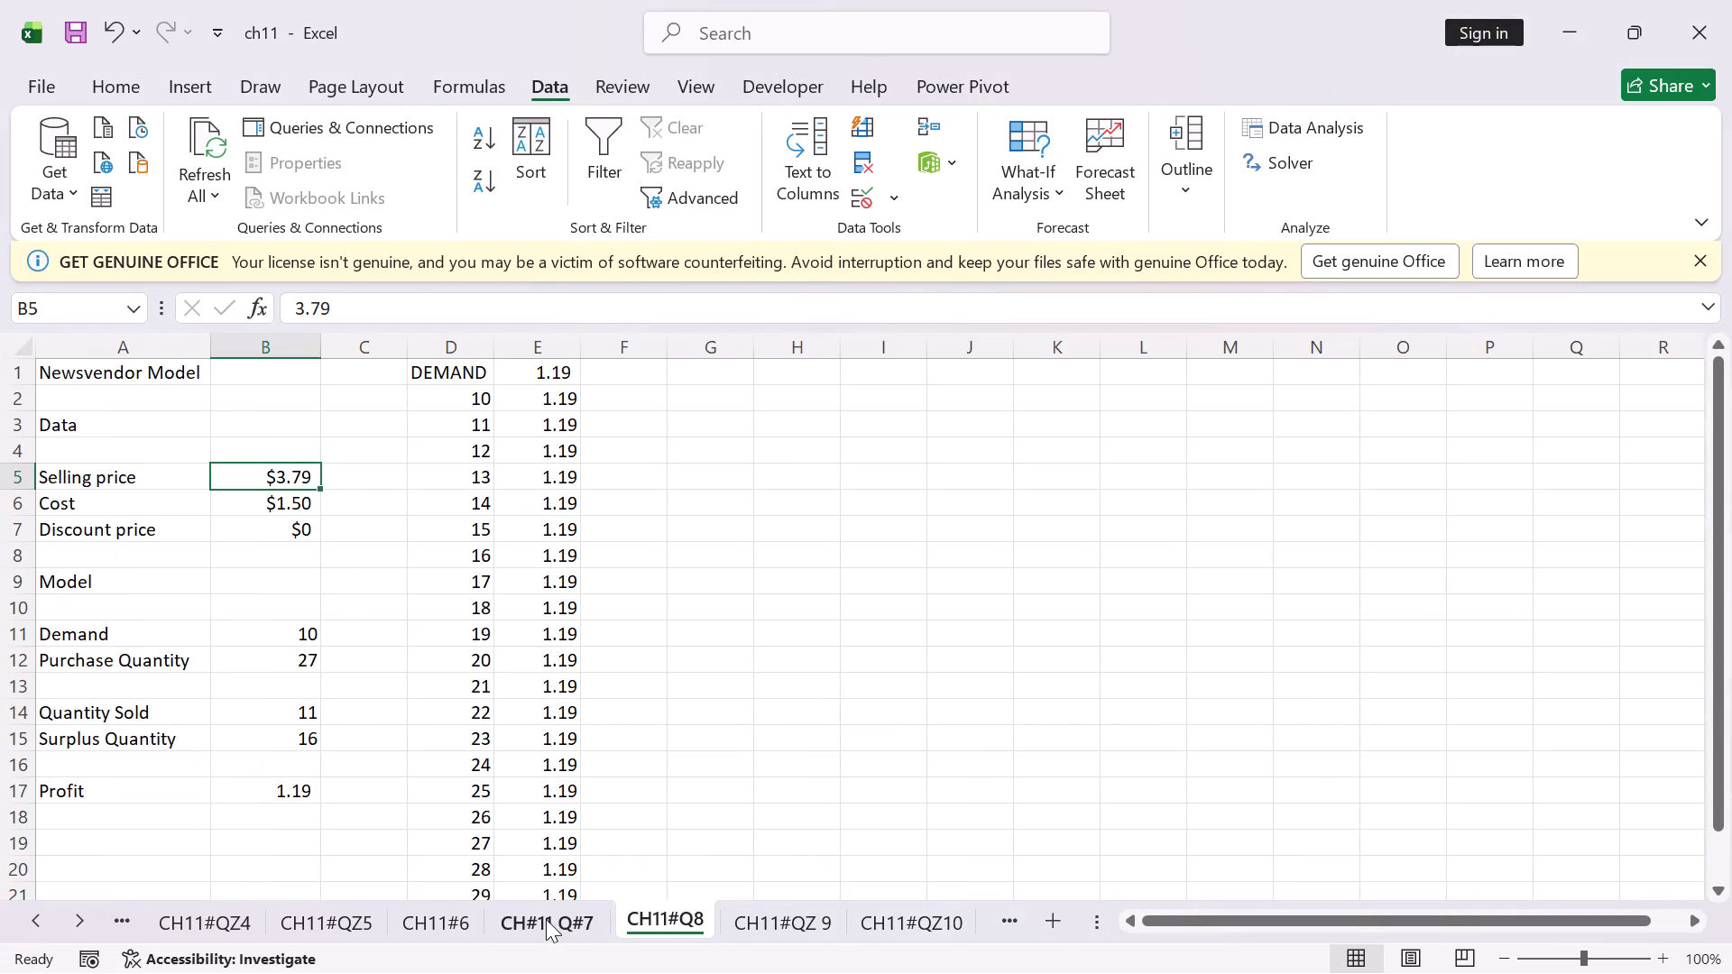
left_click(547, 920)
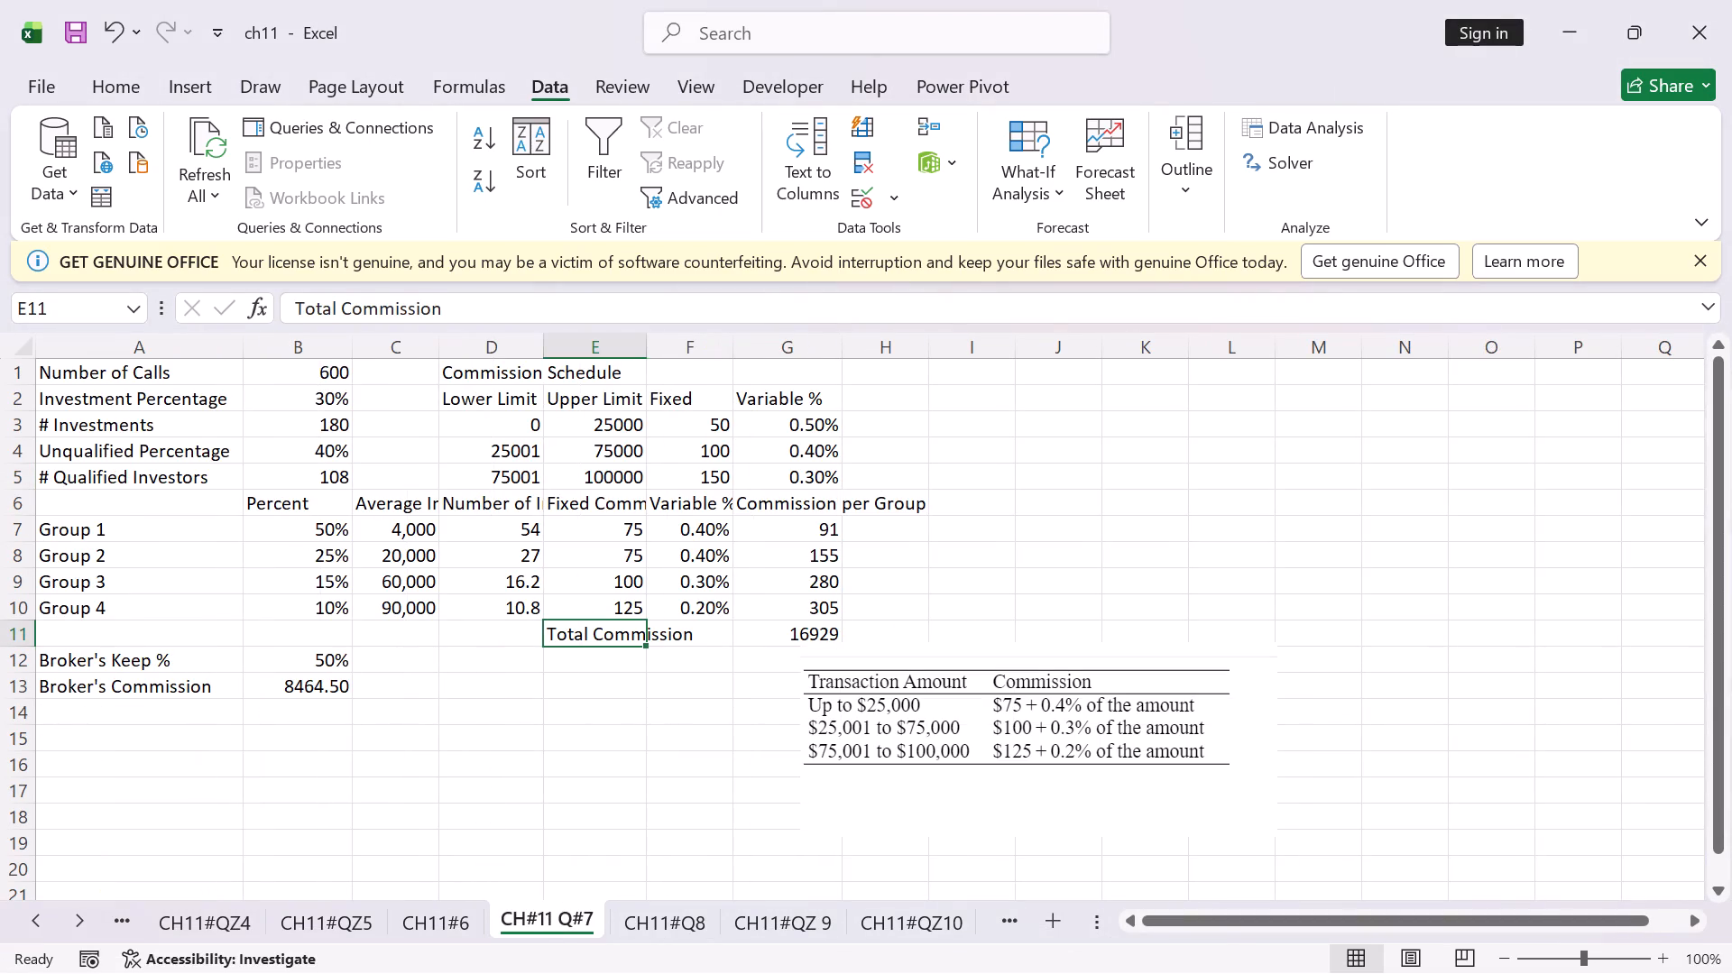
left_click(314, 685)
scroll(321, 436, "up", 2)
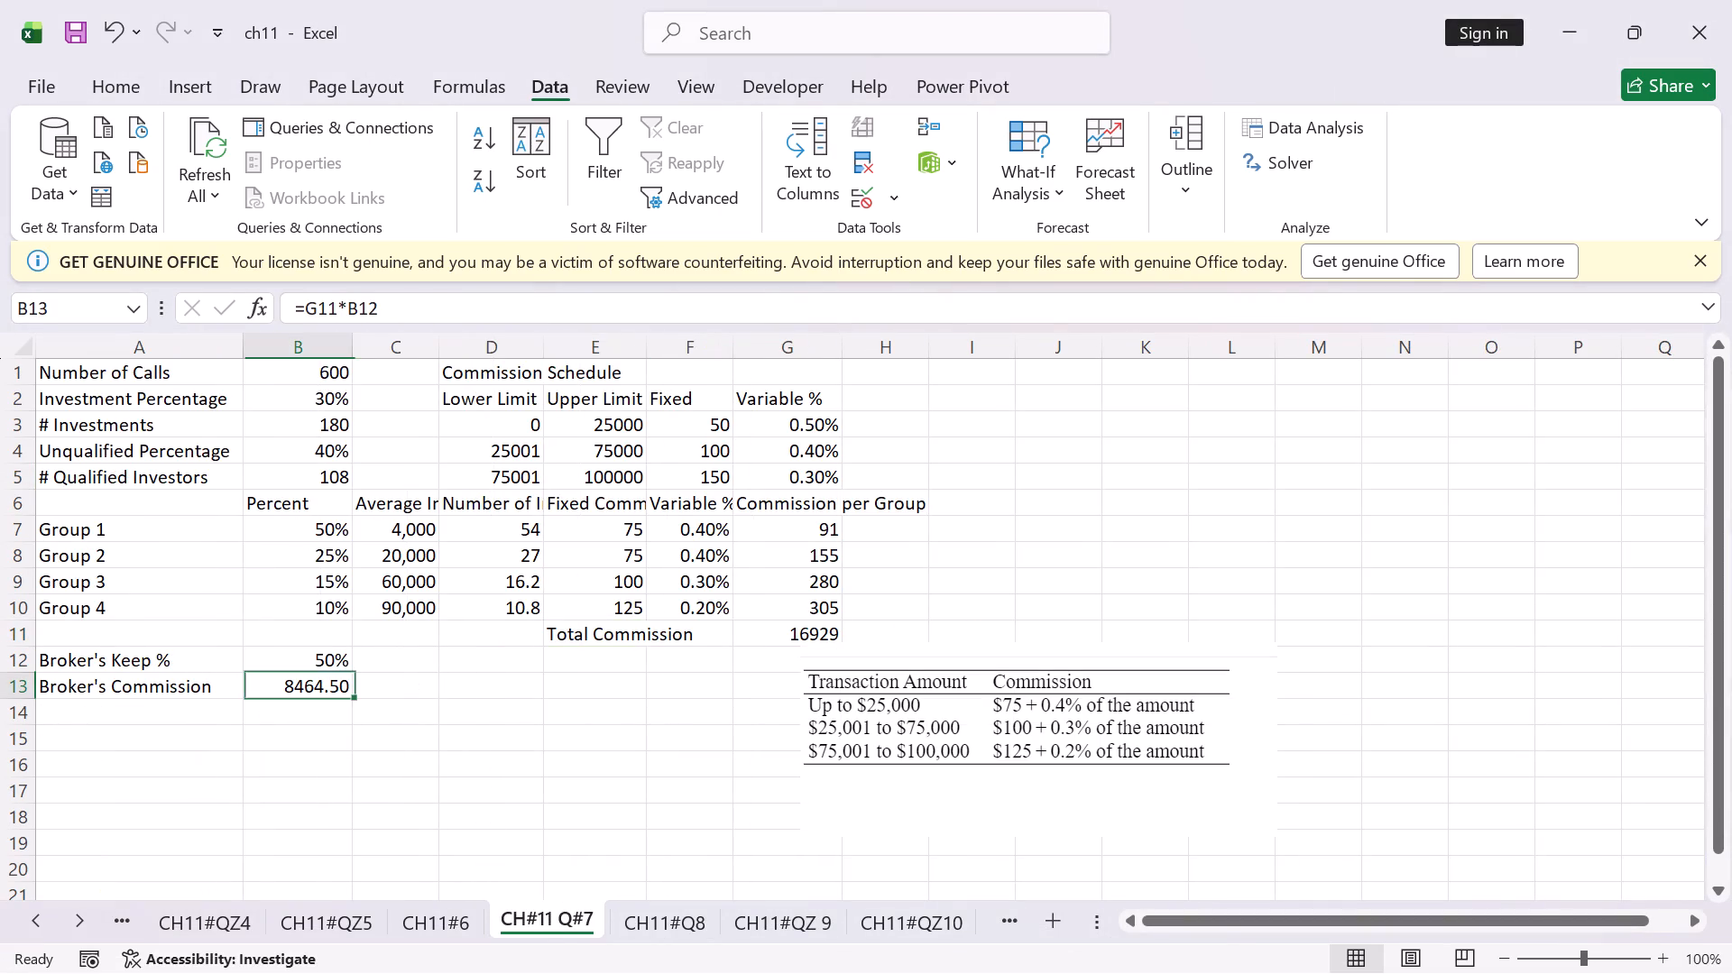
Set the Number of Calls in cell B1 to 250.
double_click(332, 380)
key("BackSpace")
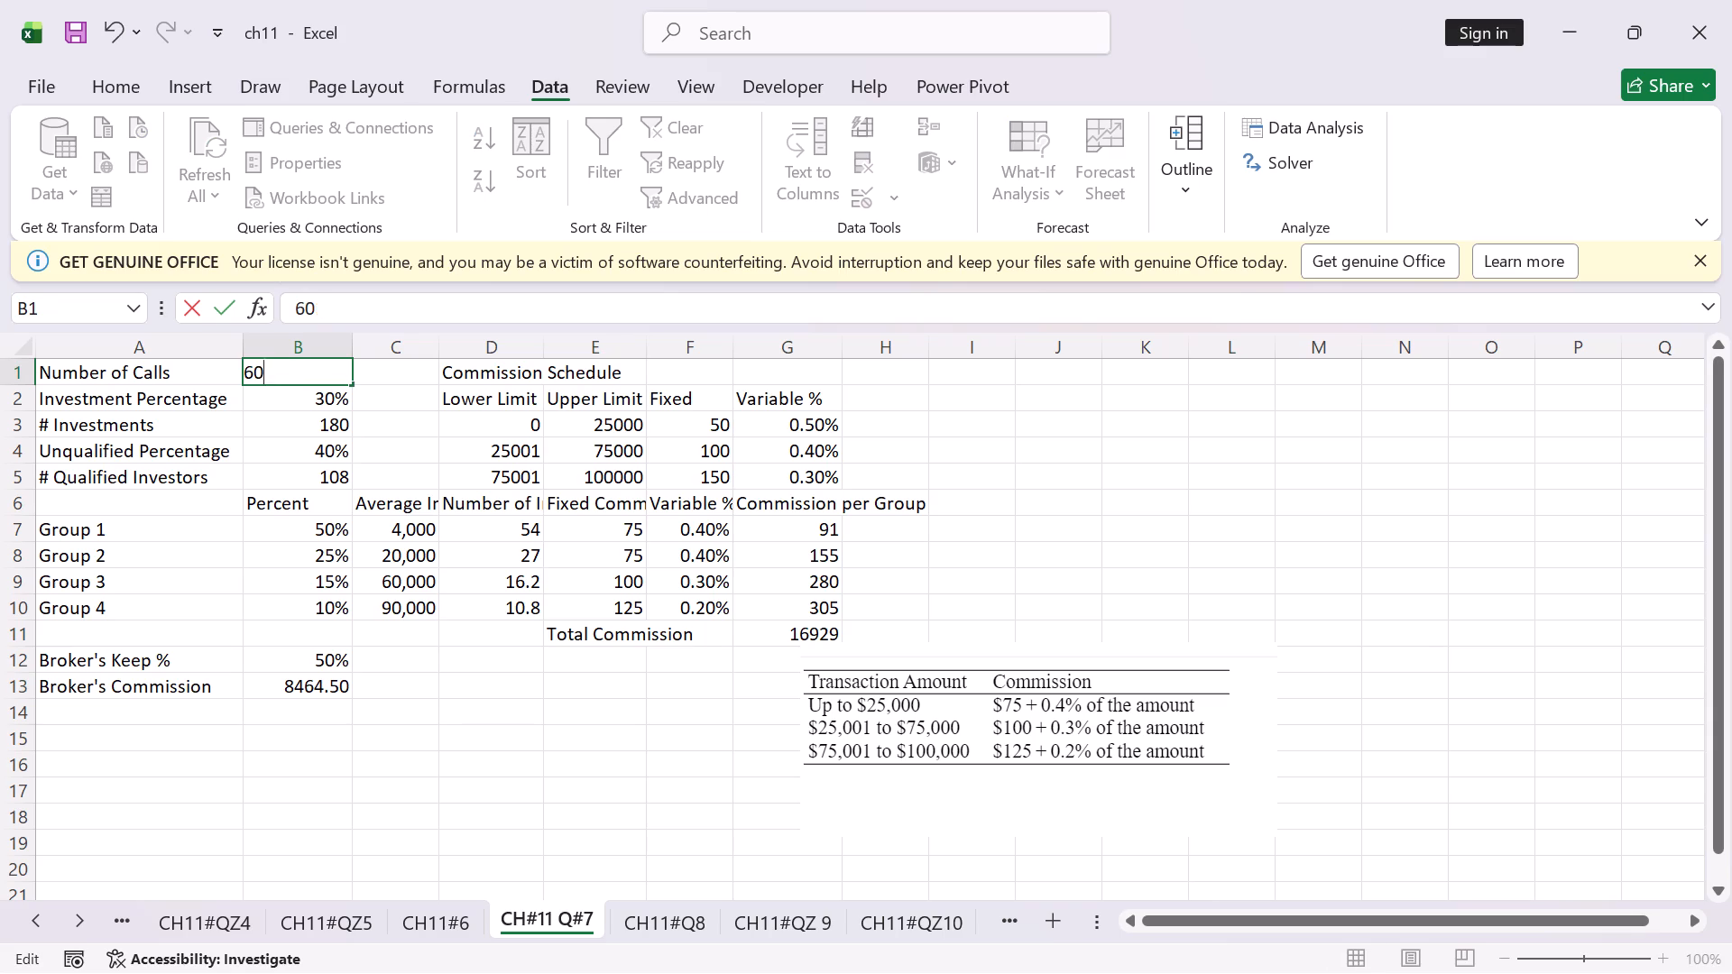
key("BackSpace")
key("BackSpace")
key("2")
type("50")
key("Return")
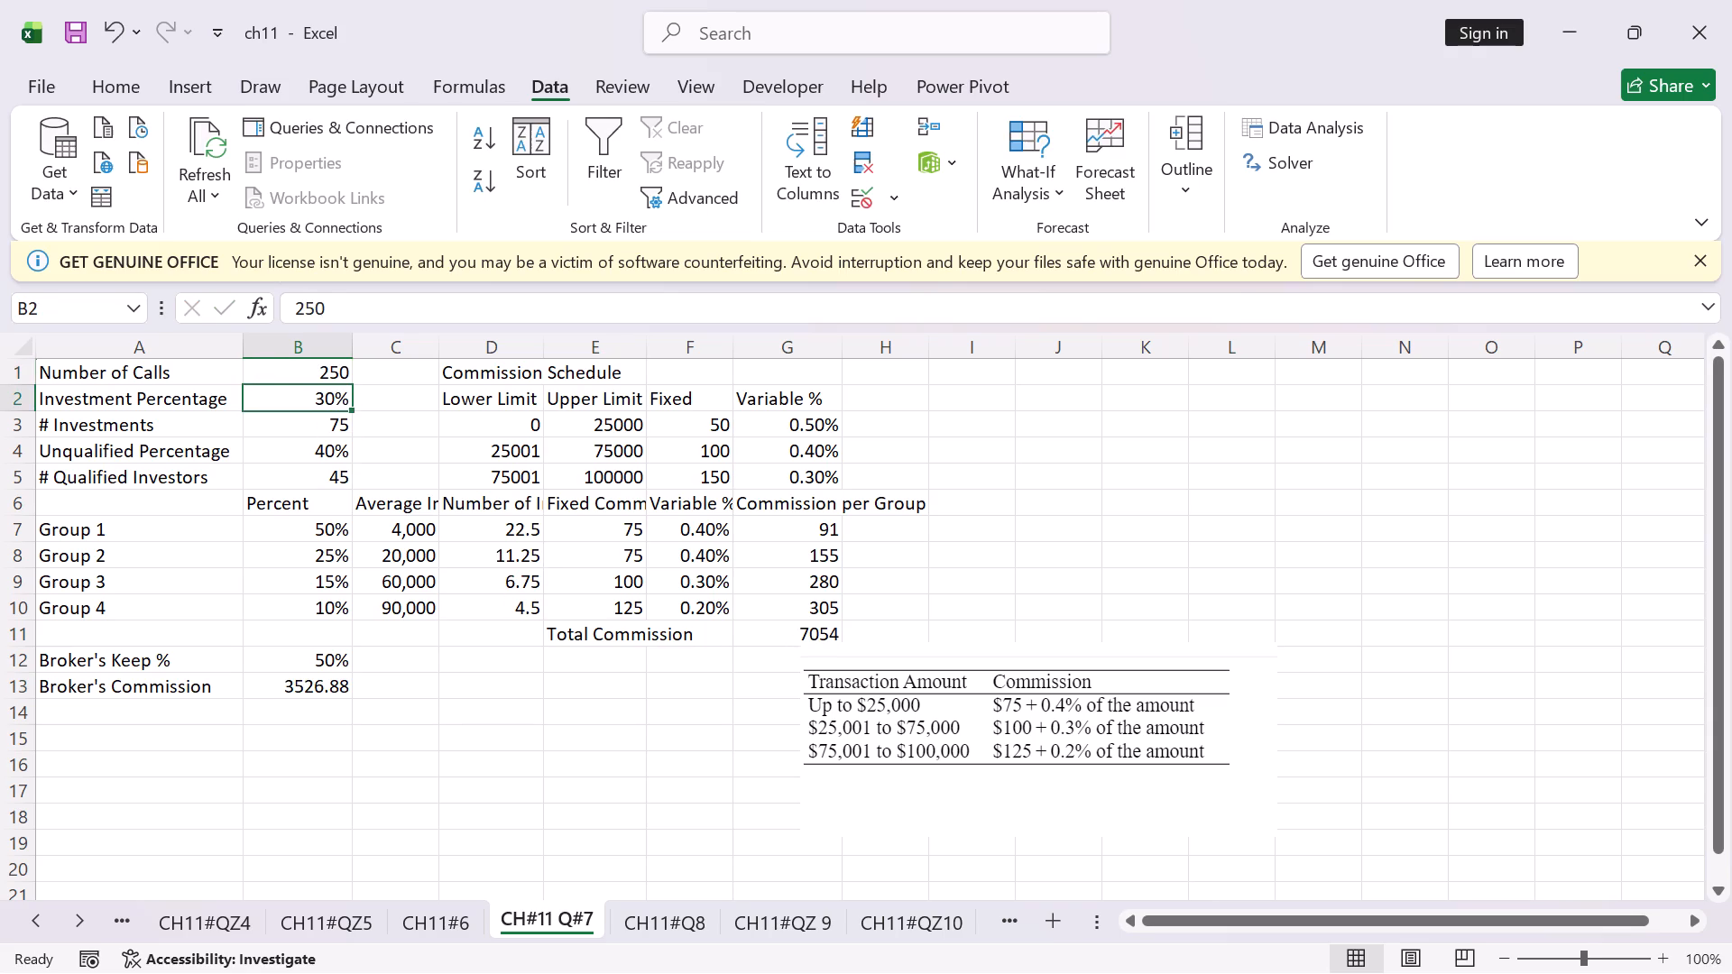
Examine the formulas in D10 up to D7 that split the qualified investors among Groups 4 to 1.
left_click(334, 368)
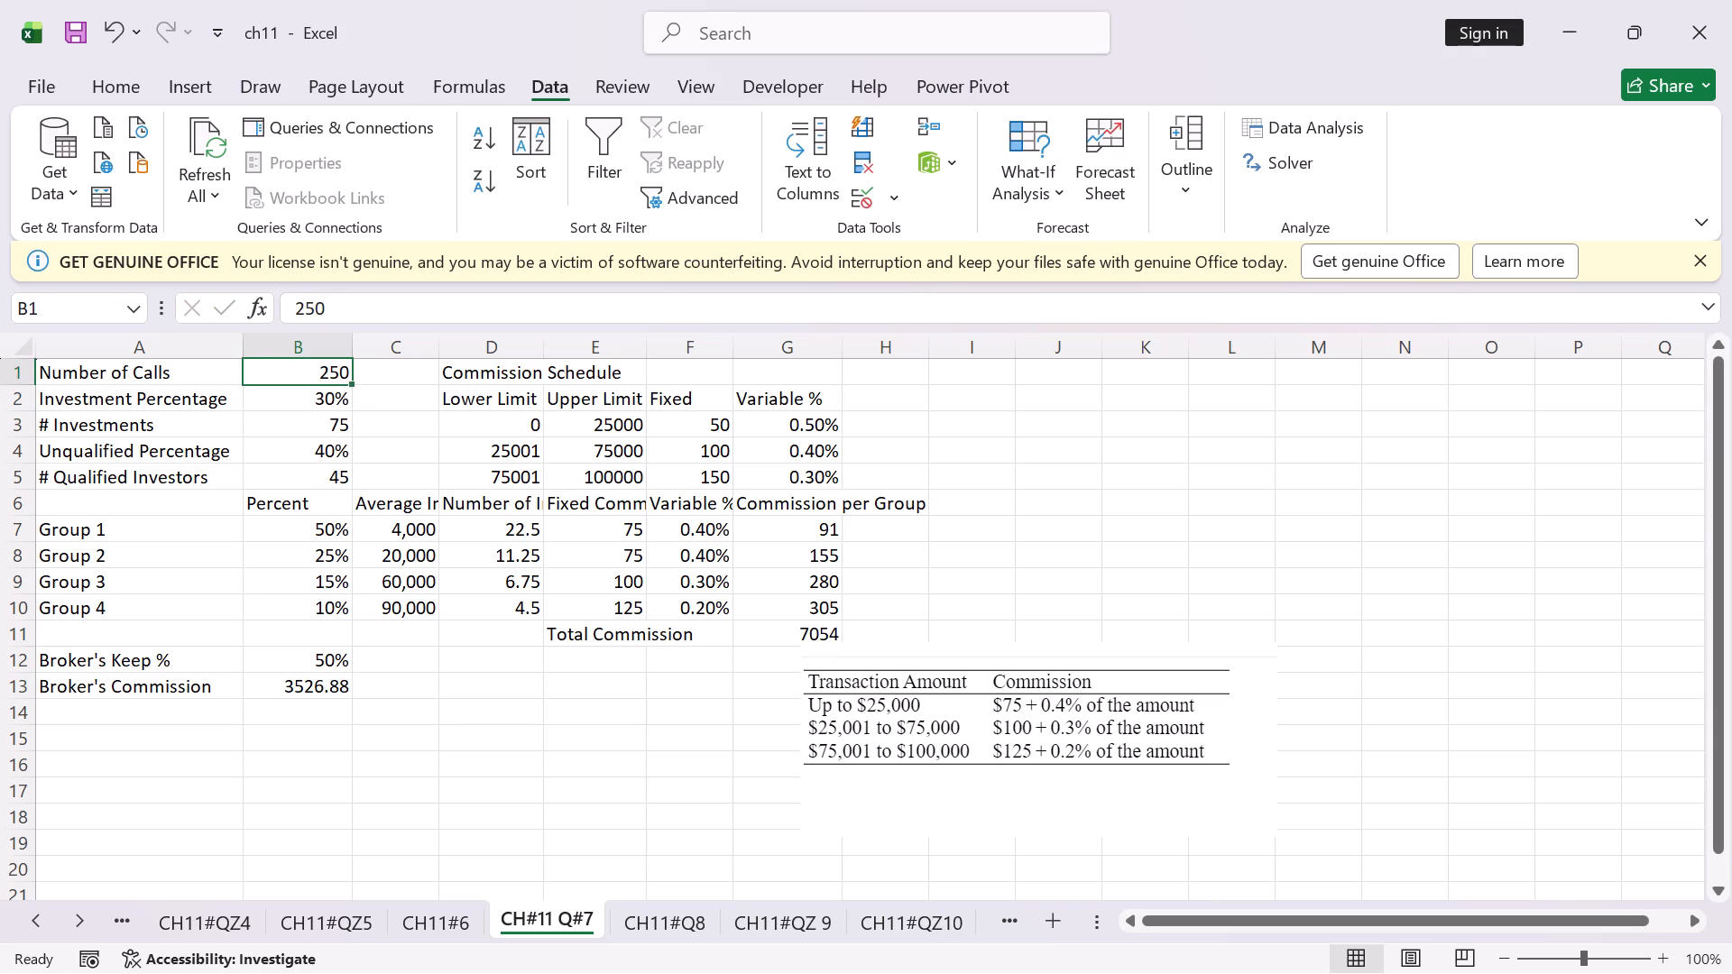
left_click(503, 601)
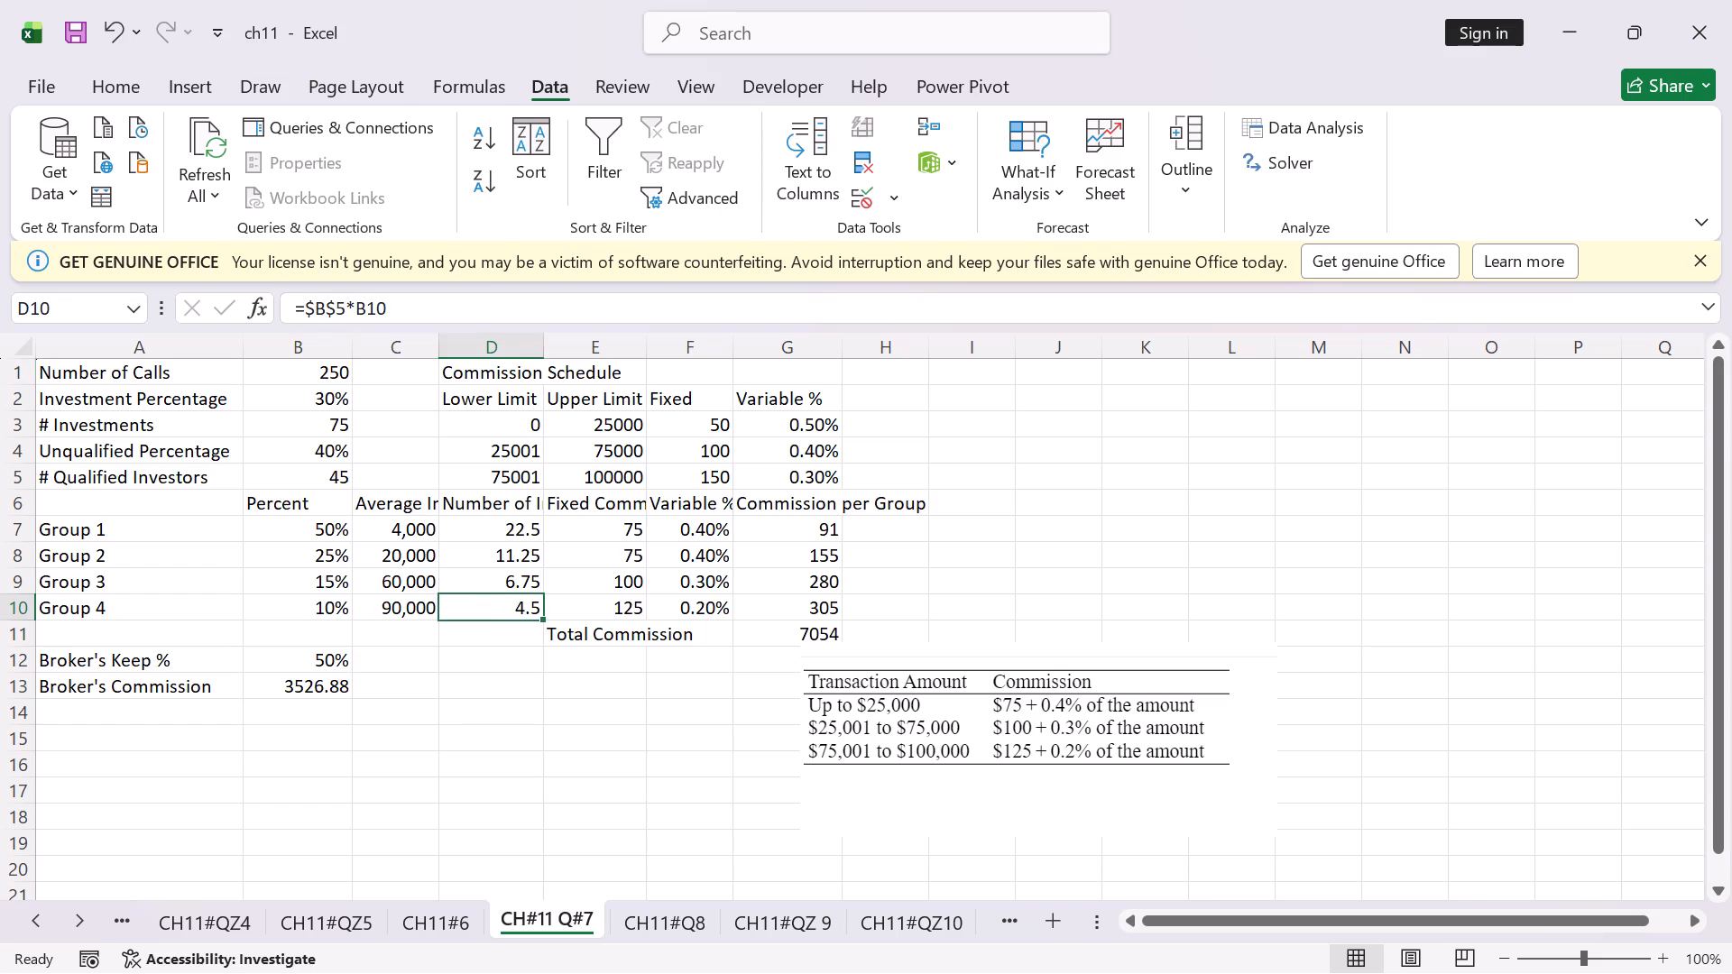
double_click(507, 605)
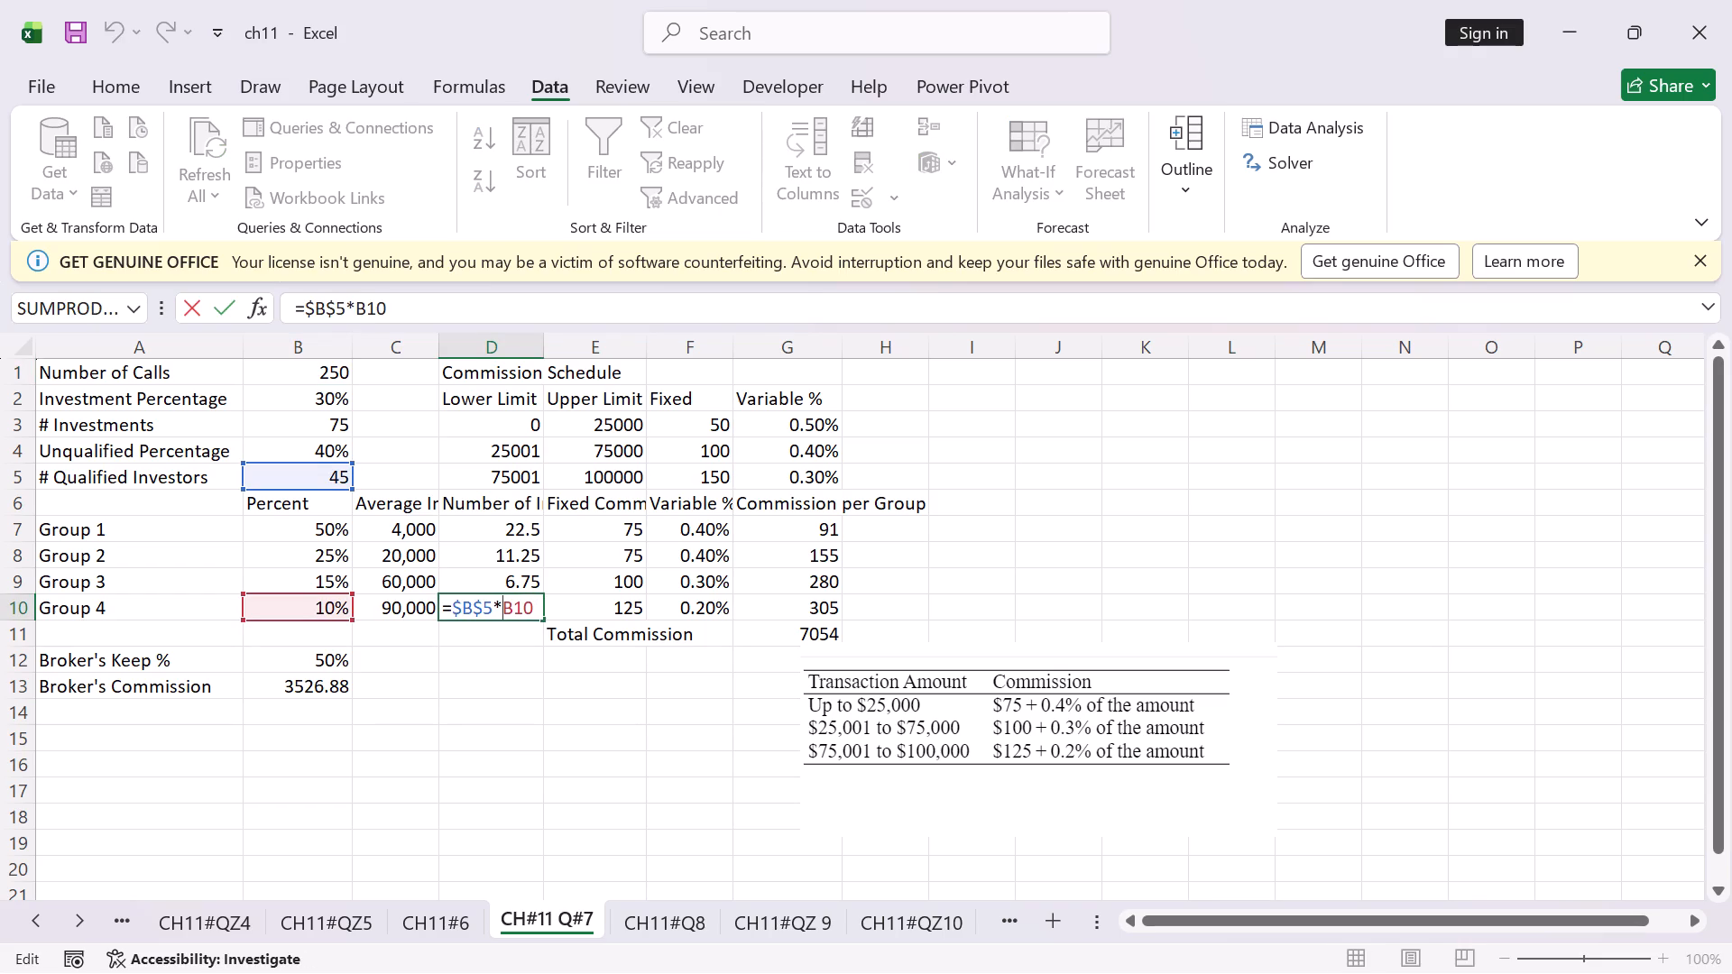
left_click(226, 307)
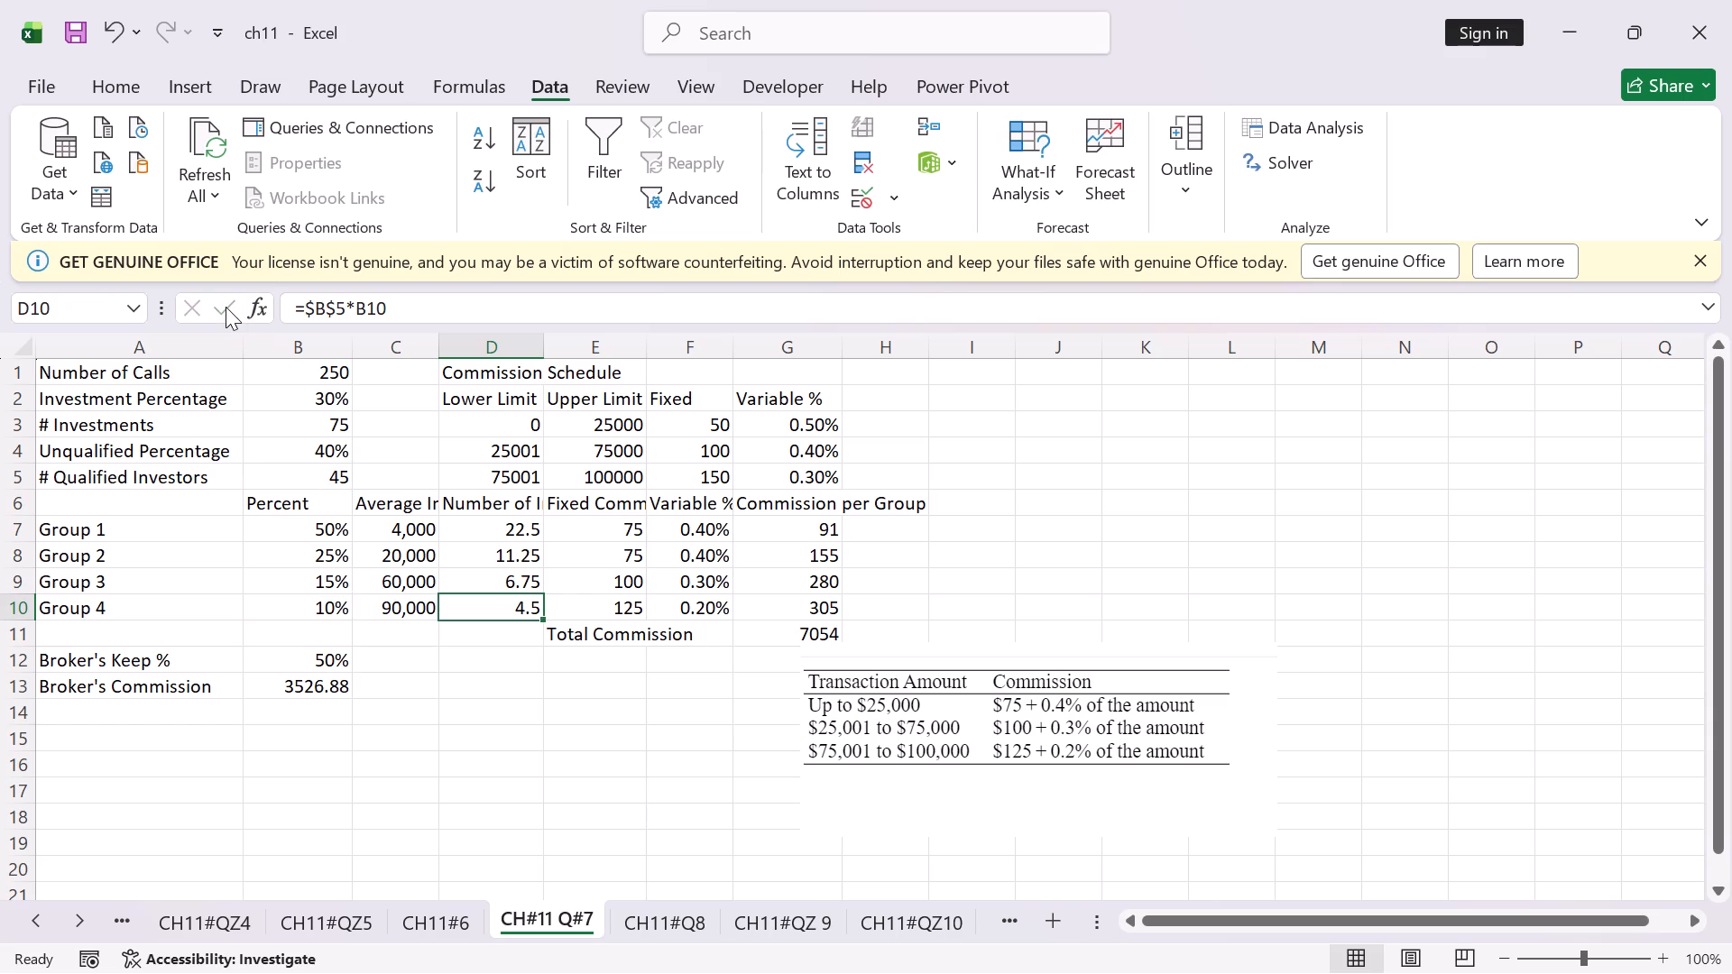
double_click(520, 574)
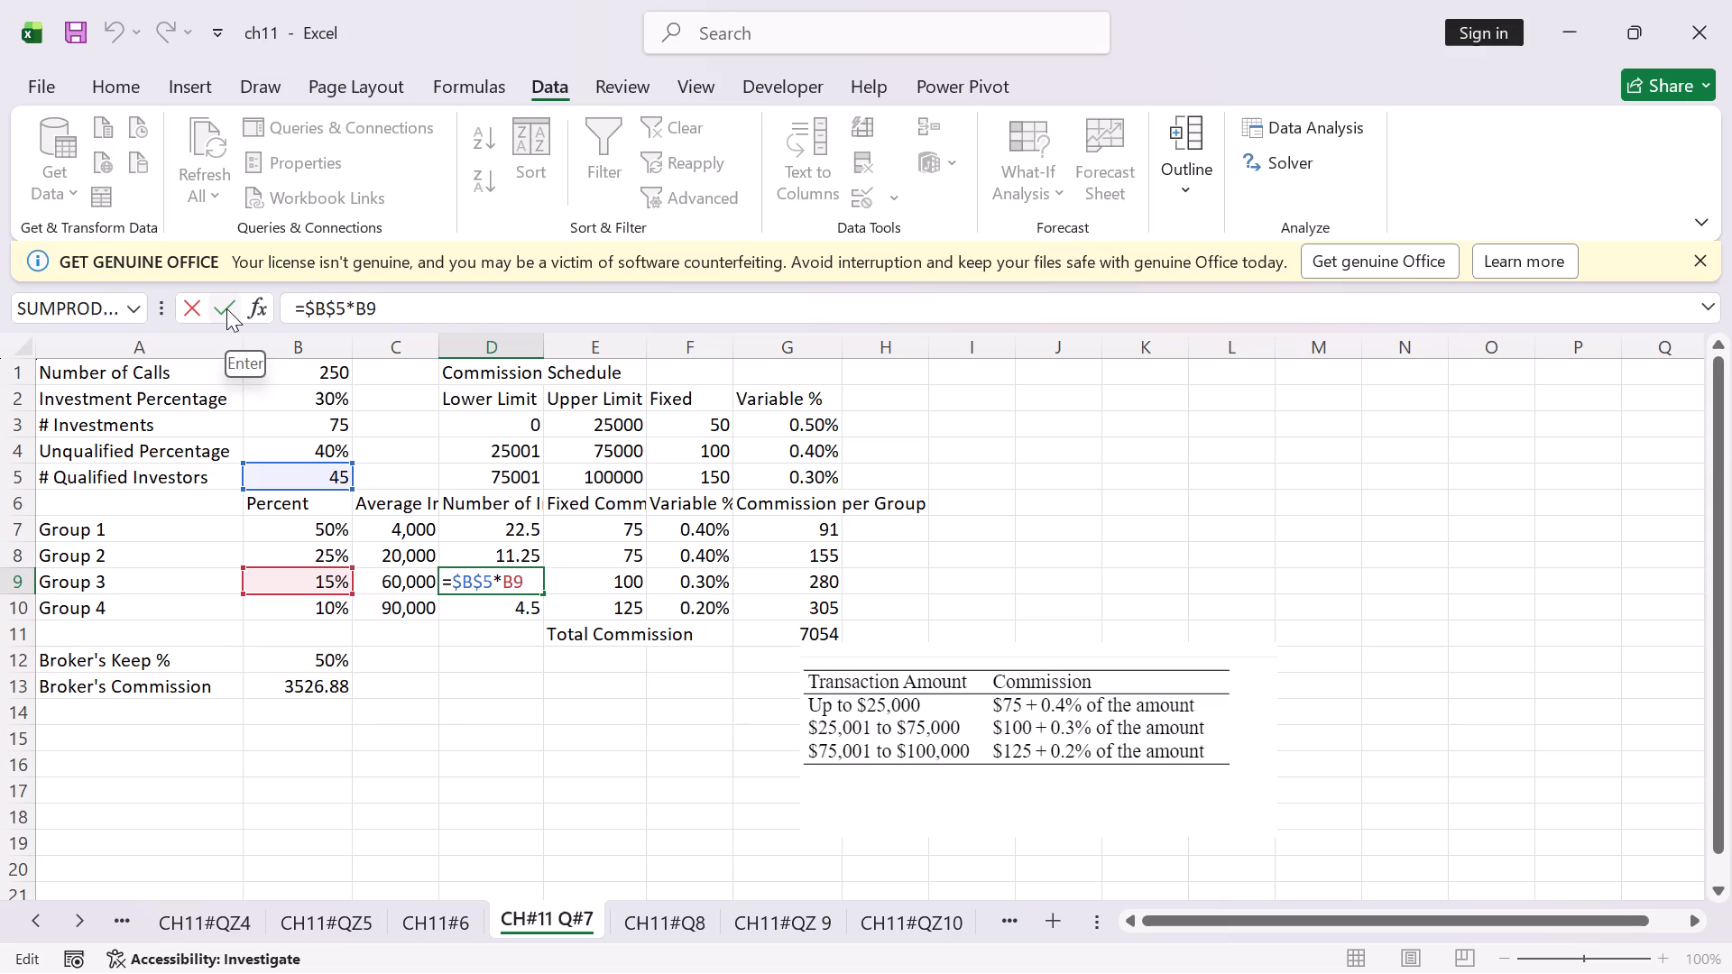
left_click(226, 308)
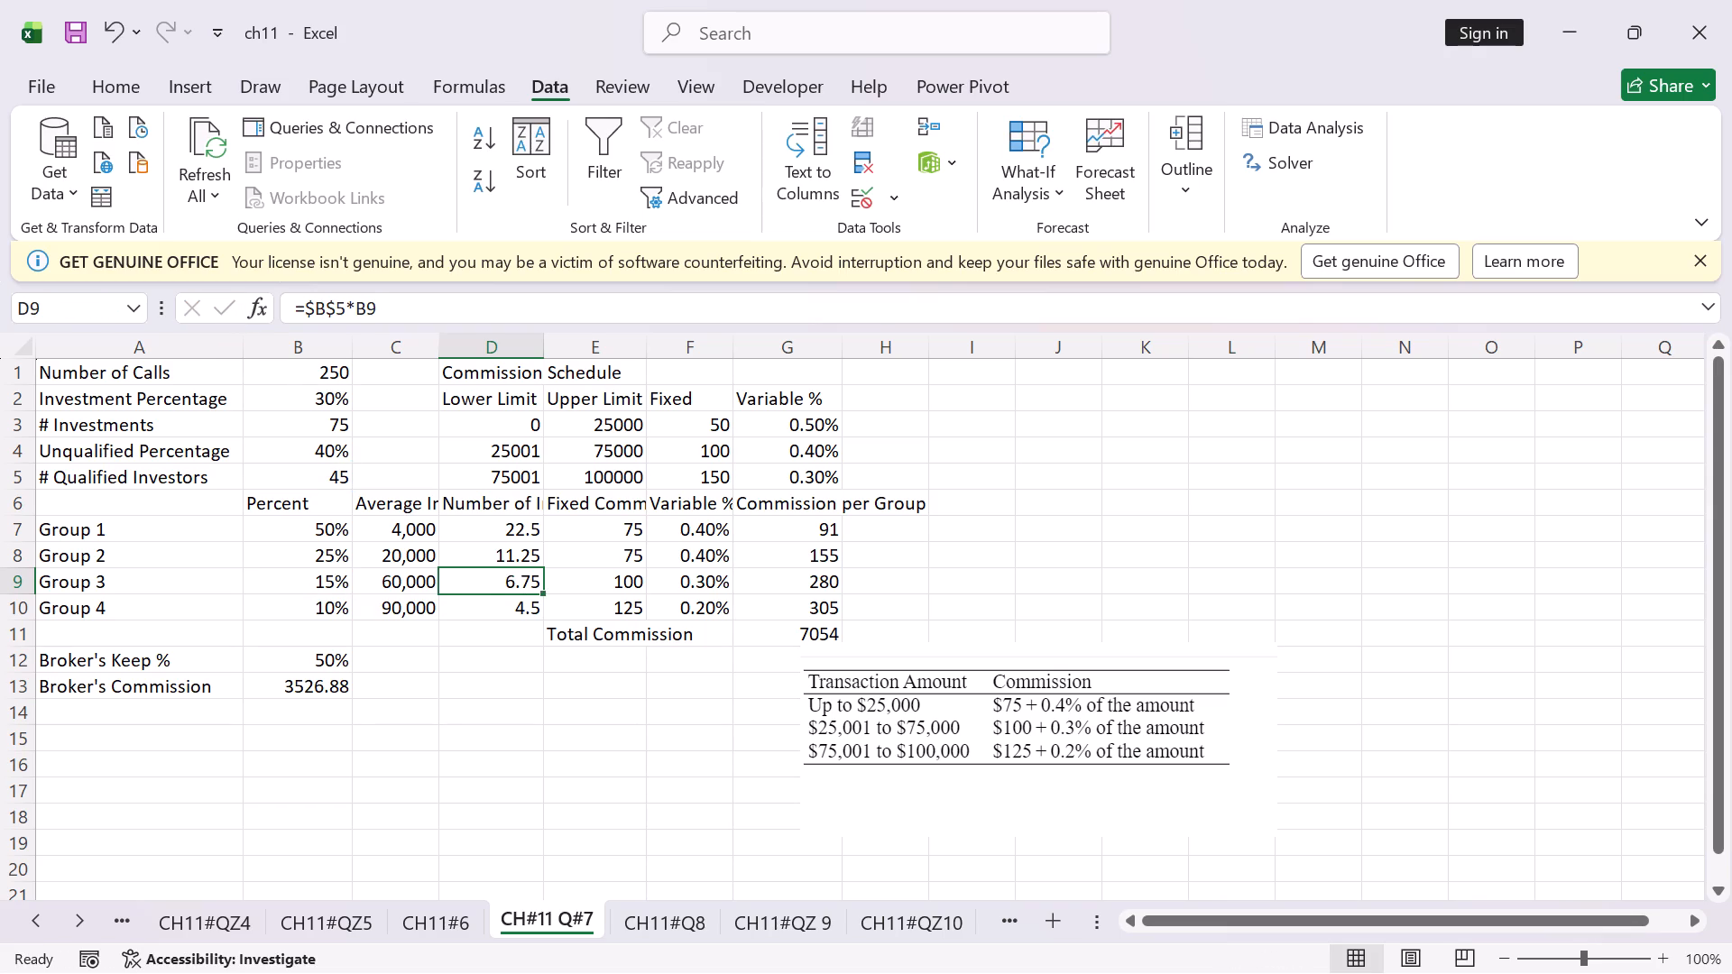
double_click(515, 550)
left_click(227, 307)
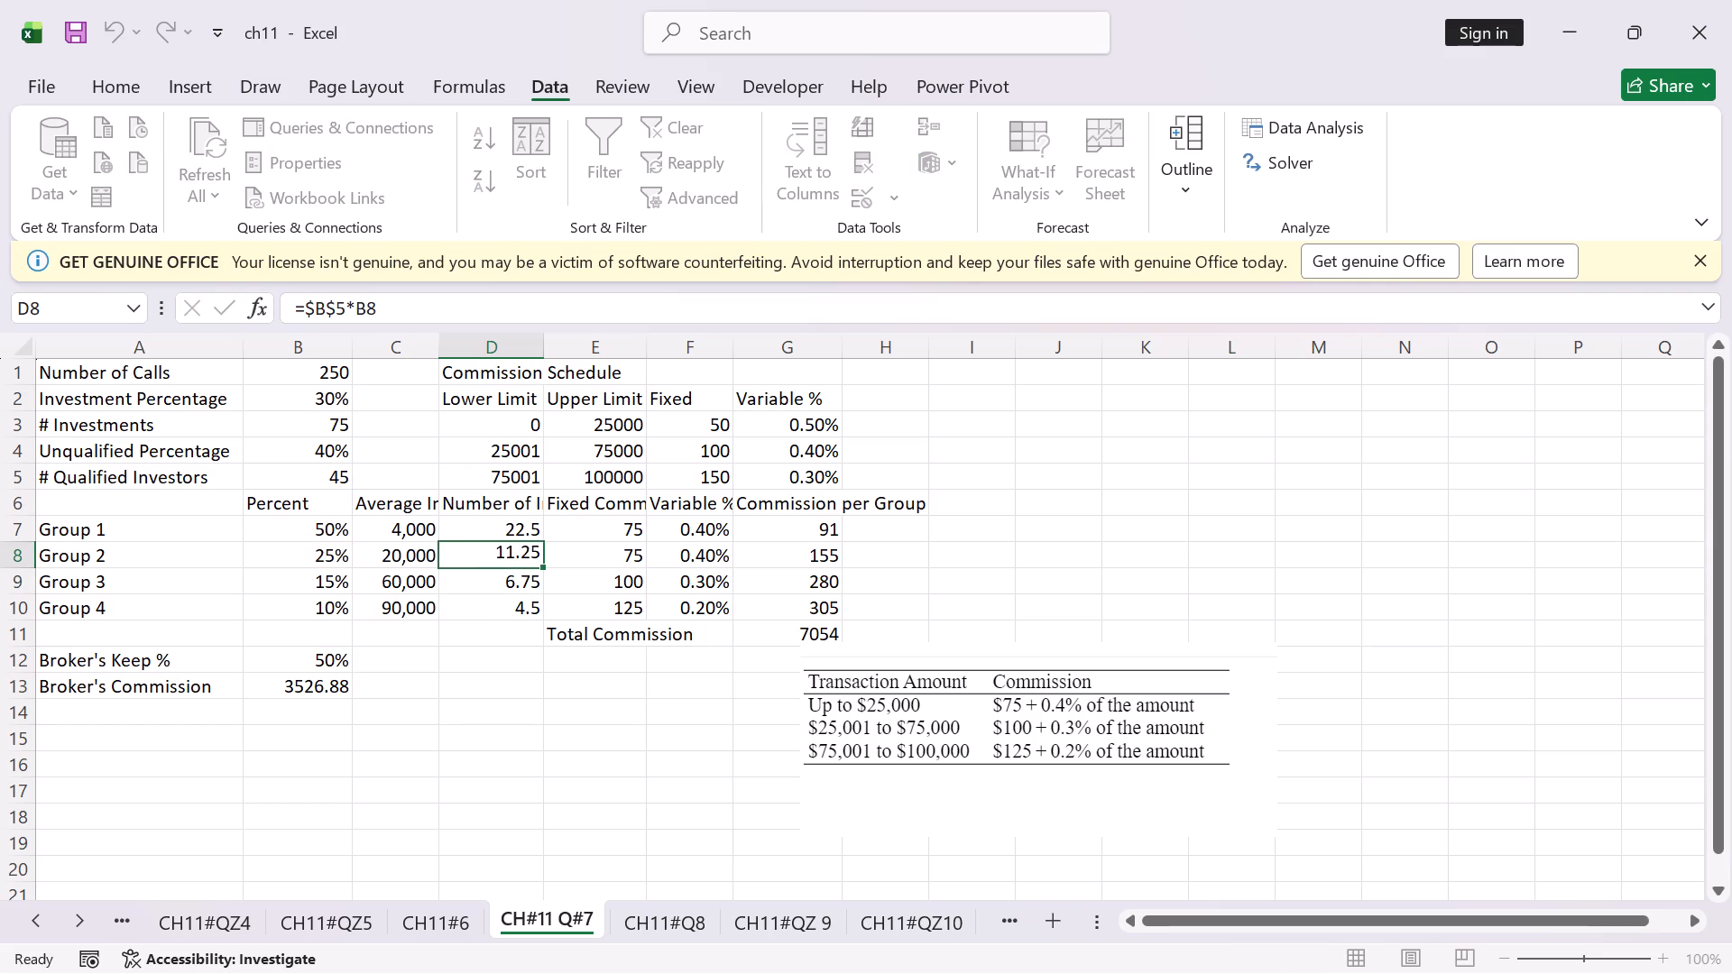
double_click(485, 523)
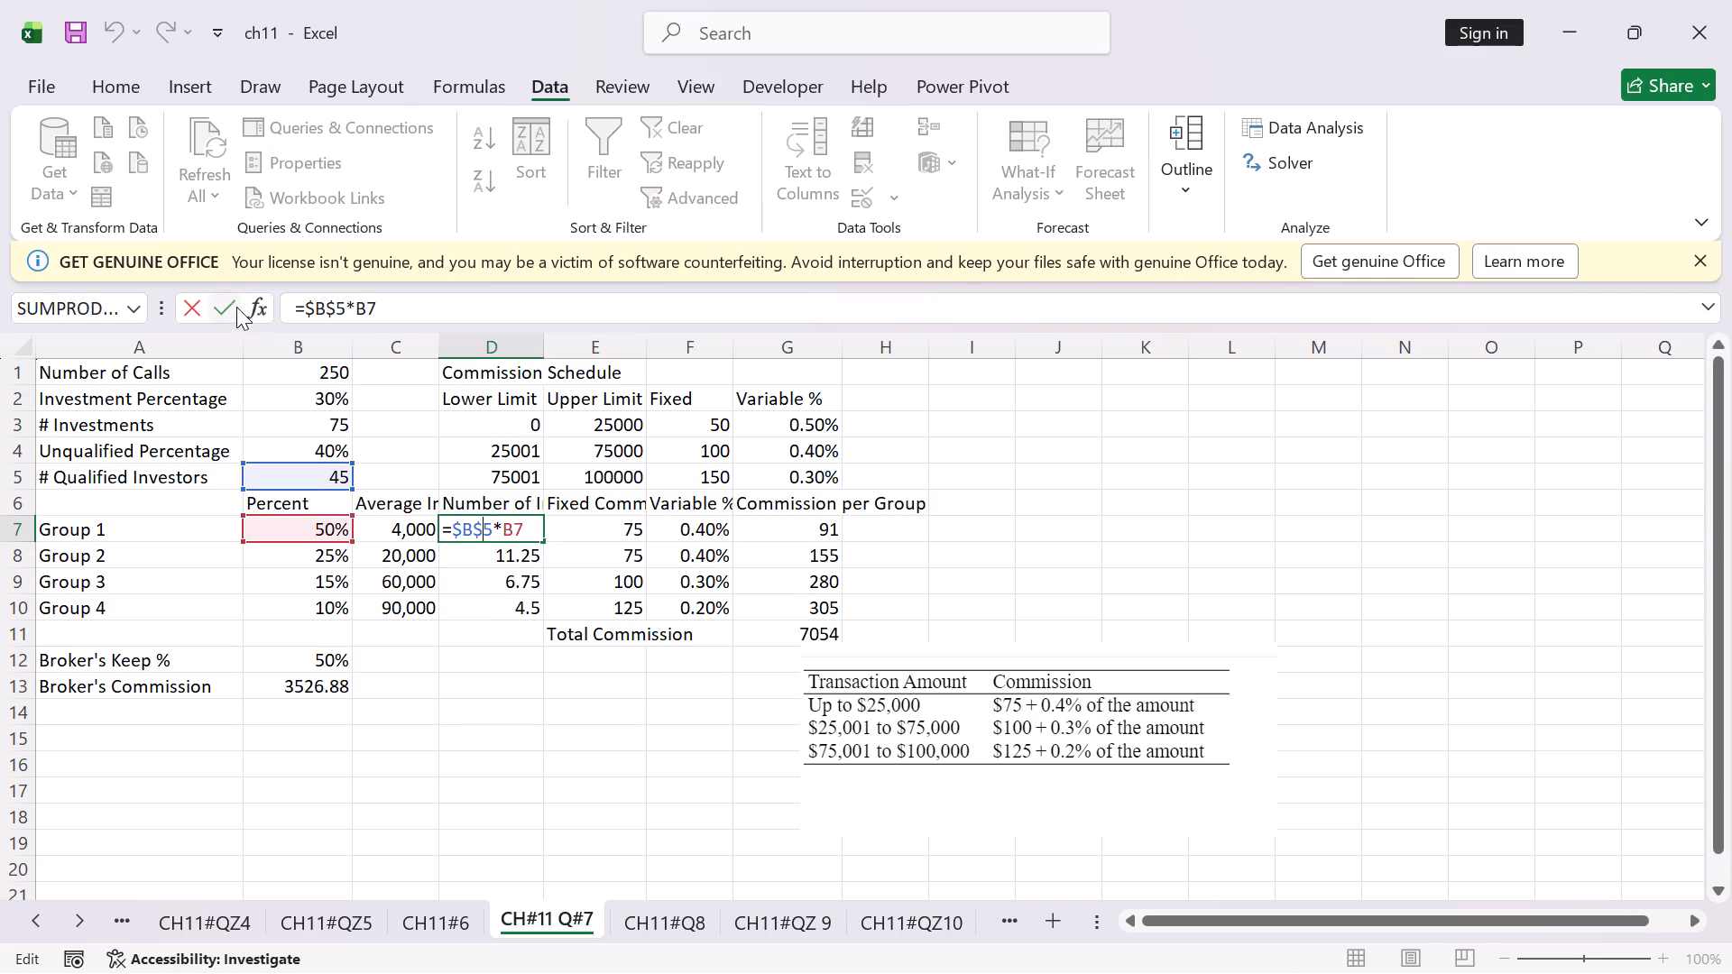
left_click(232, 304)
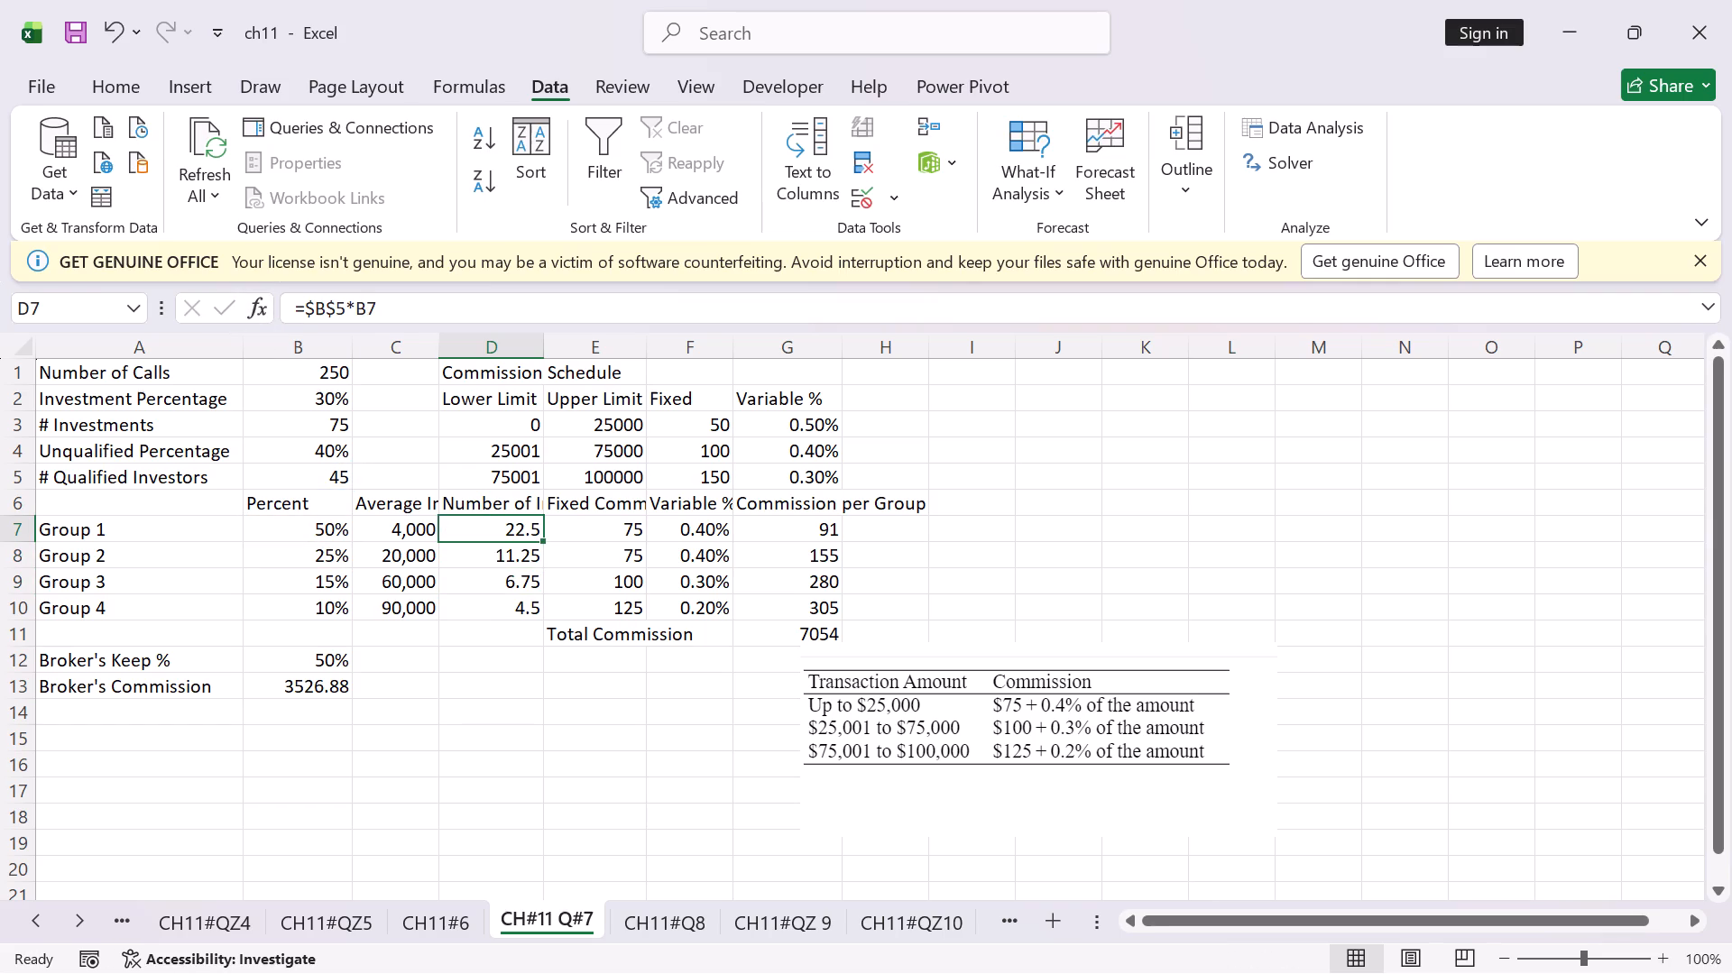
Examine the group percentages, fixed and variable commission inputs, and the Commission per Group formulas for Groups 3 and 1.
left_click(421, 583)
left_click(326, 582)
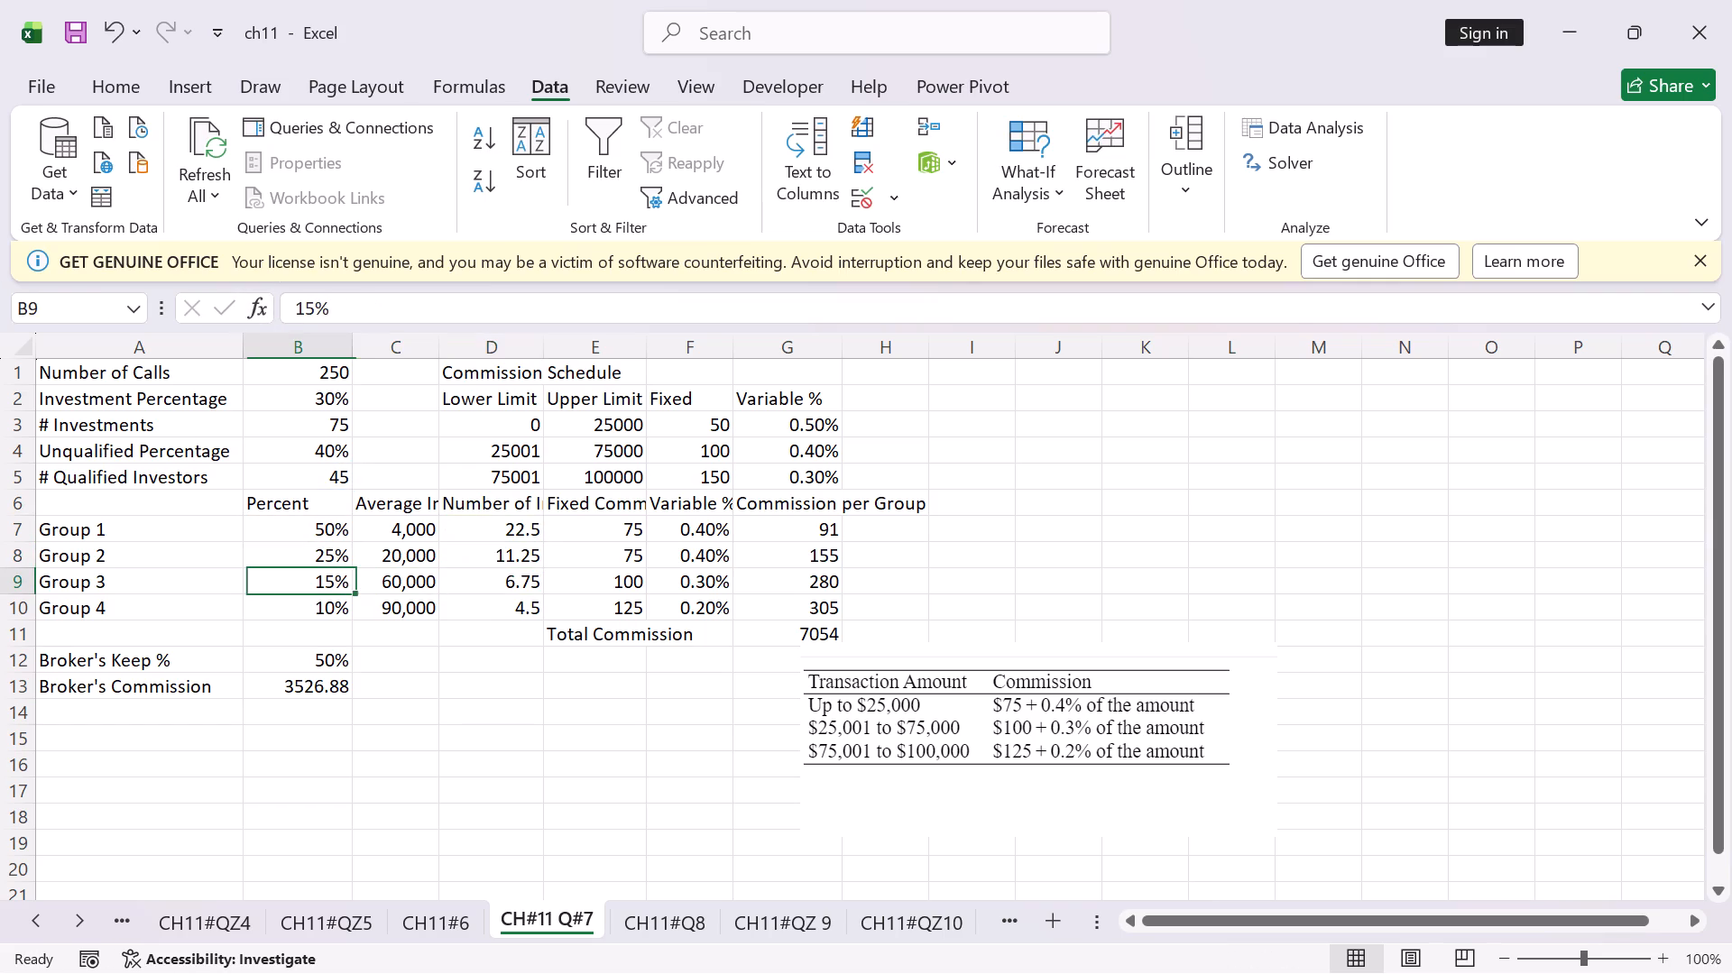
double_click(614, 598)
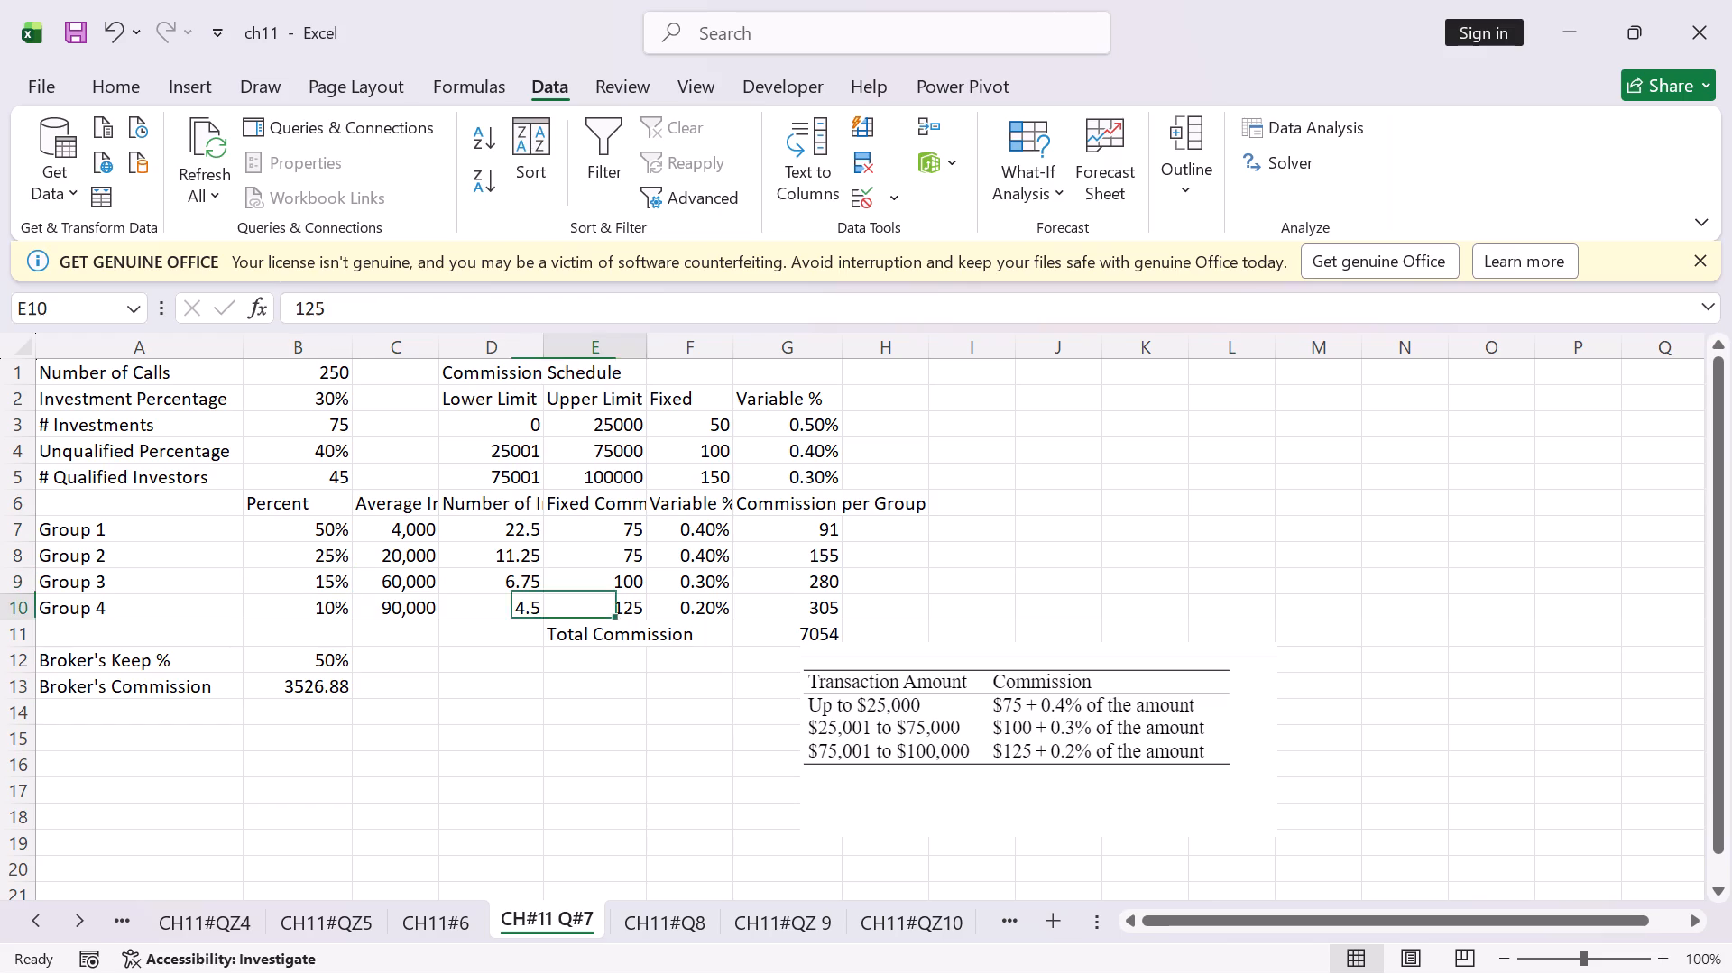
left_click(611, 748)
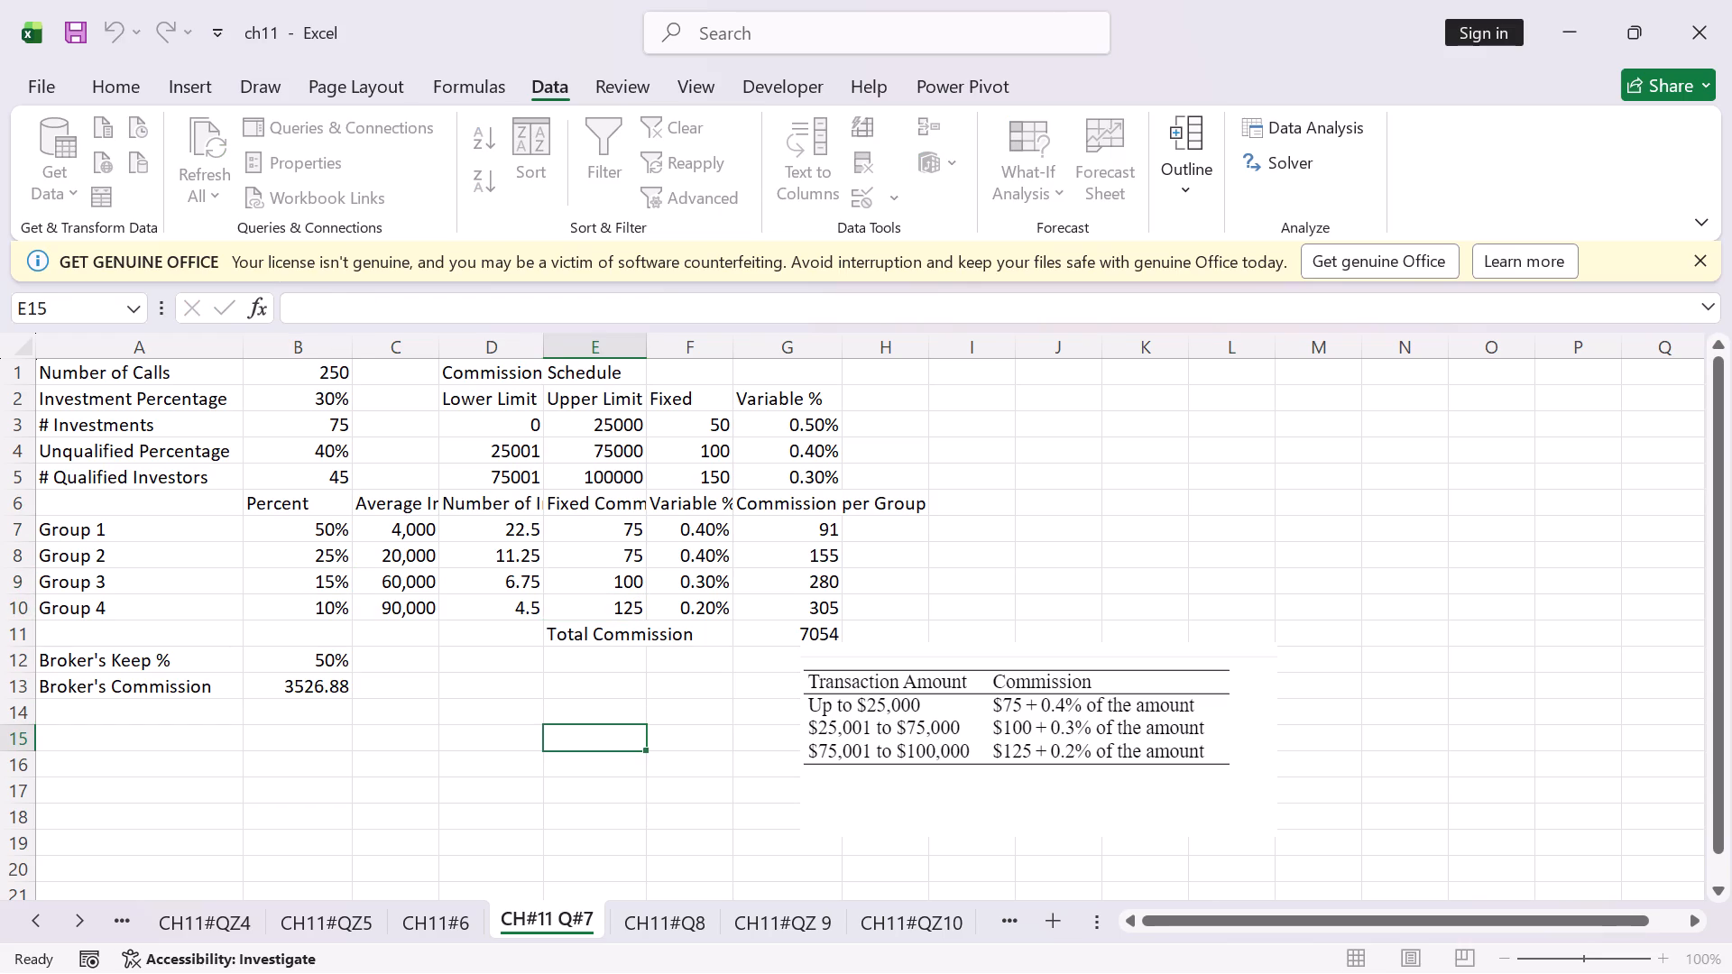
left_click(712, 576)
left_click(809, 586)
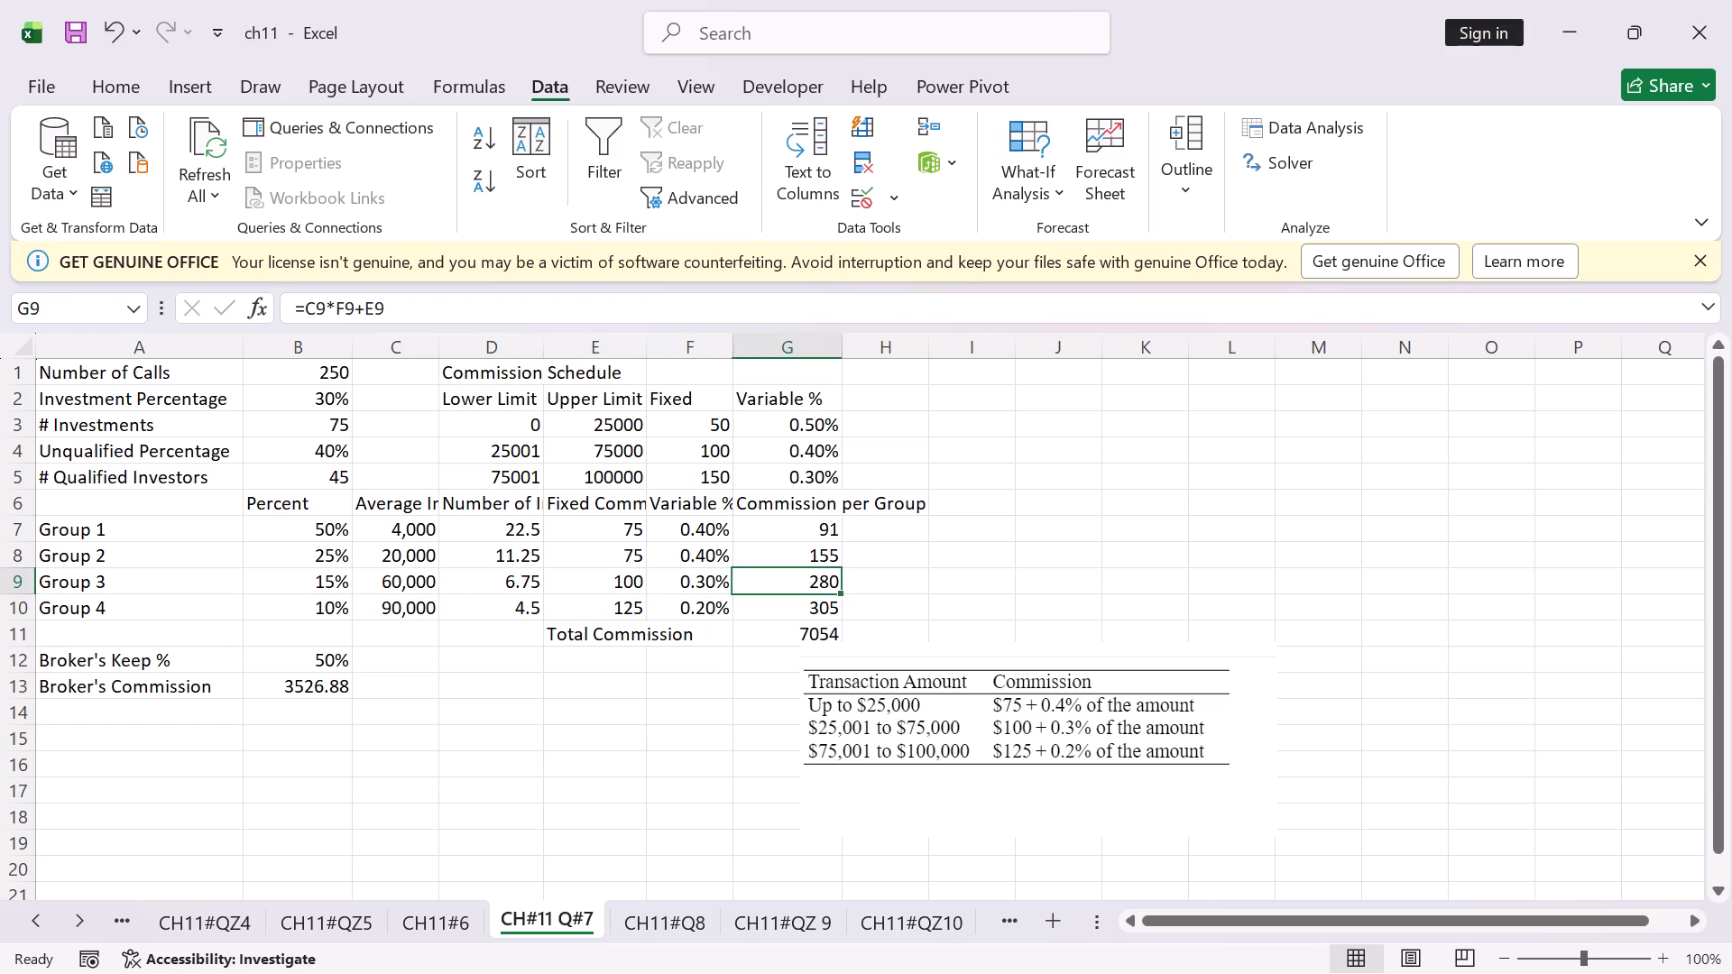
double_click(808, 533)
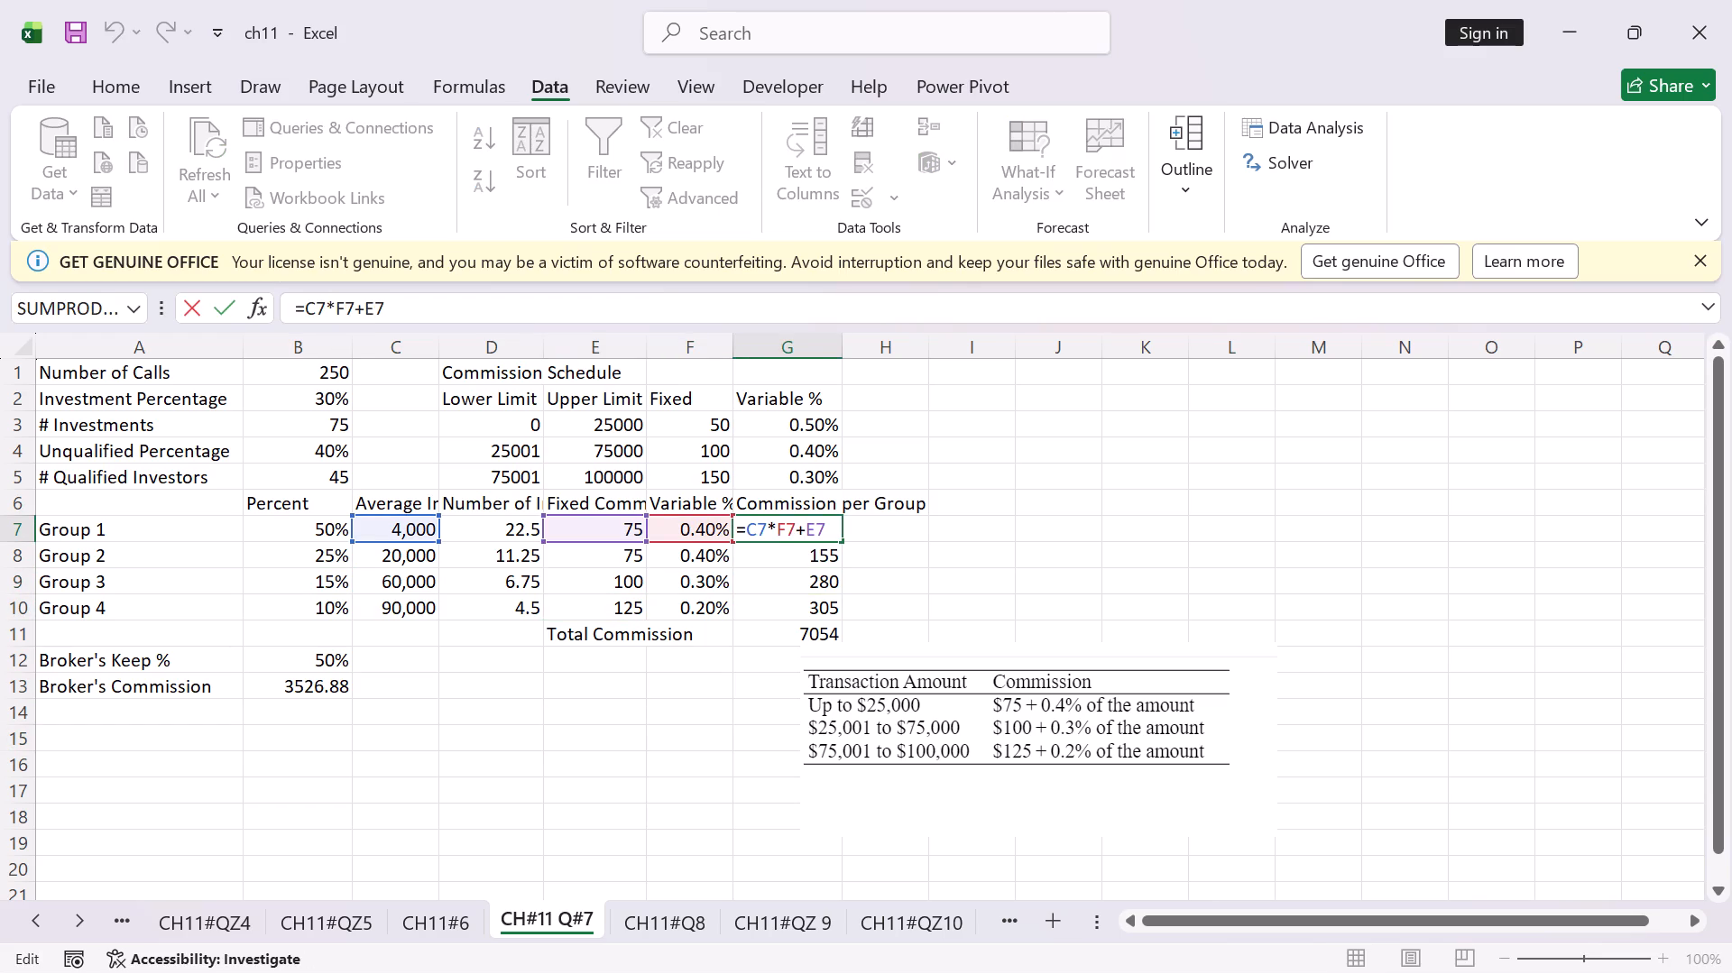
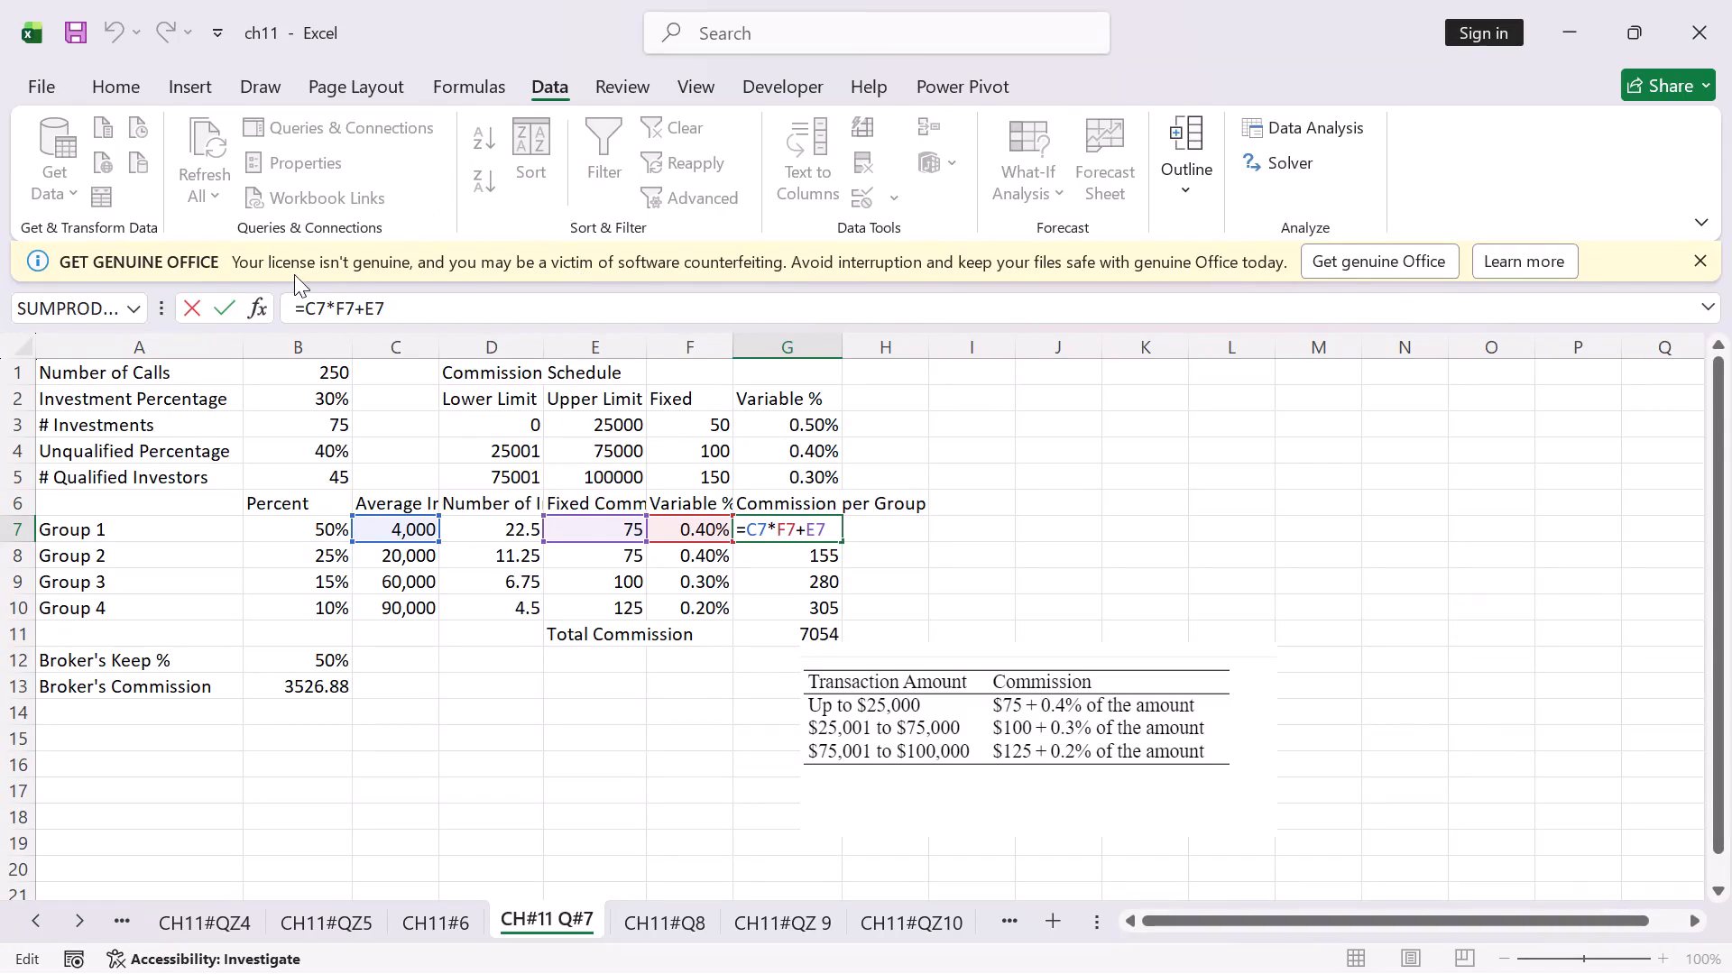
Examine the Commission per Group formulas for Groups 2, 3 and 4 in G8 to G10, leaving them unchanged.
left_click(215, 300)
double_click(813, 555)
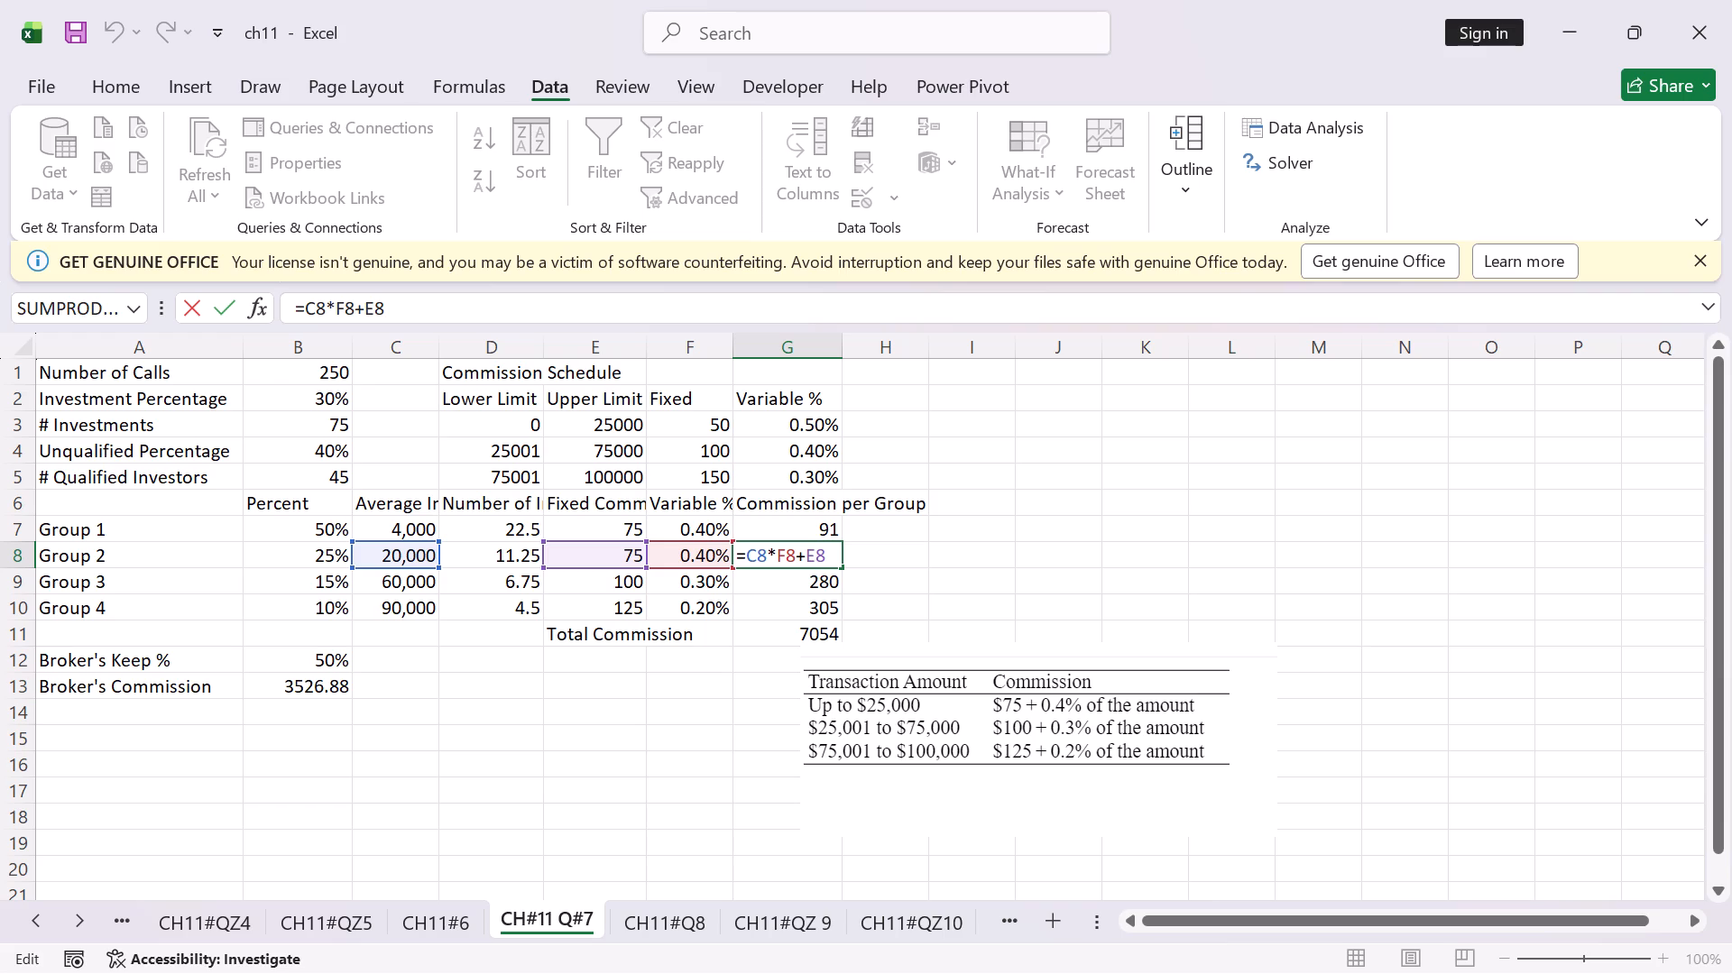
left_click(226, 307)
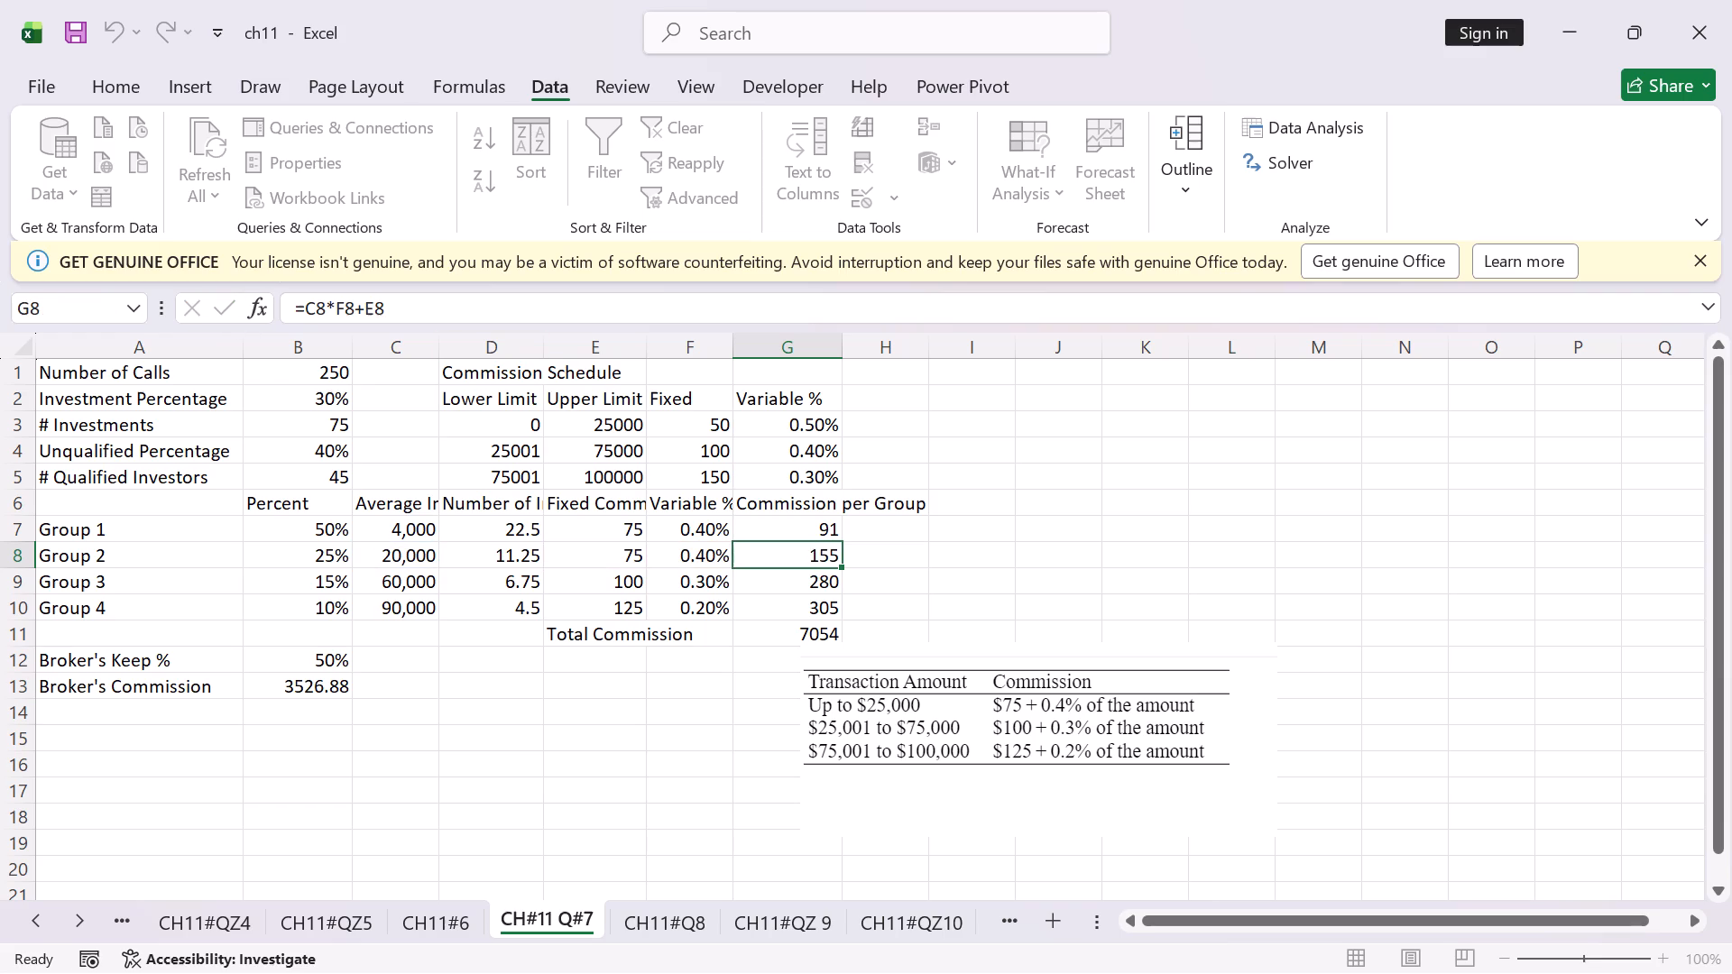
double_click(824, 577)
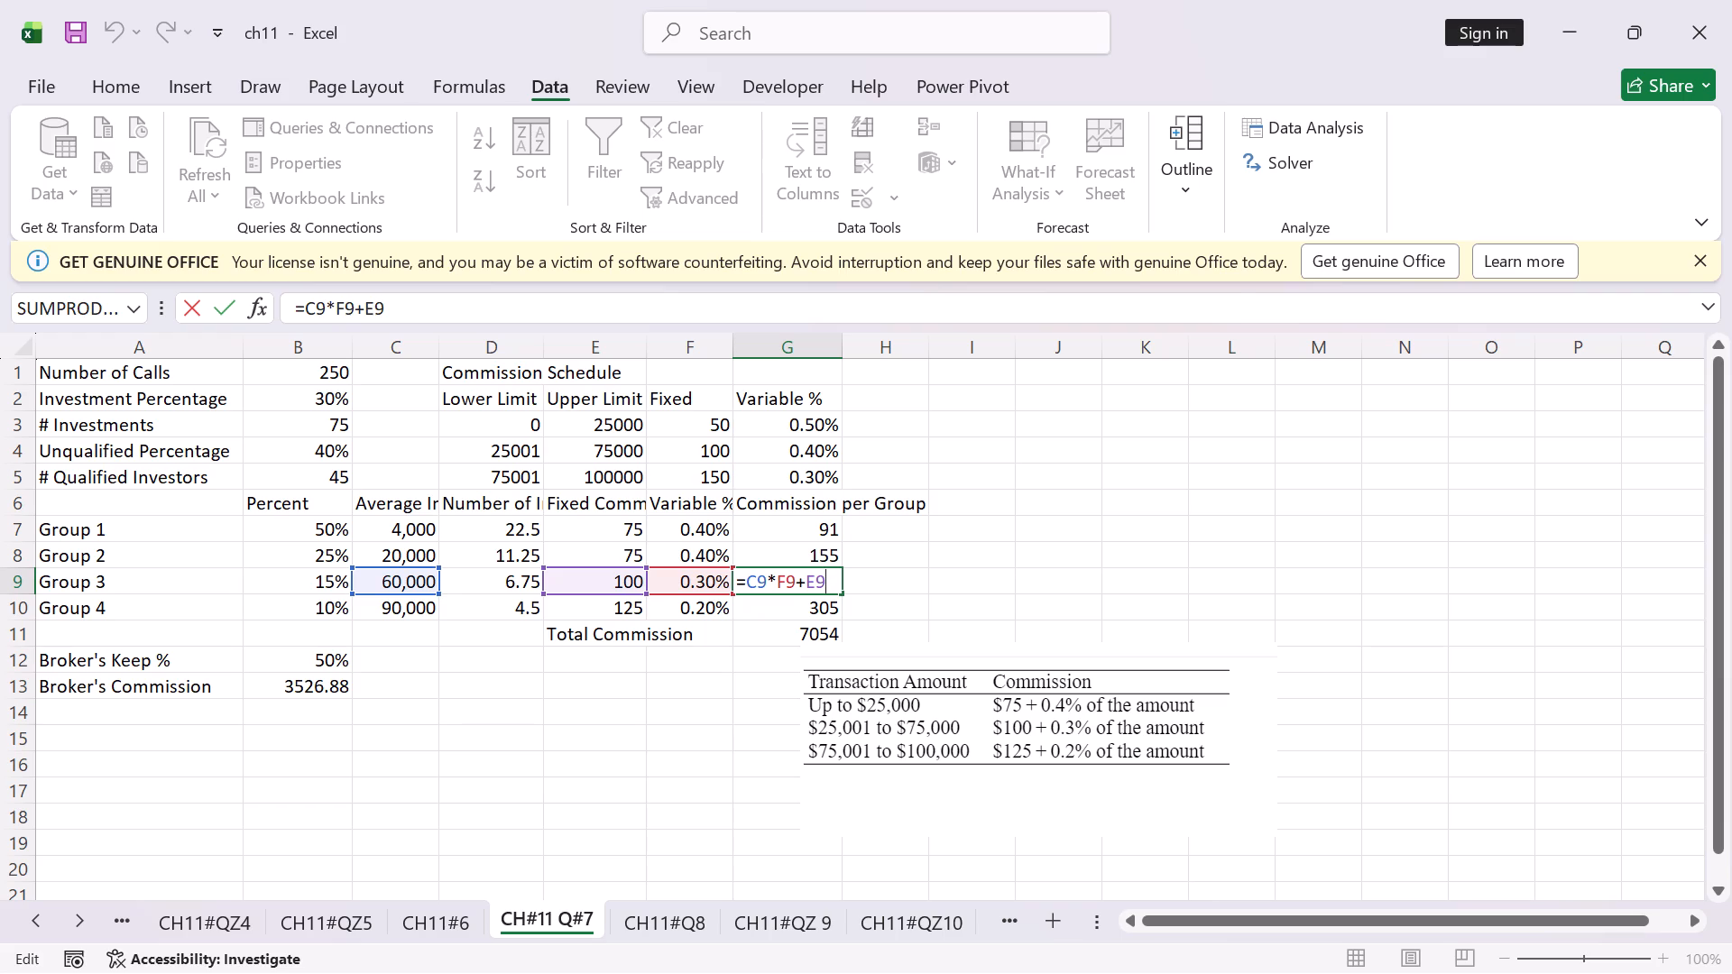
left_click(217, 293)
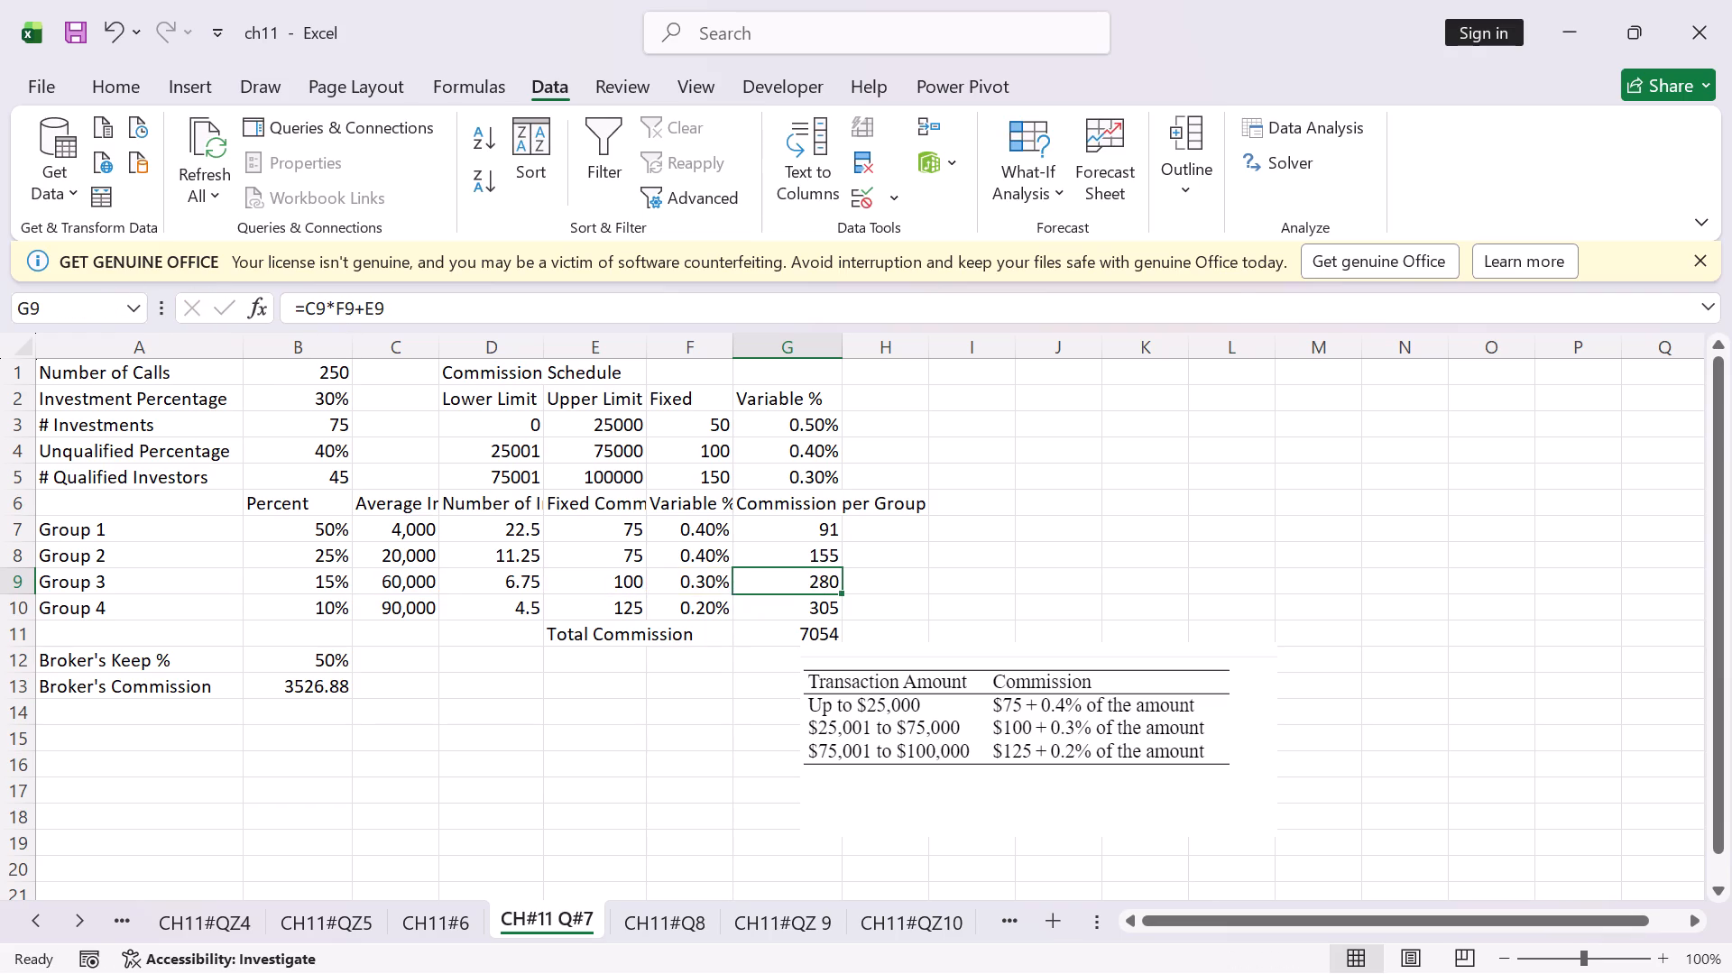
double_click(808, 608)
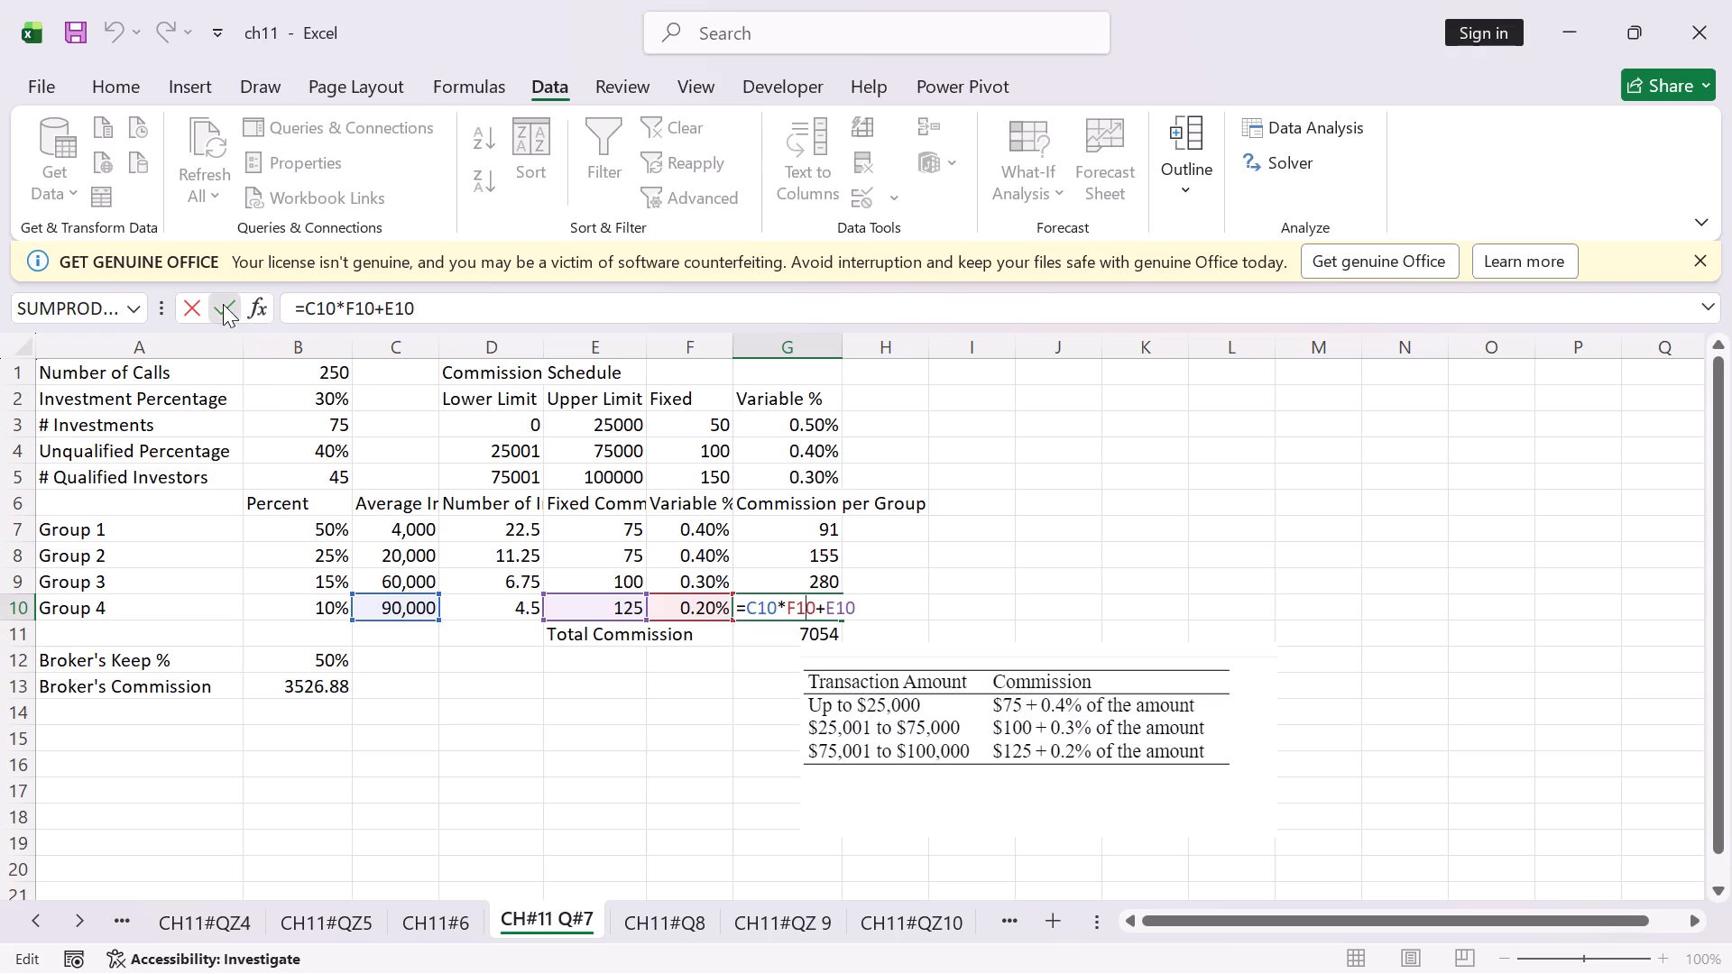
left_click(223, 304)
Examine the Total Commission formula in G11 and the ranges it references.
double_click(812, 620)
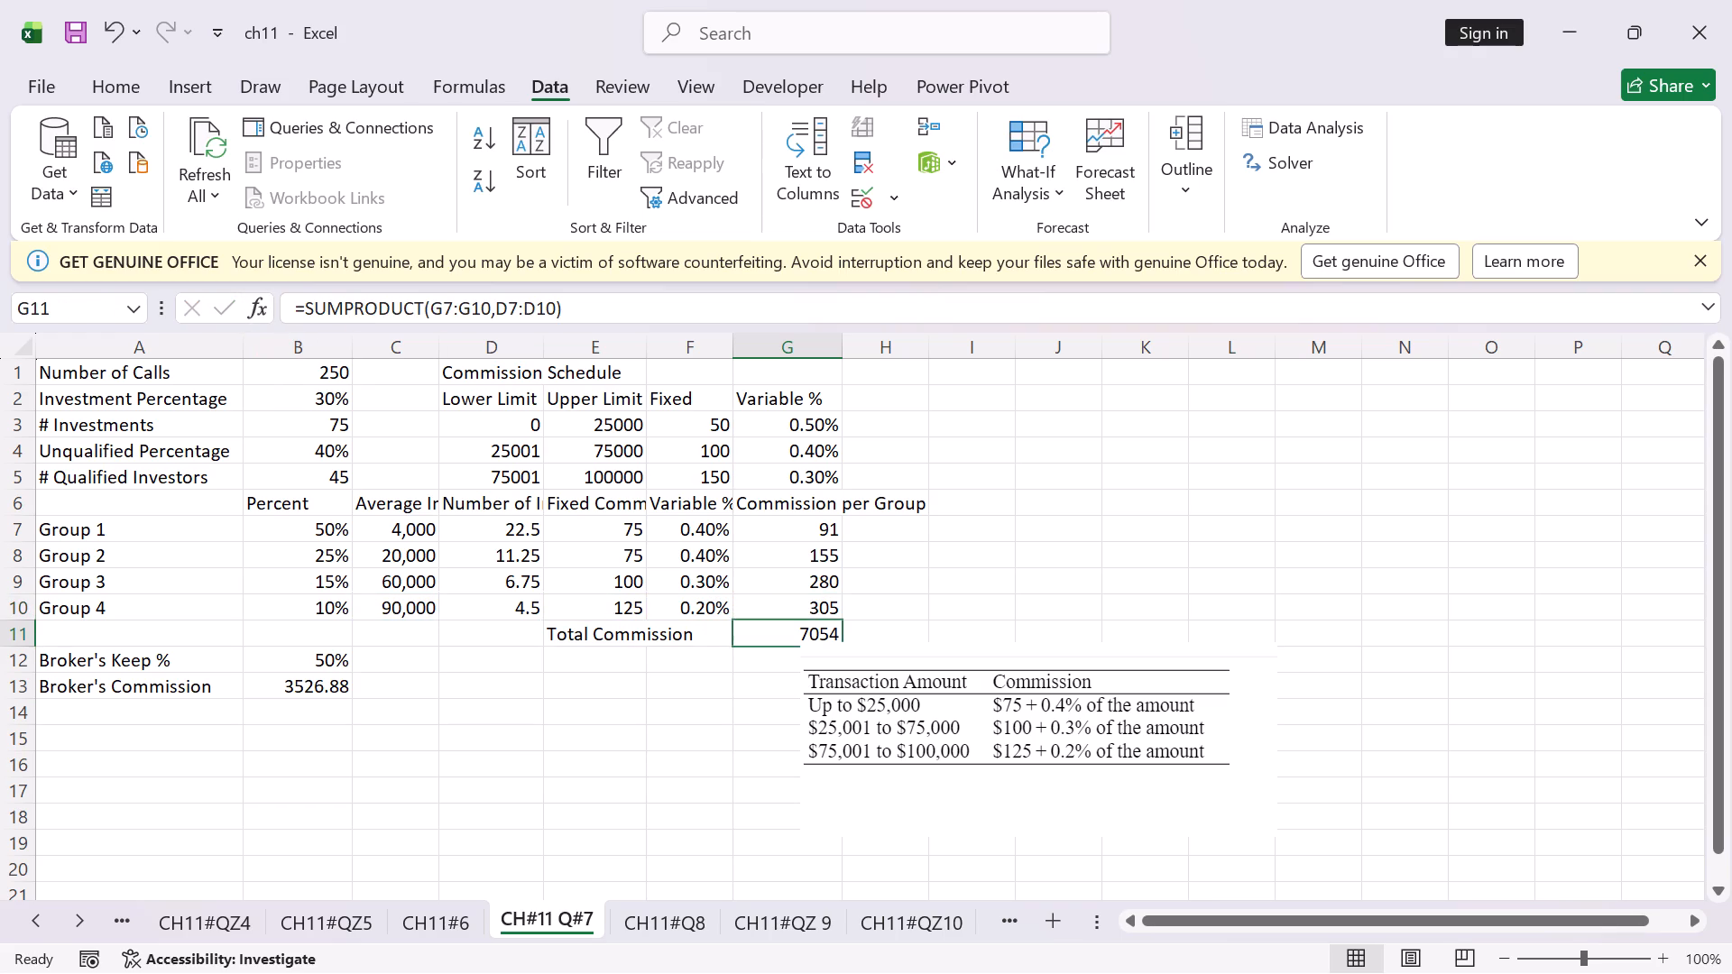
double_click(815, 628)
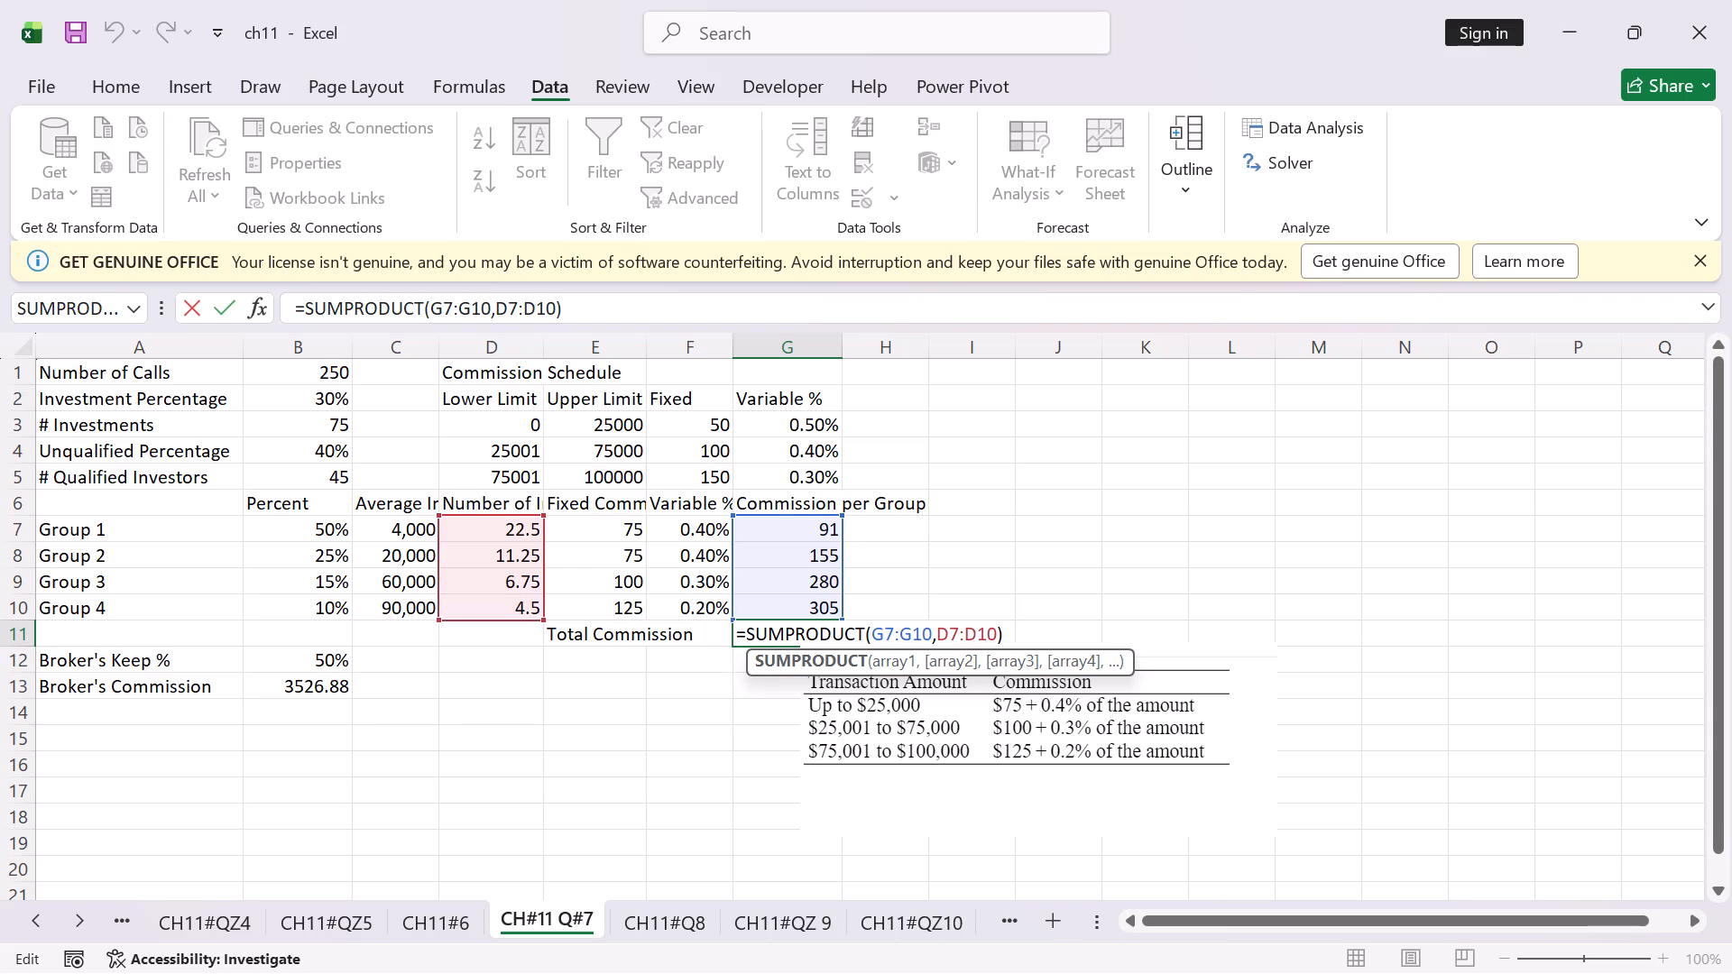
left_click(226, 310)
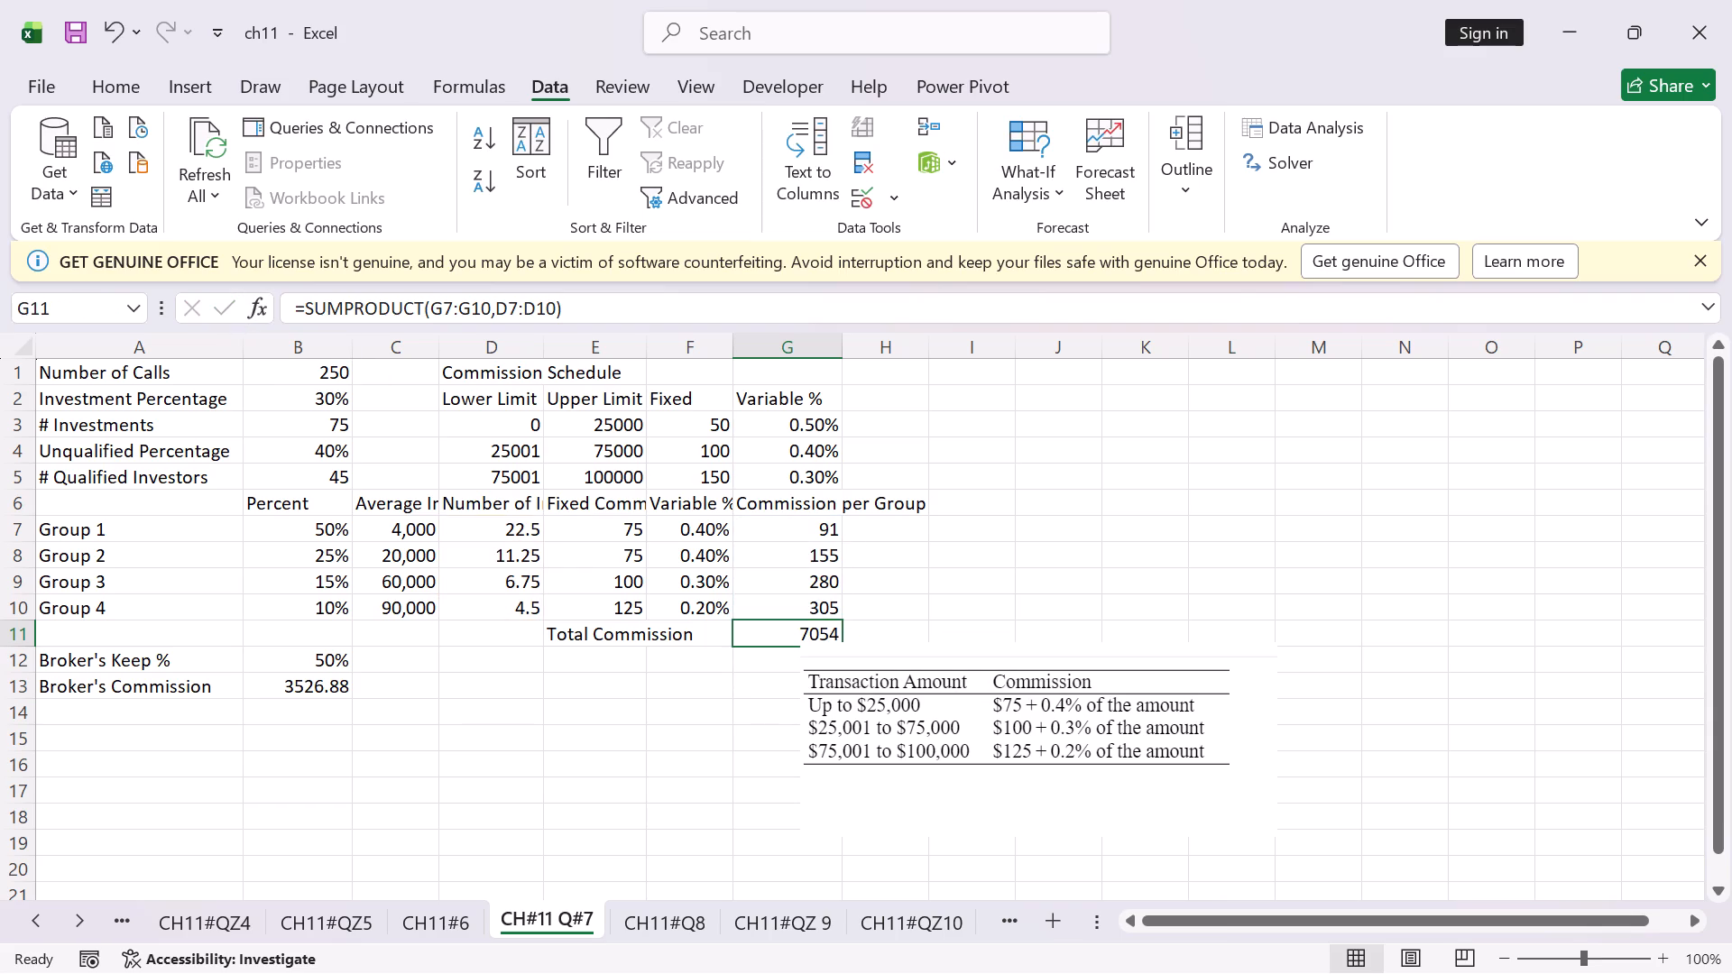
Recheck Group 1's variable percentage in F7 and its Commission per Group formula in G7.
left_click(717, 527)
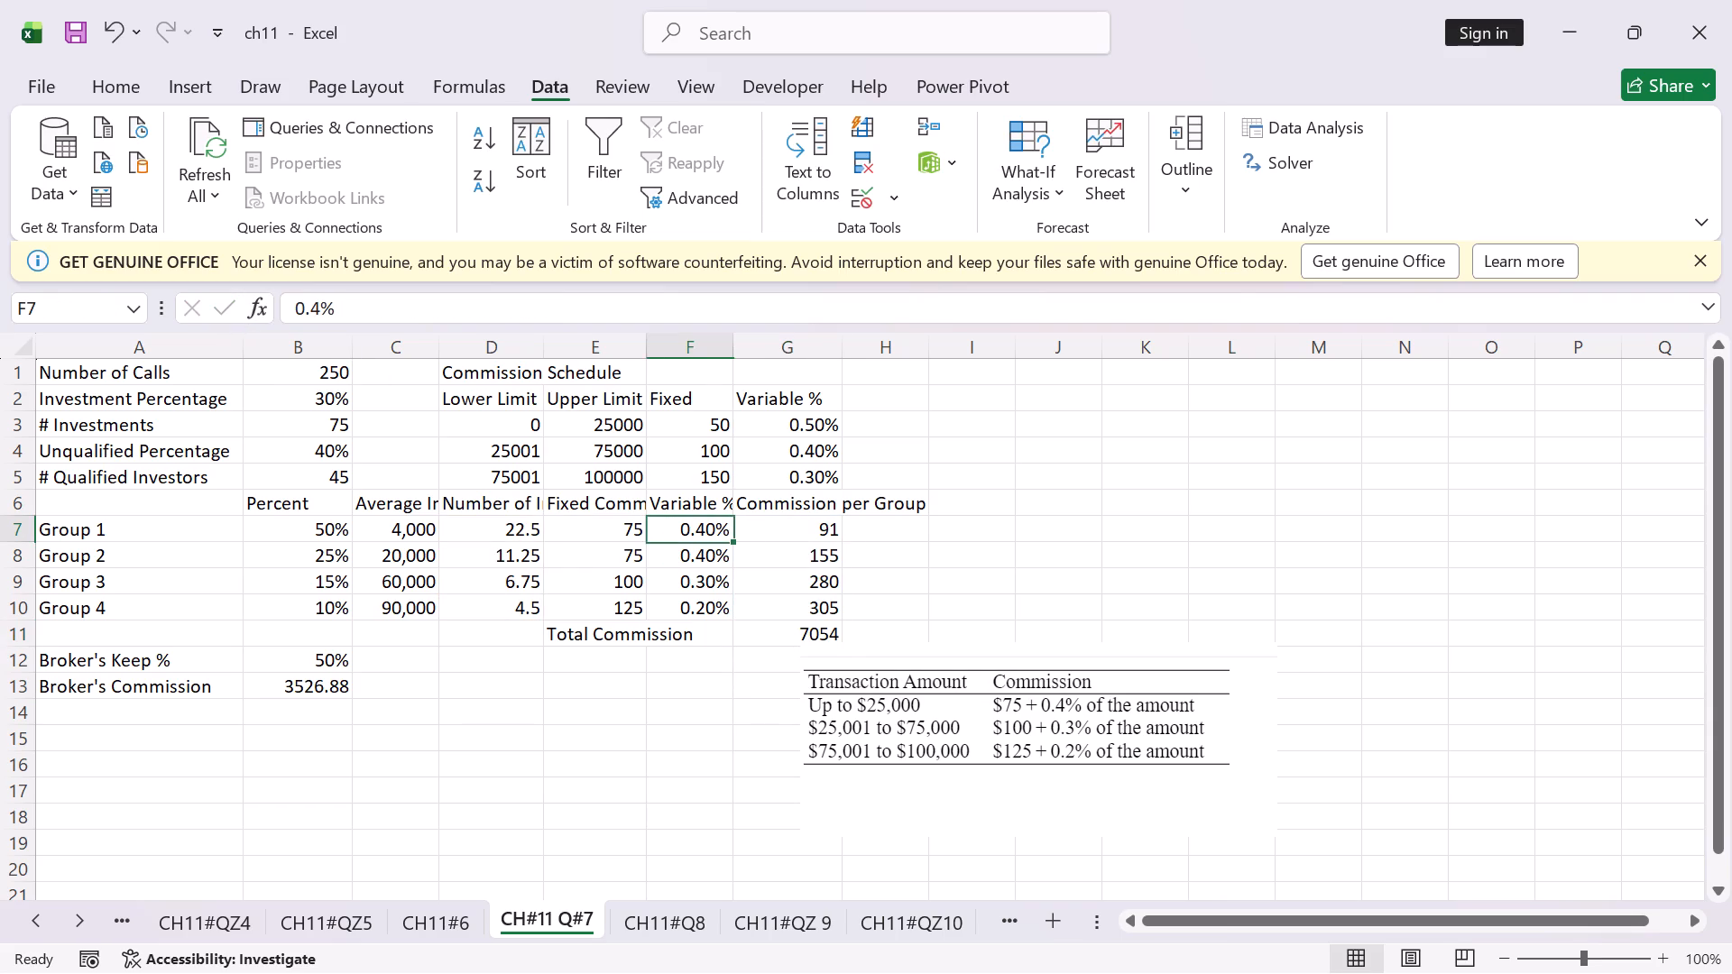
left_click(821, 521)
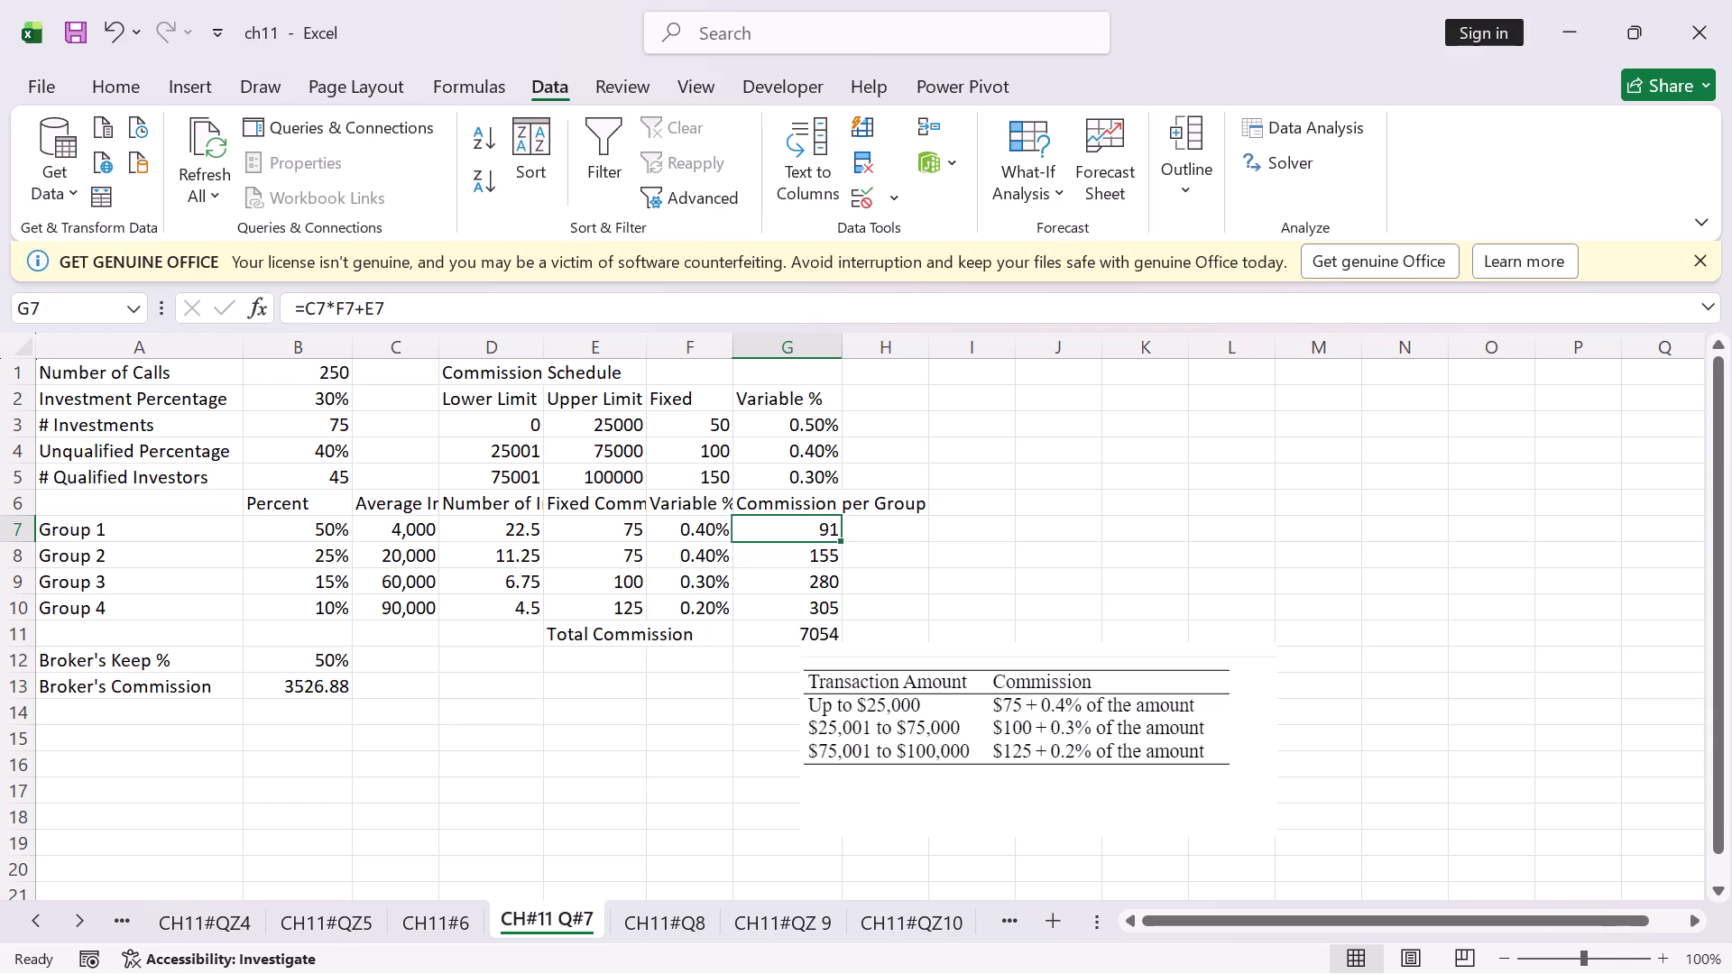
double_click(811, 528)
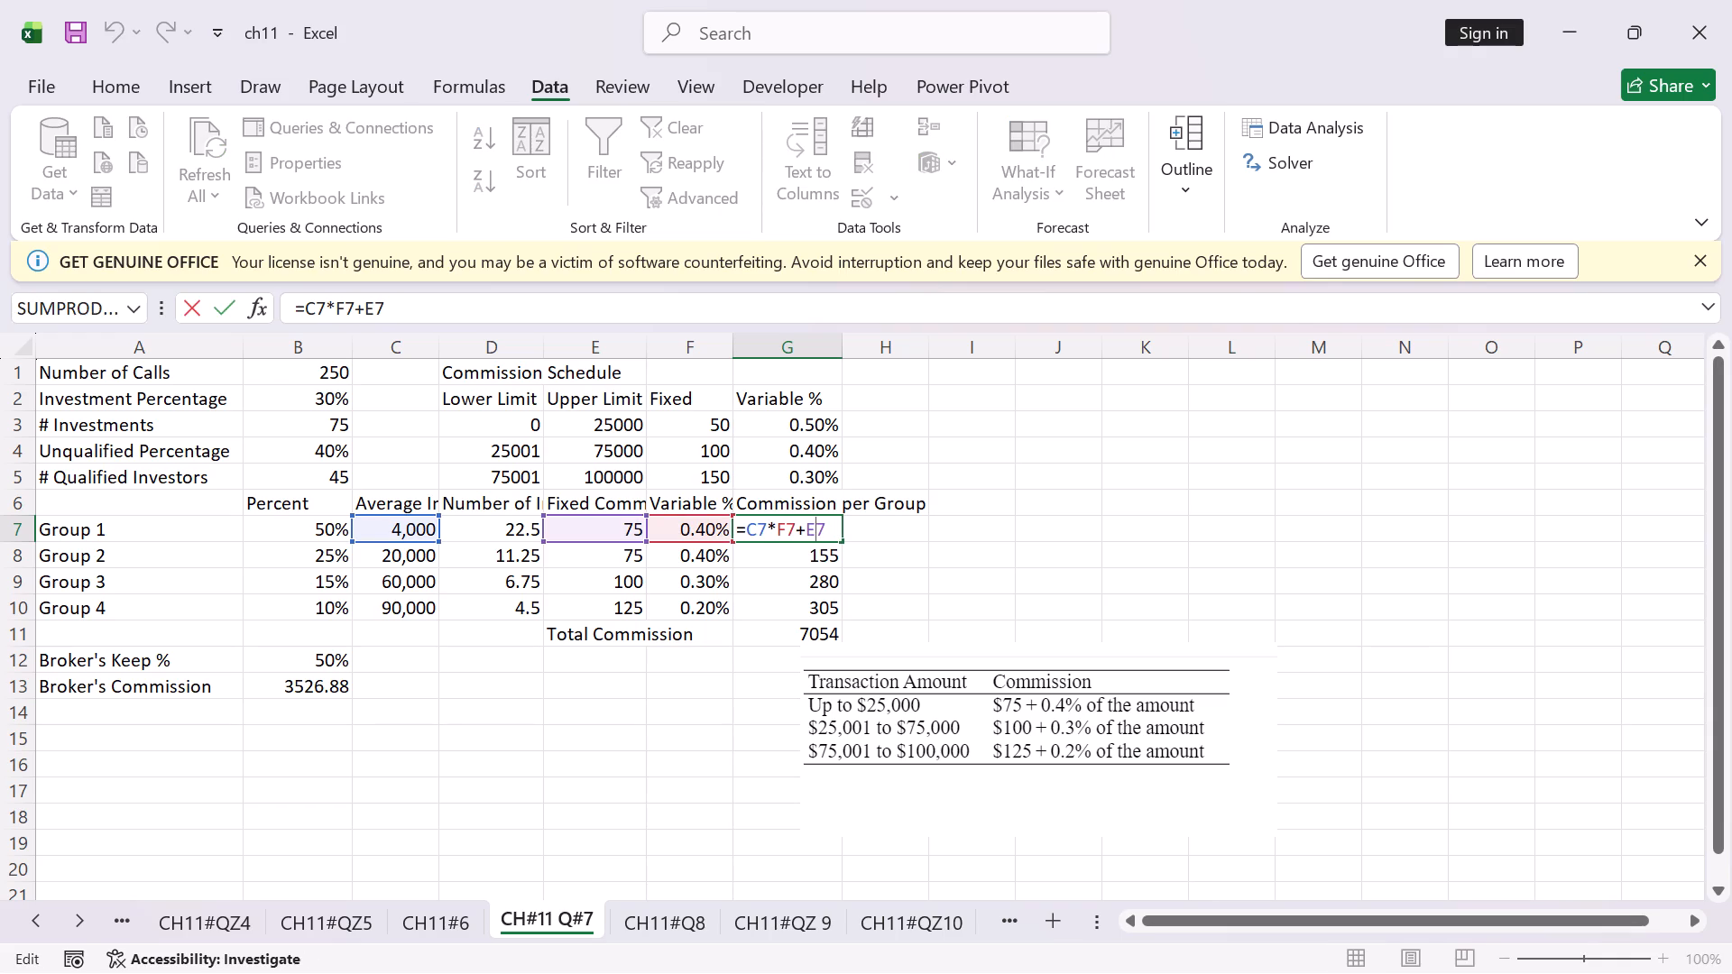
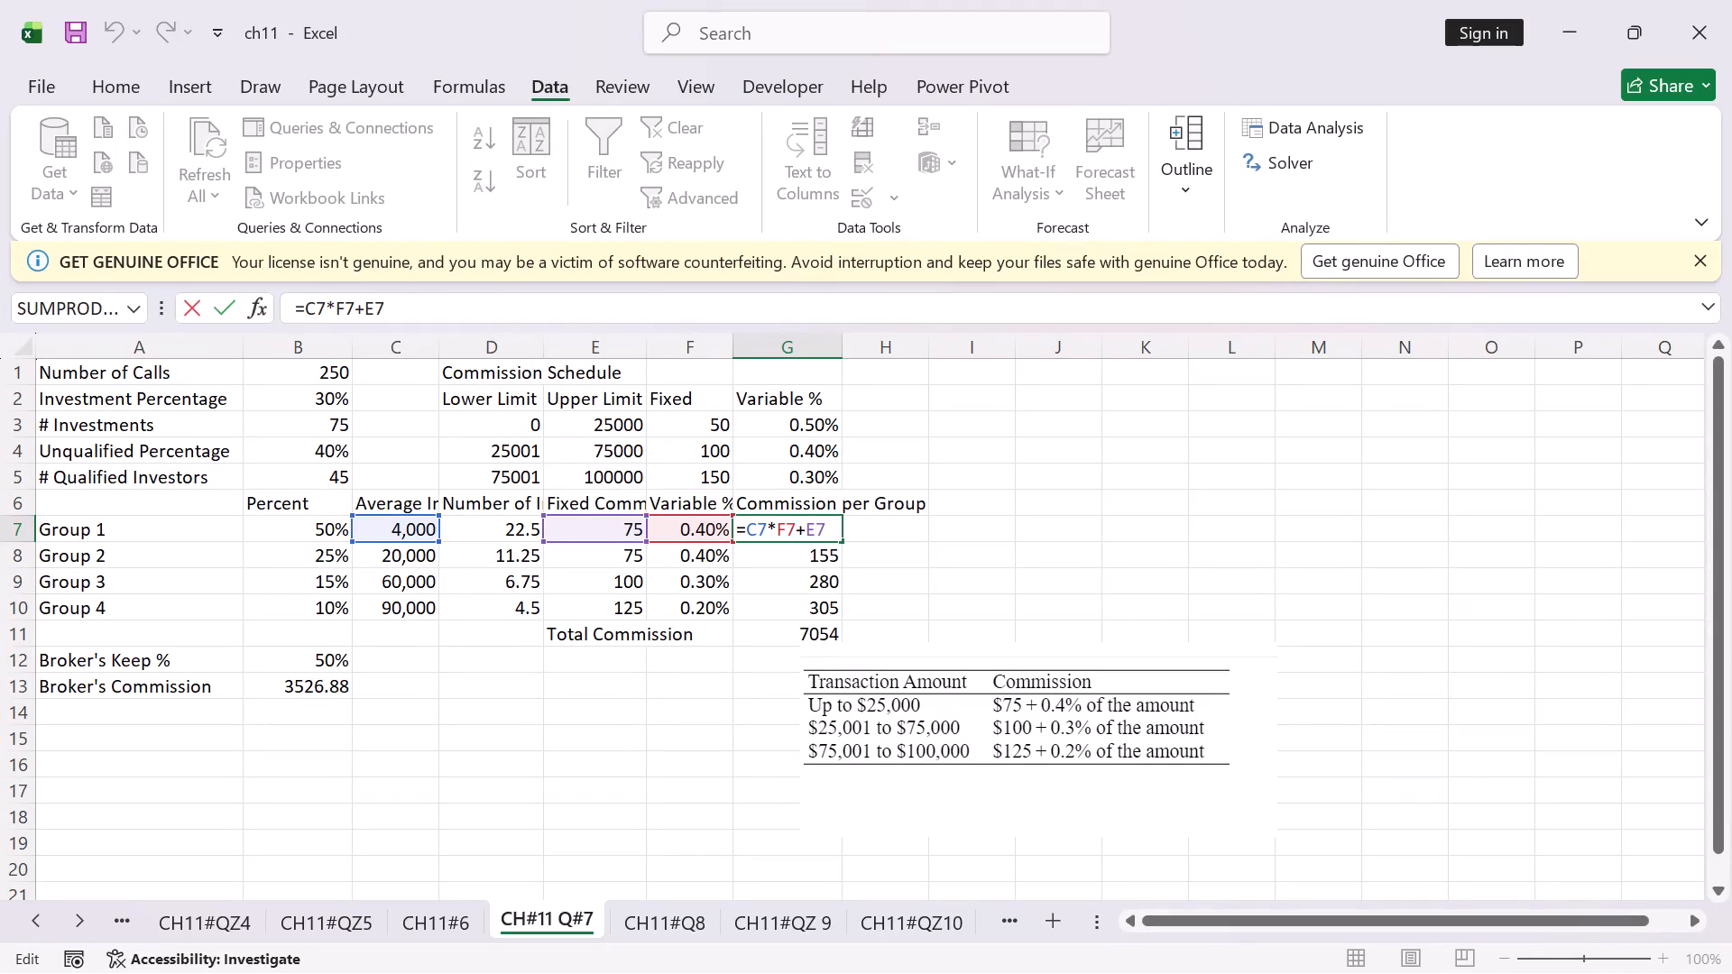
Recheck Group 2's Commission per Group formula in G8, leaving Group 1's formula in G7 as it is.
left_click(225, 308)
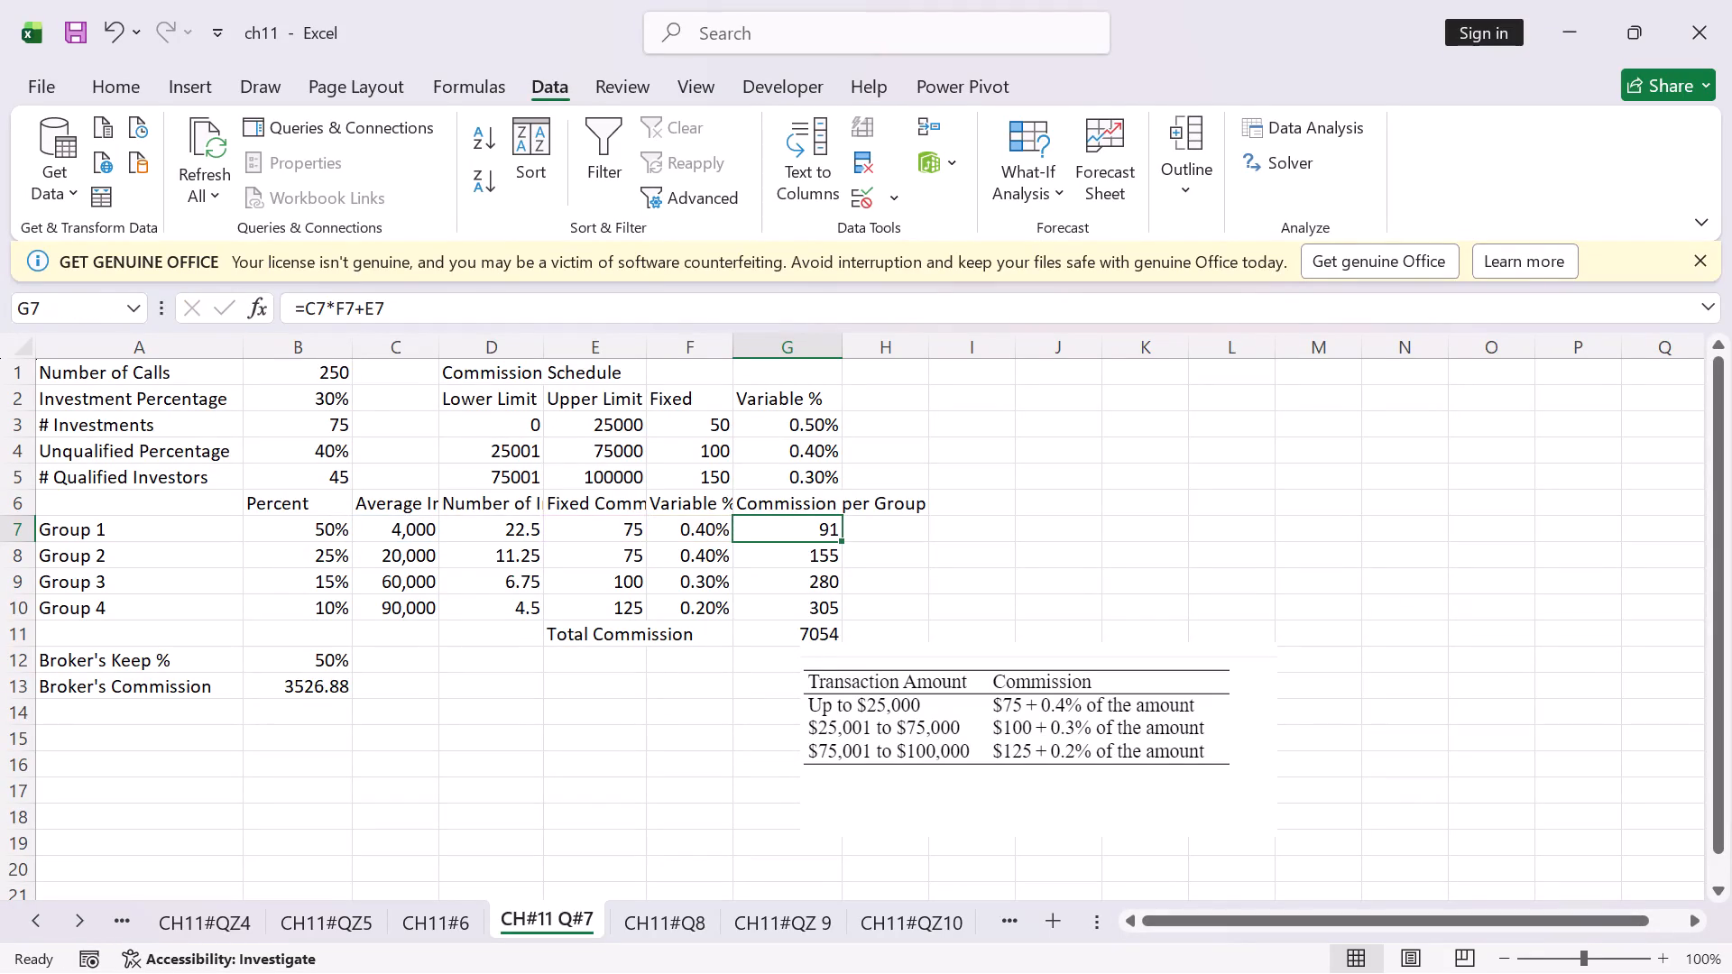
left_click(798, 561)
double_click(798, 561)
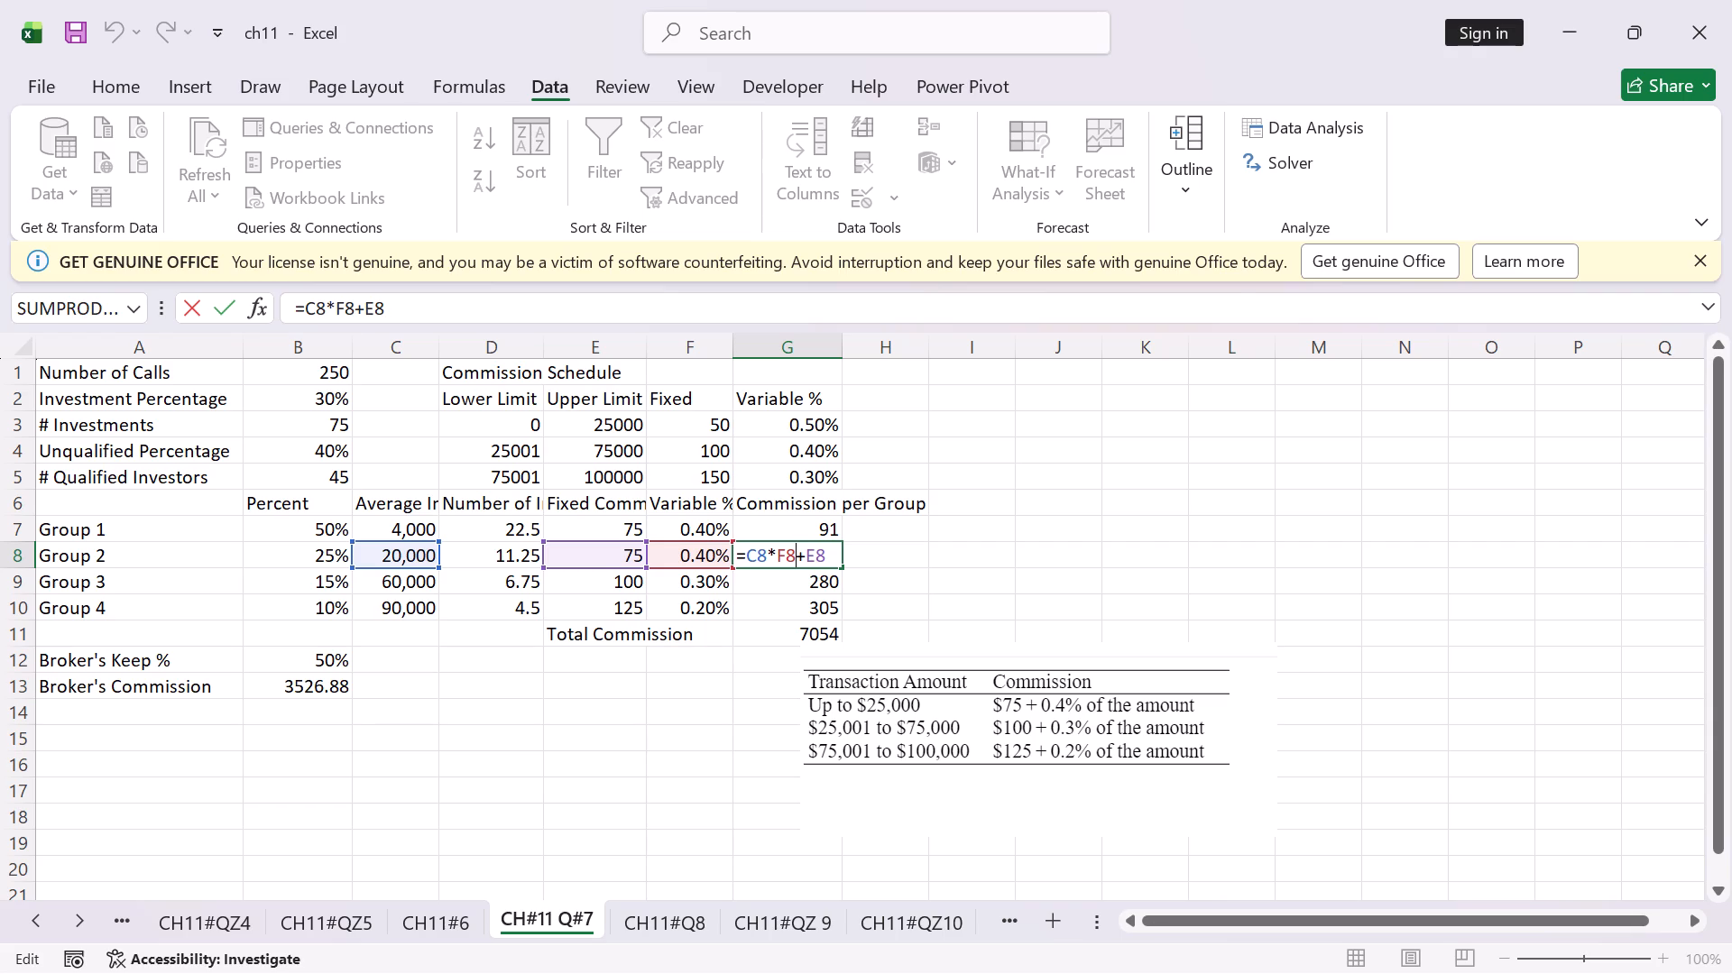
left_click(232, 302)
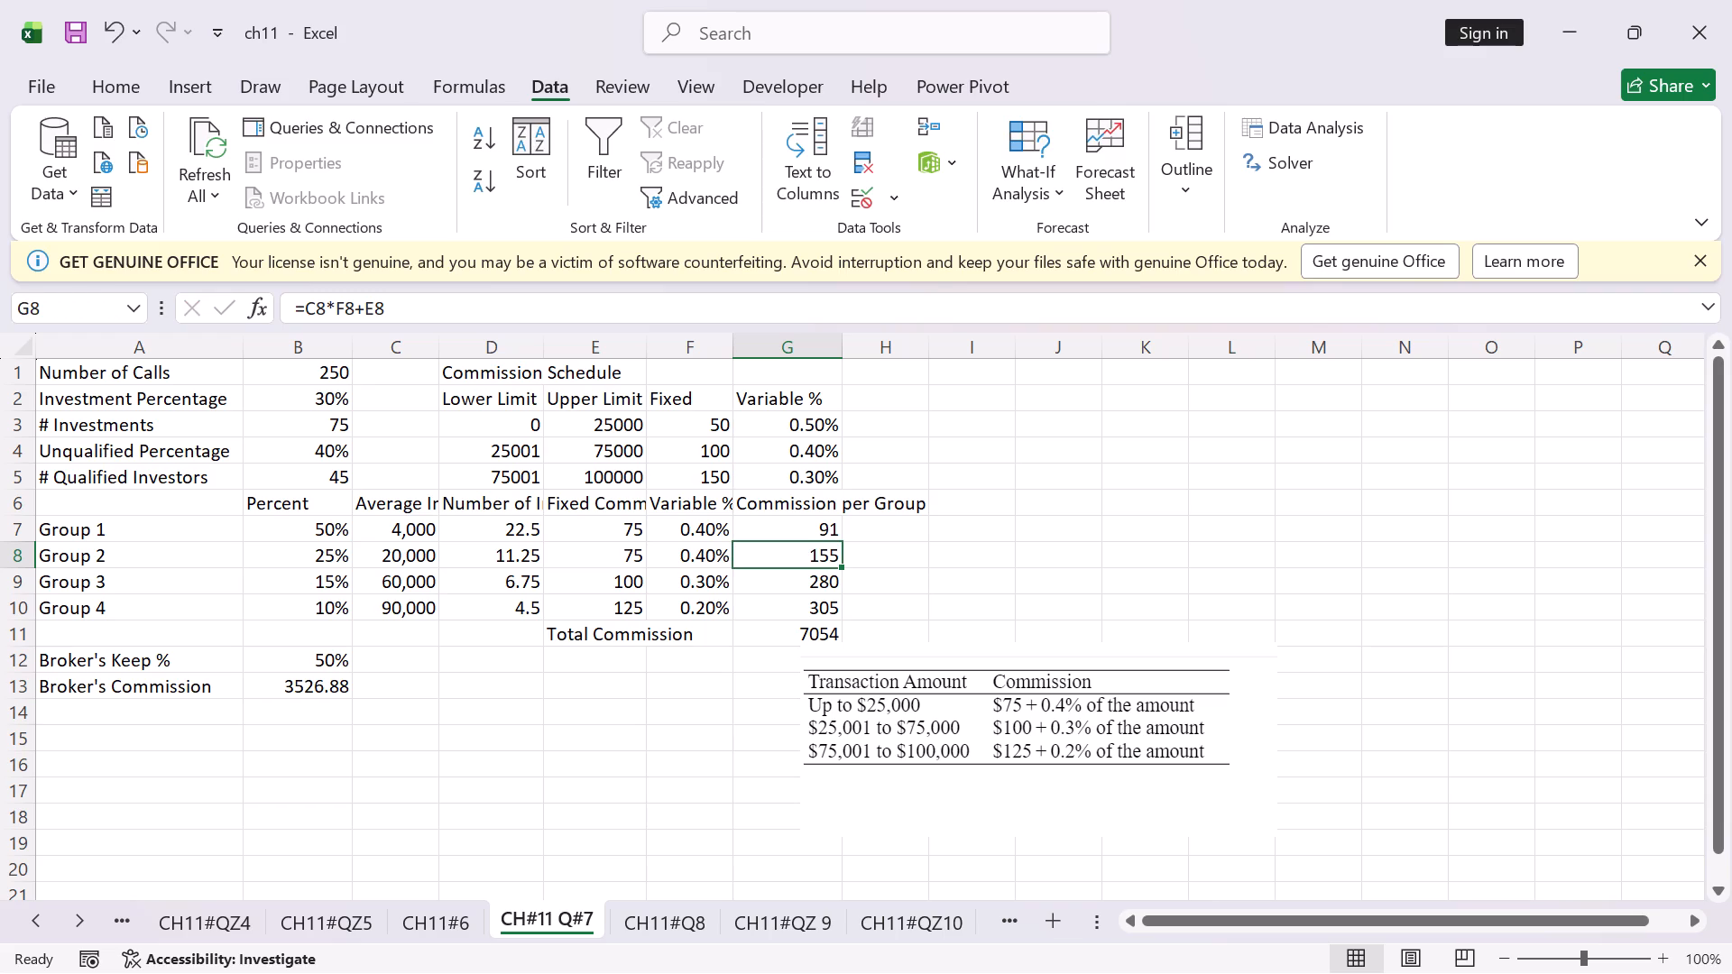
Examine the Broker's Commission formula in B13 and the Broker's Keep % value in B12.
left_click(874, 716)
left_click(354, 678)
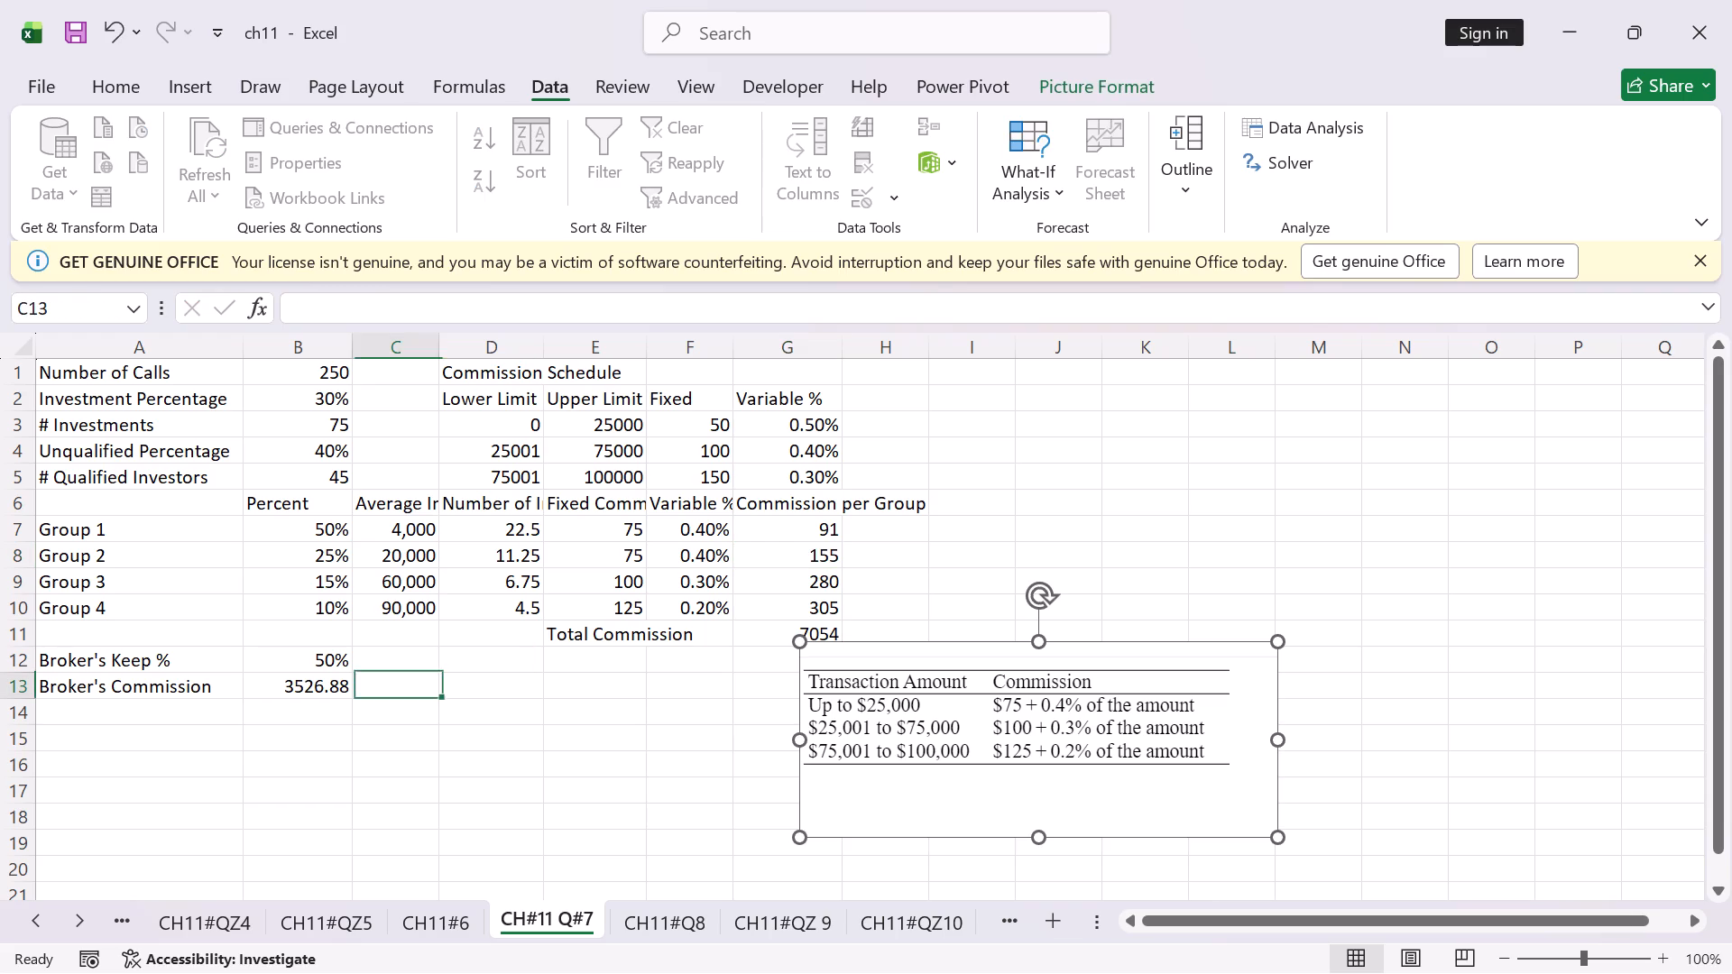
double_click(334, 685)
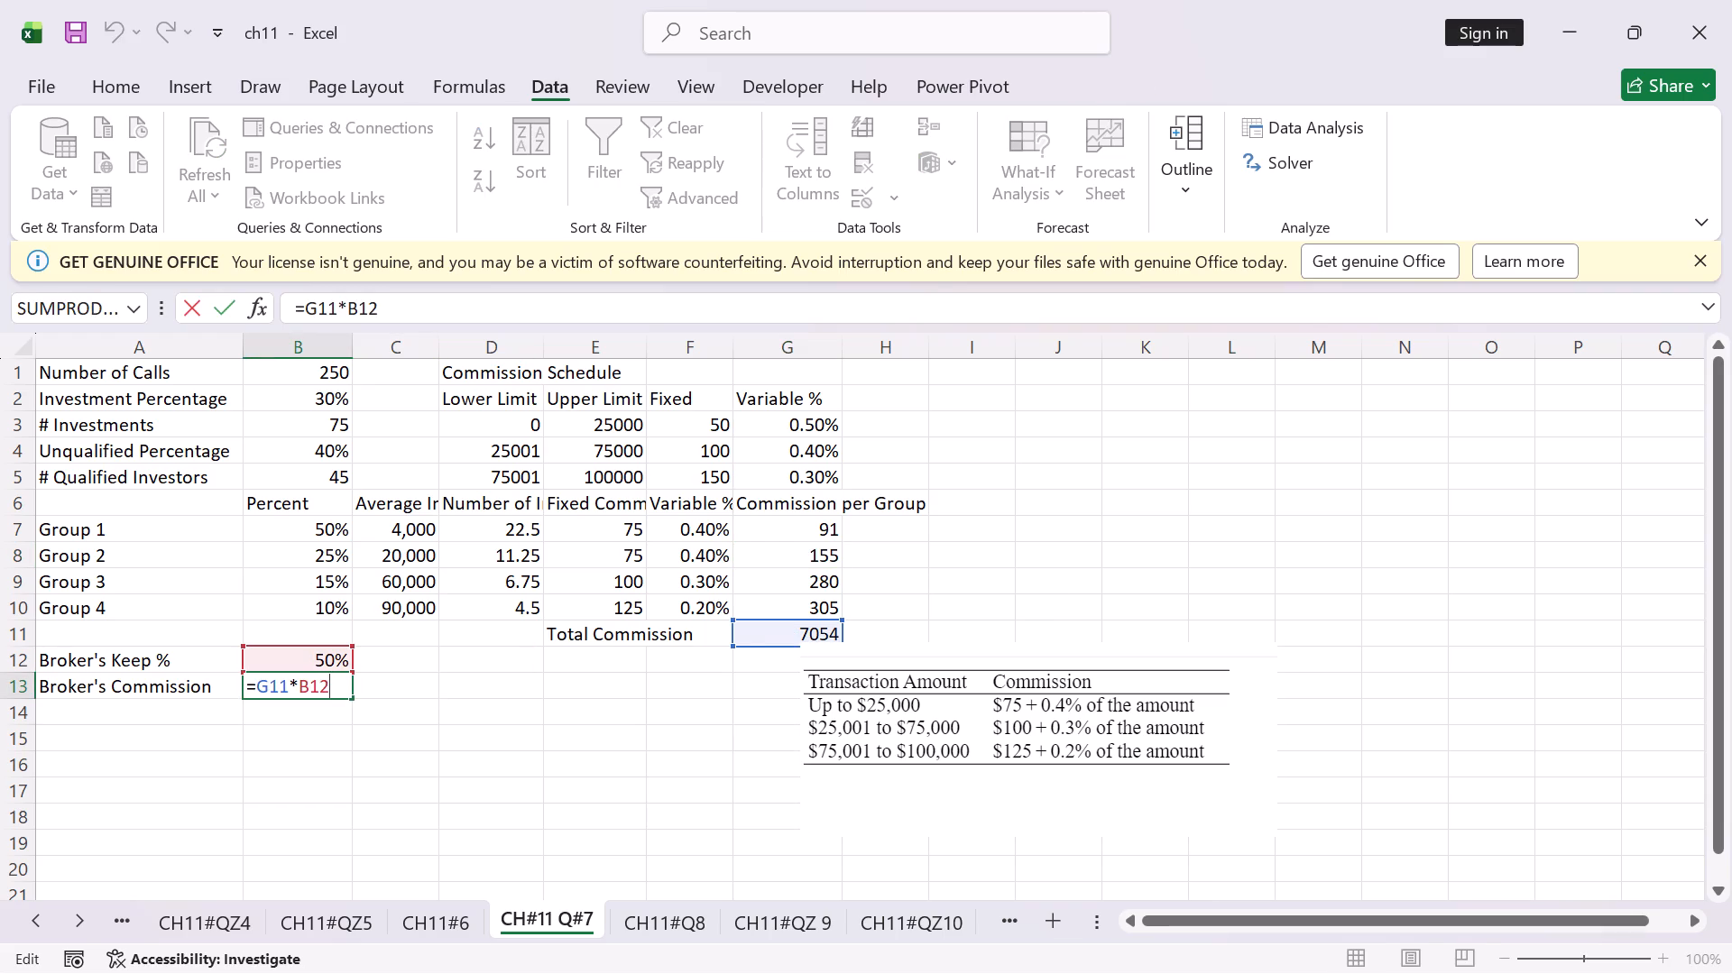
left_click(229, 308)
left_click(320, 661)
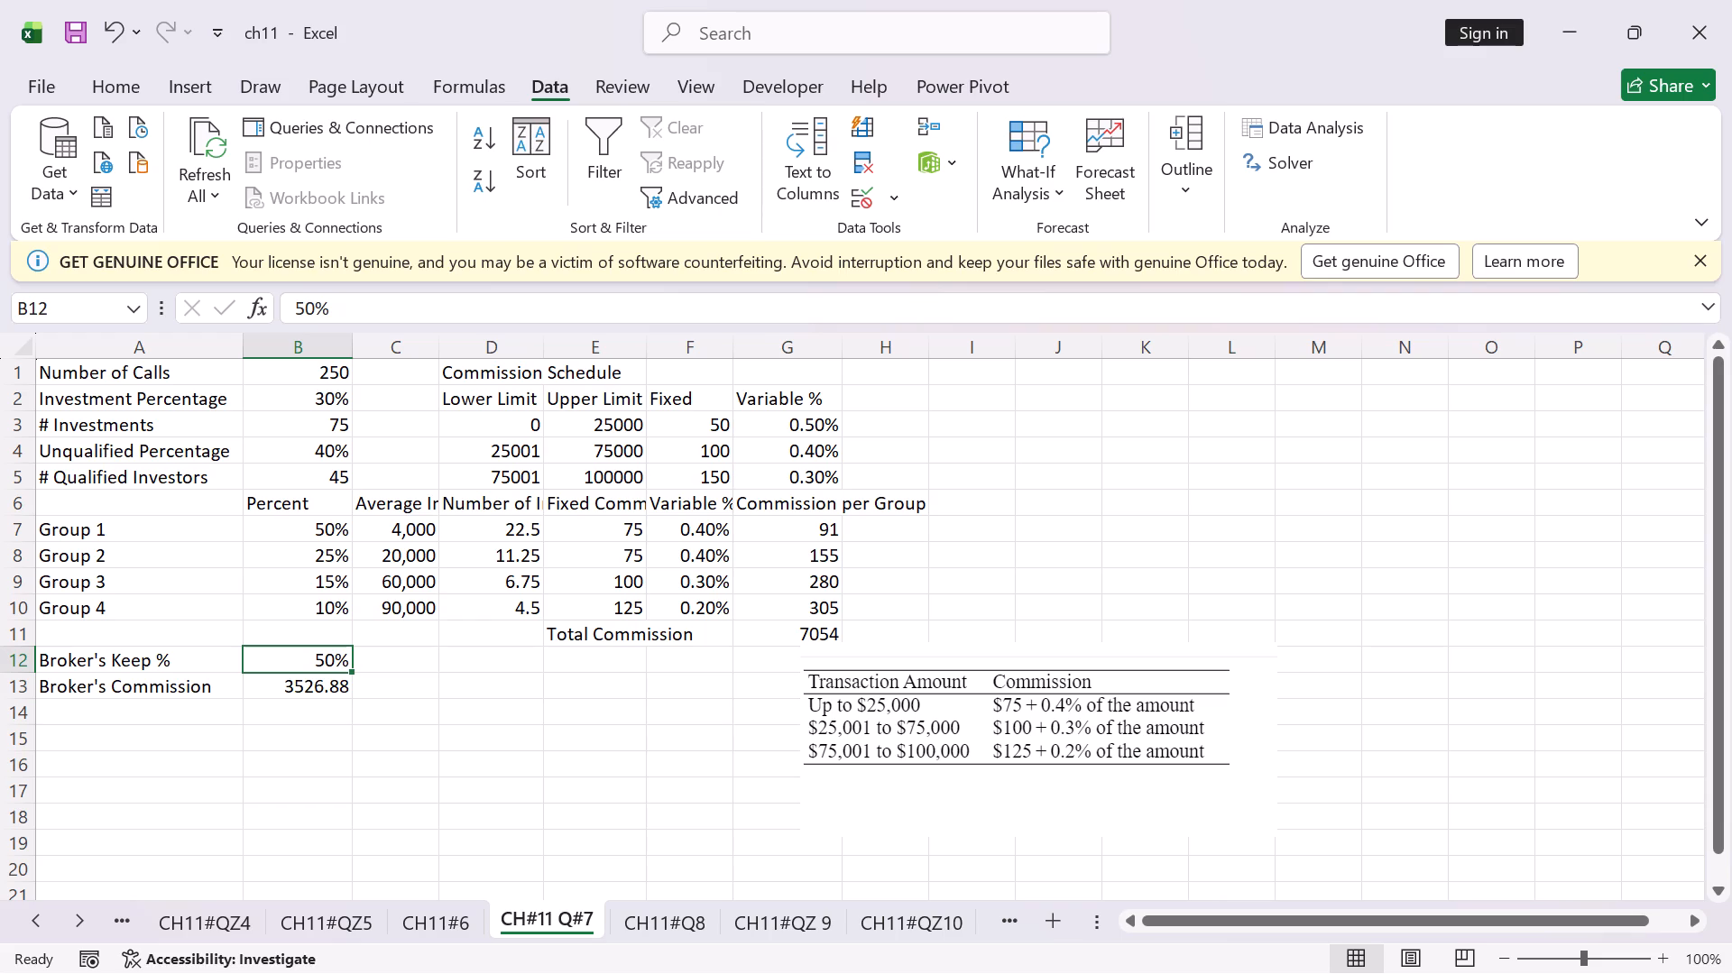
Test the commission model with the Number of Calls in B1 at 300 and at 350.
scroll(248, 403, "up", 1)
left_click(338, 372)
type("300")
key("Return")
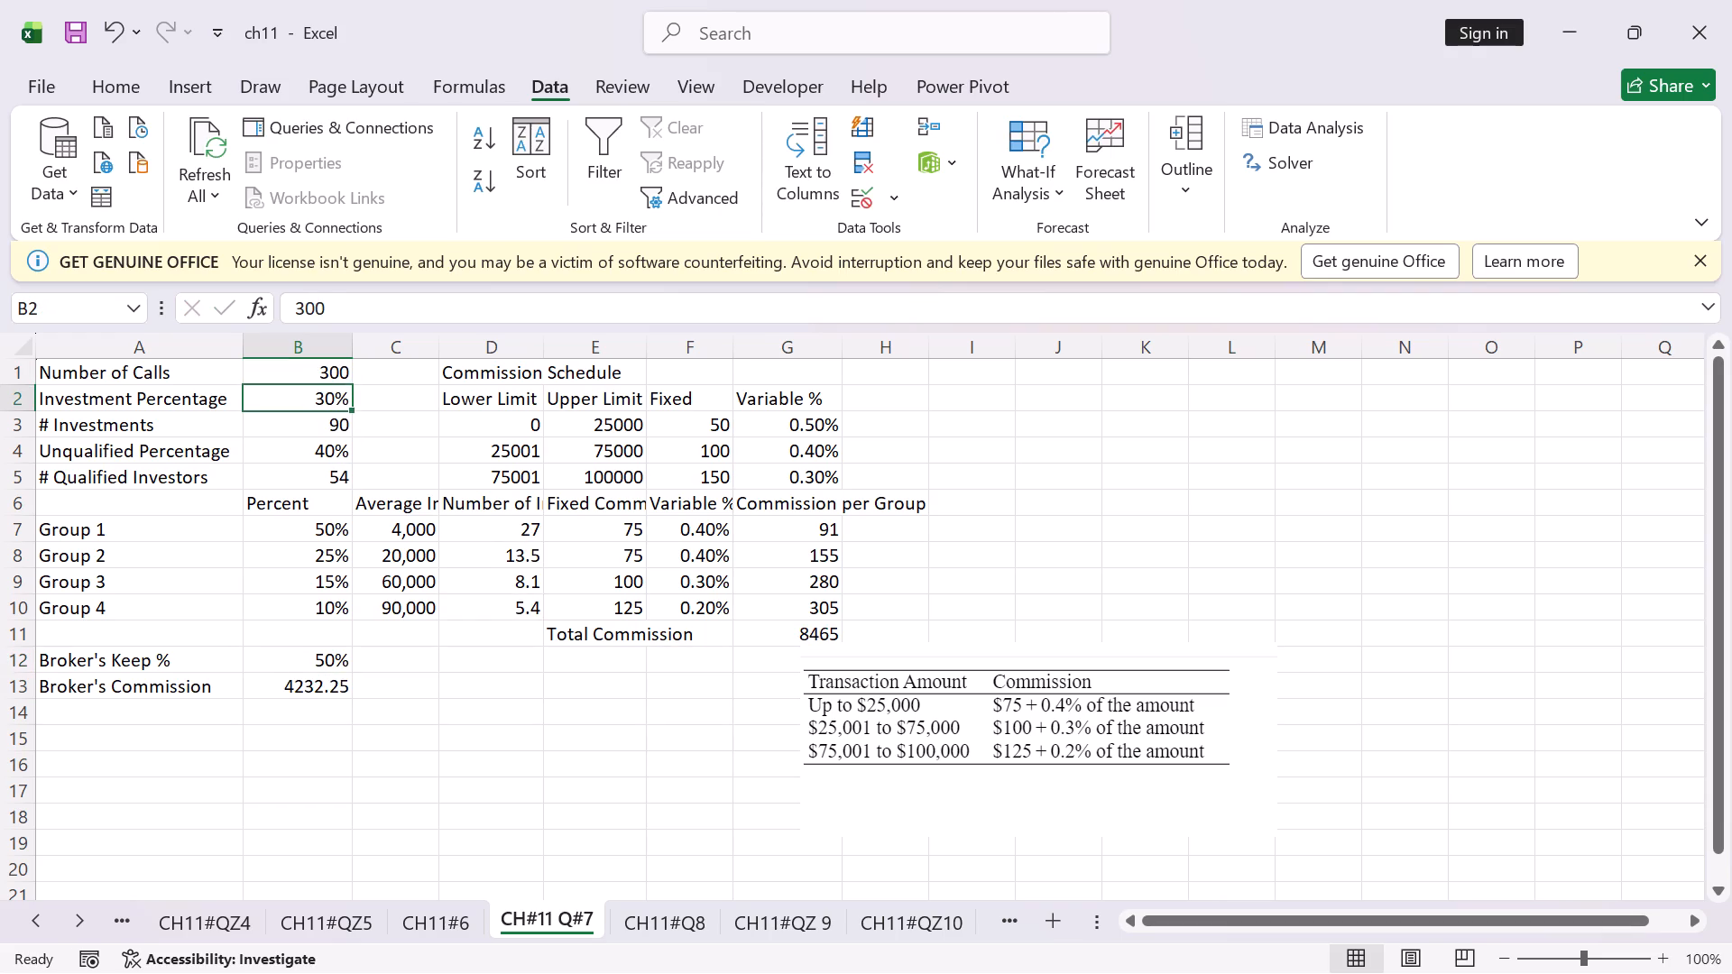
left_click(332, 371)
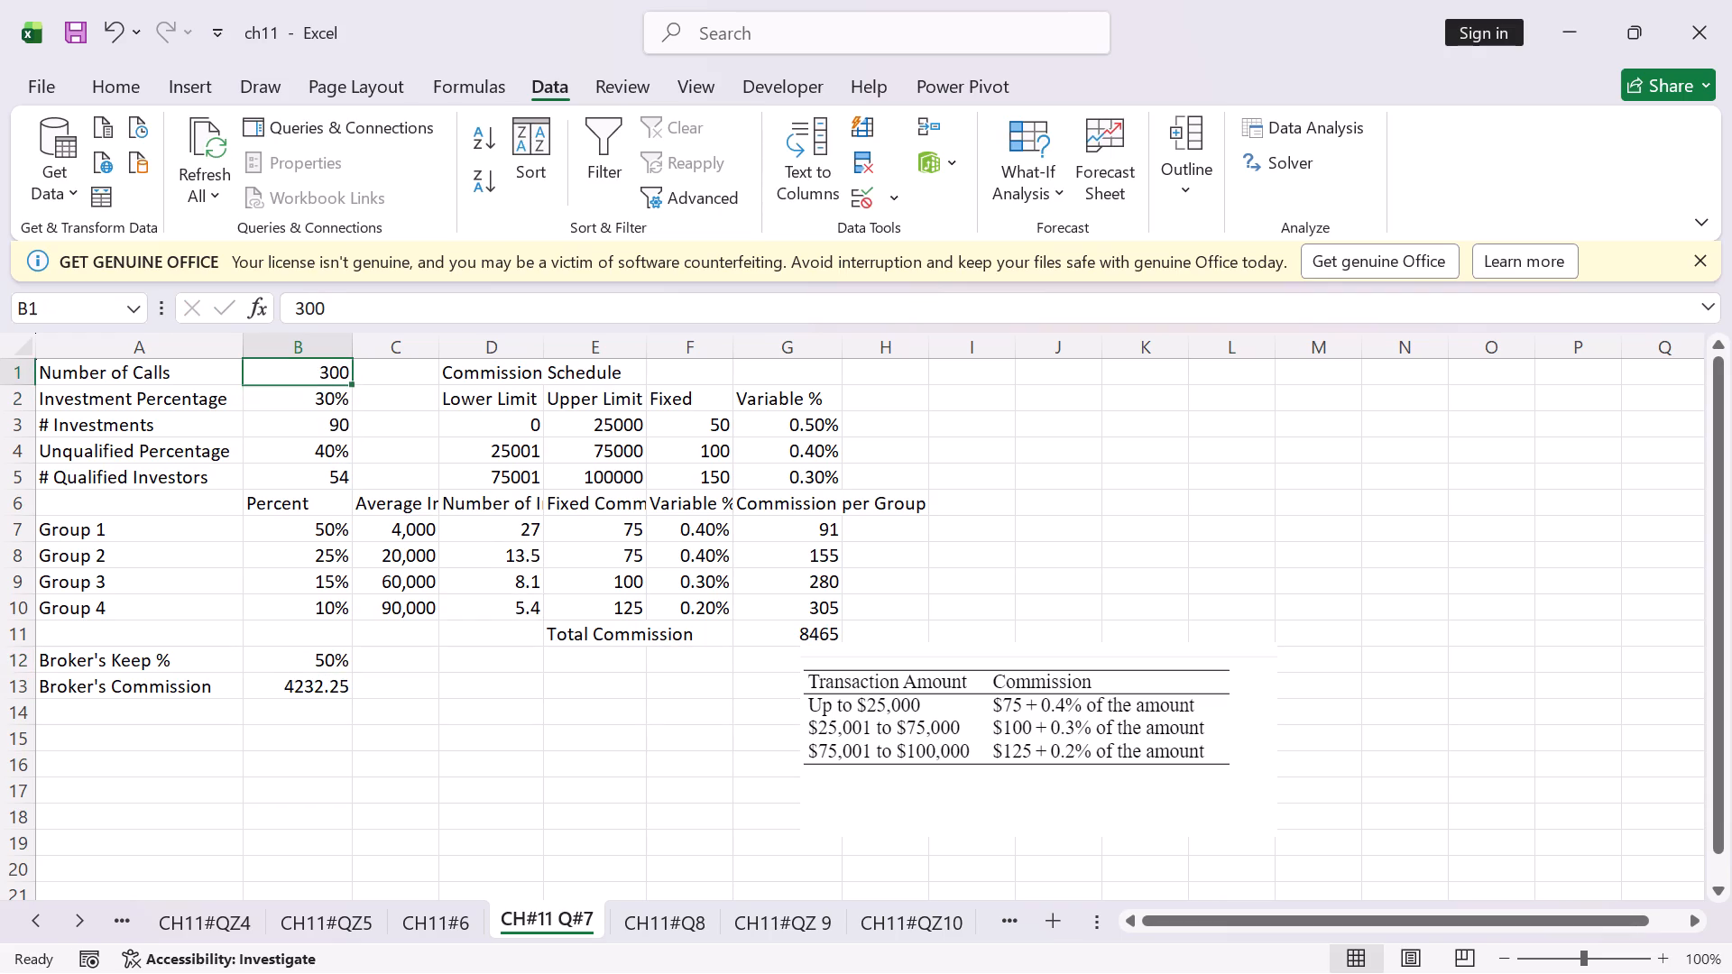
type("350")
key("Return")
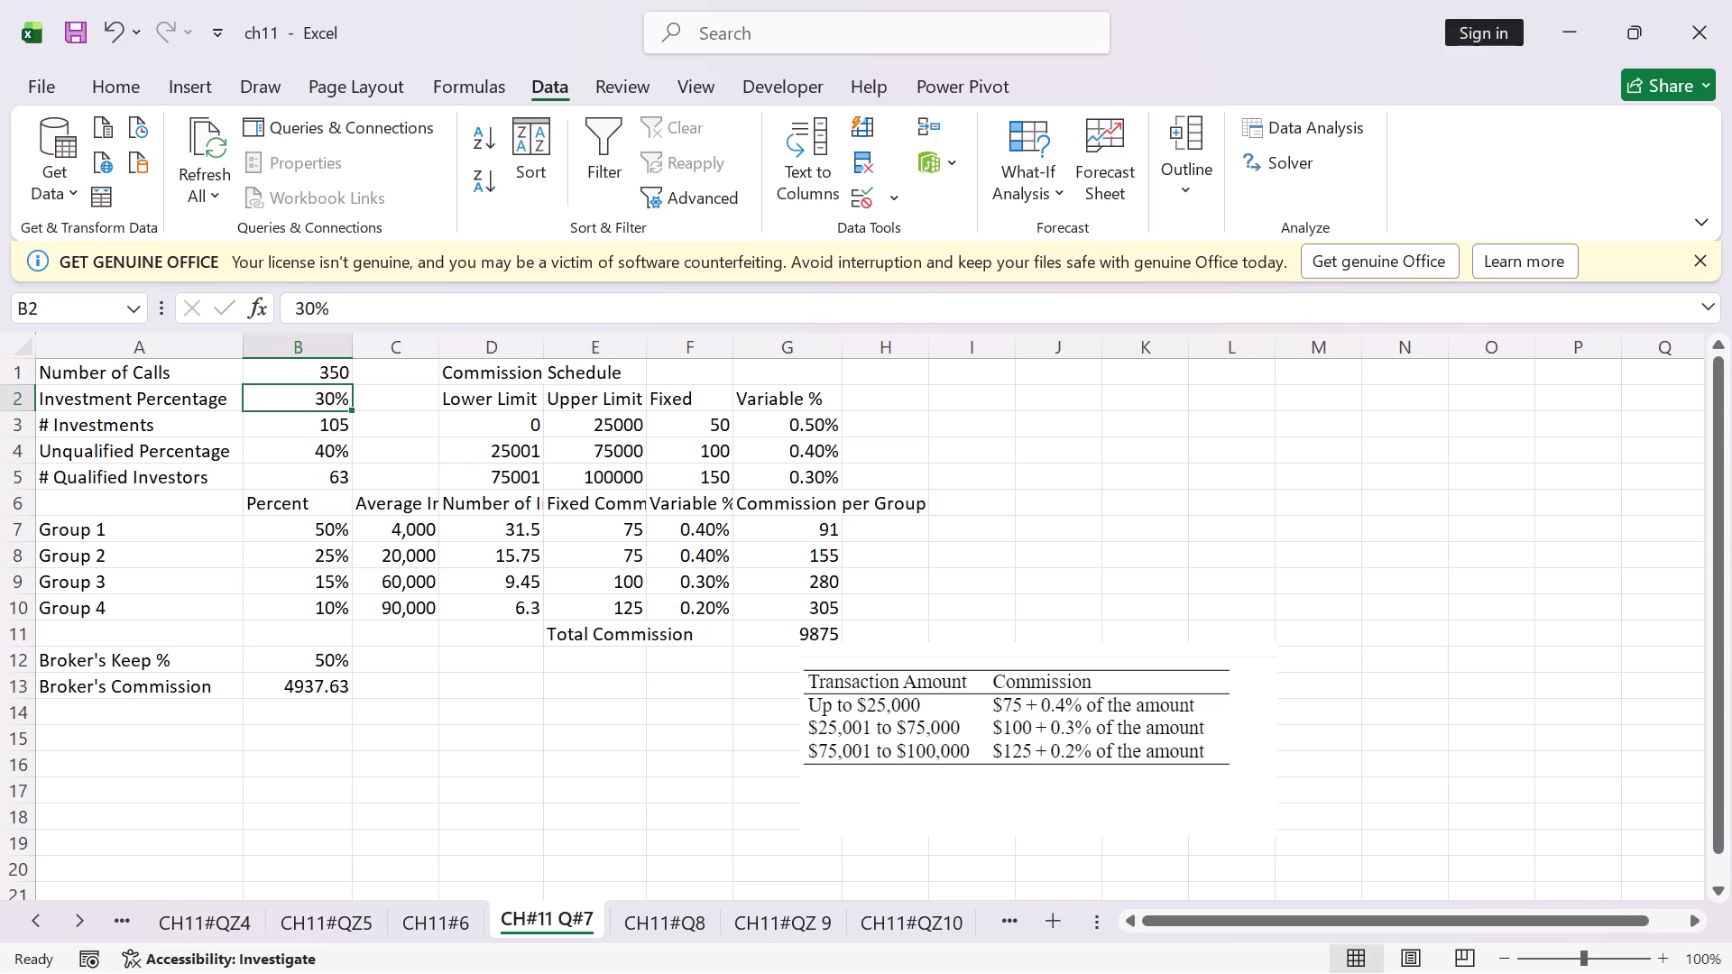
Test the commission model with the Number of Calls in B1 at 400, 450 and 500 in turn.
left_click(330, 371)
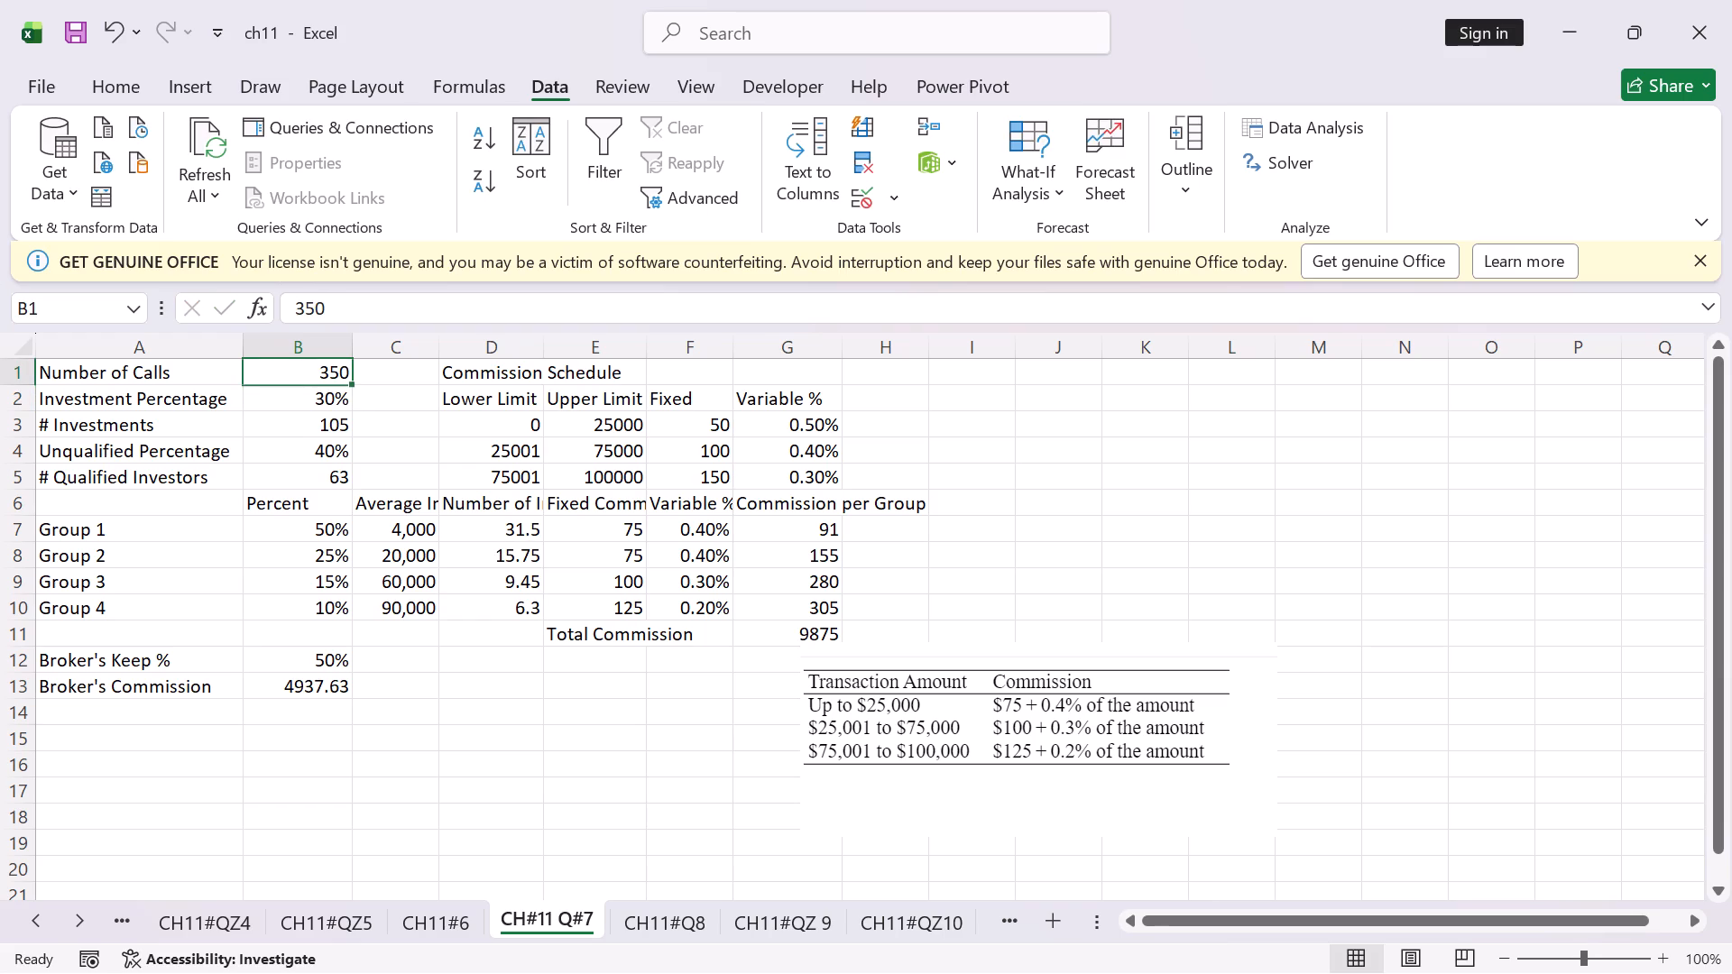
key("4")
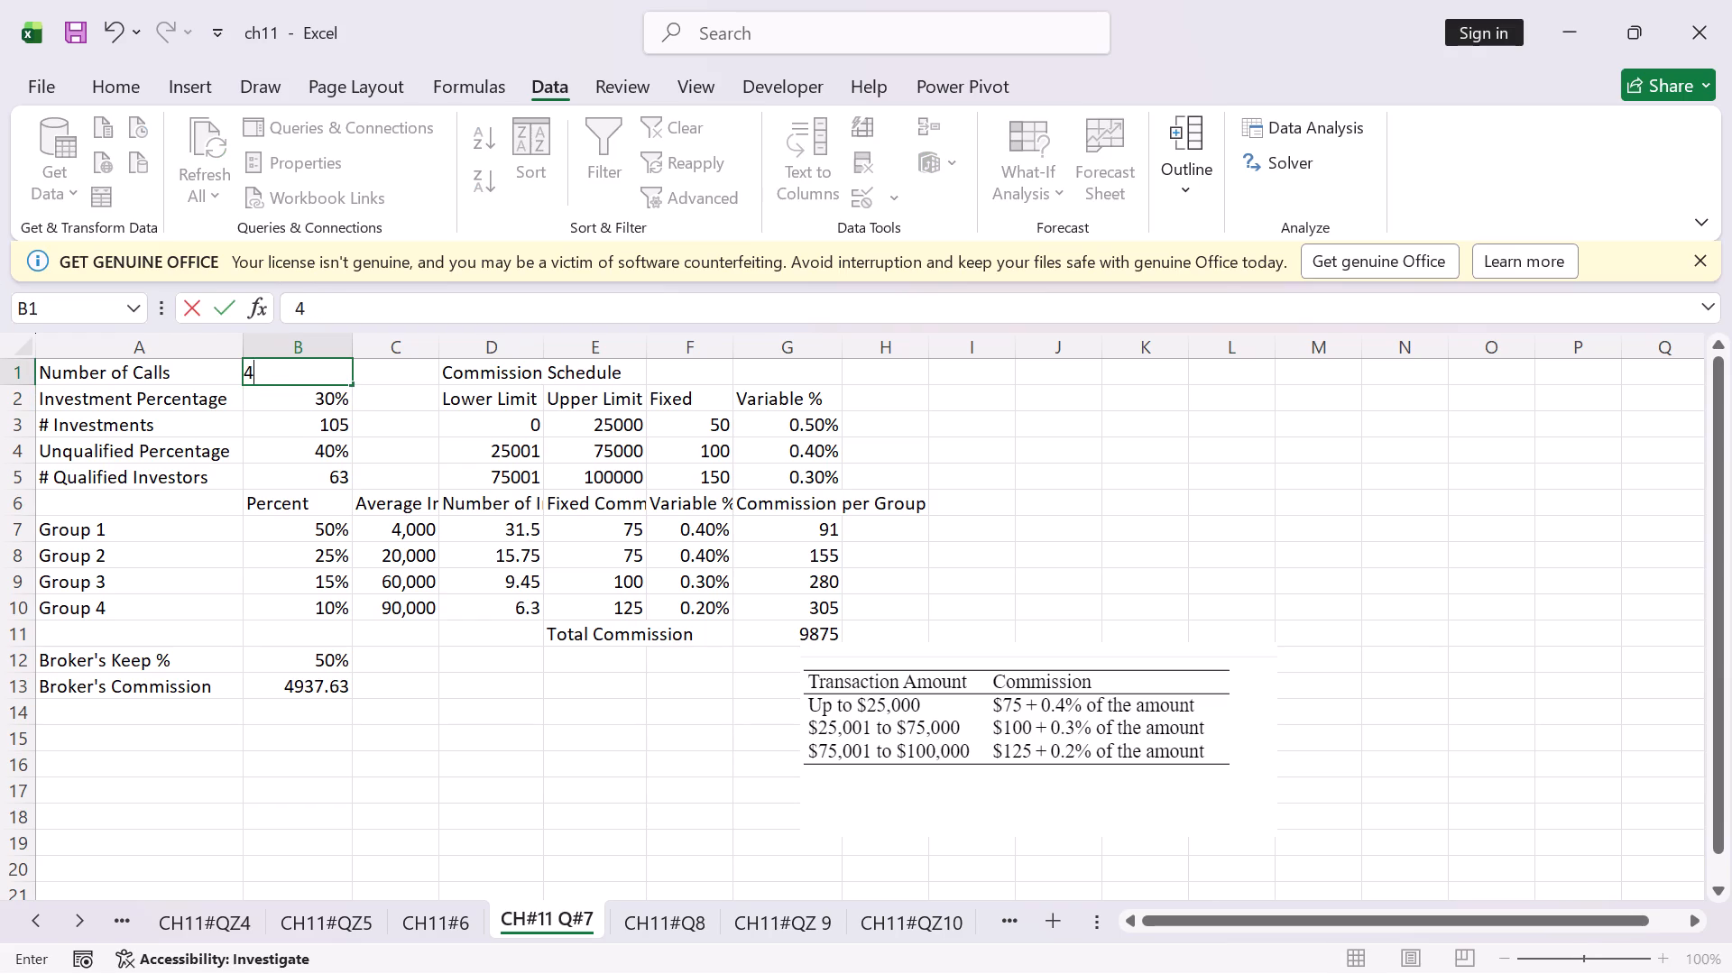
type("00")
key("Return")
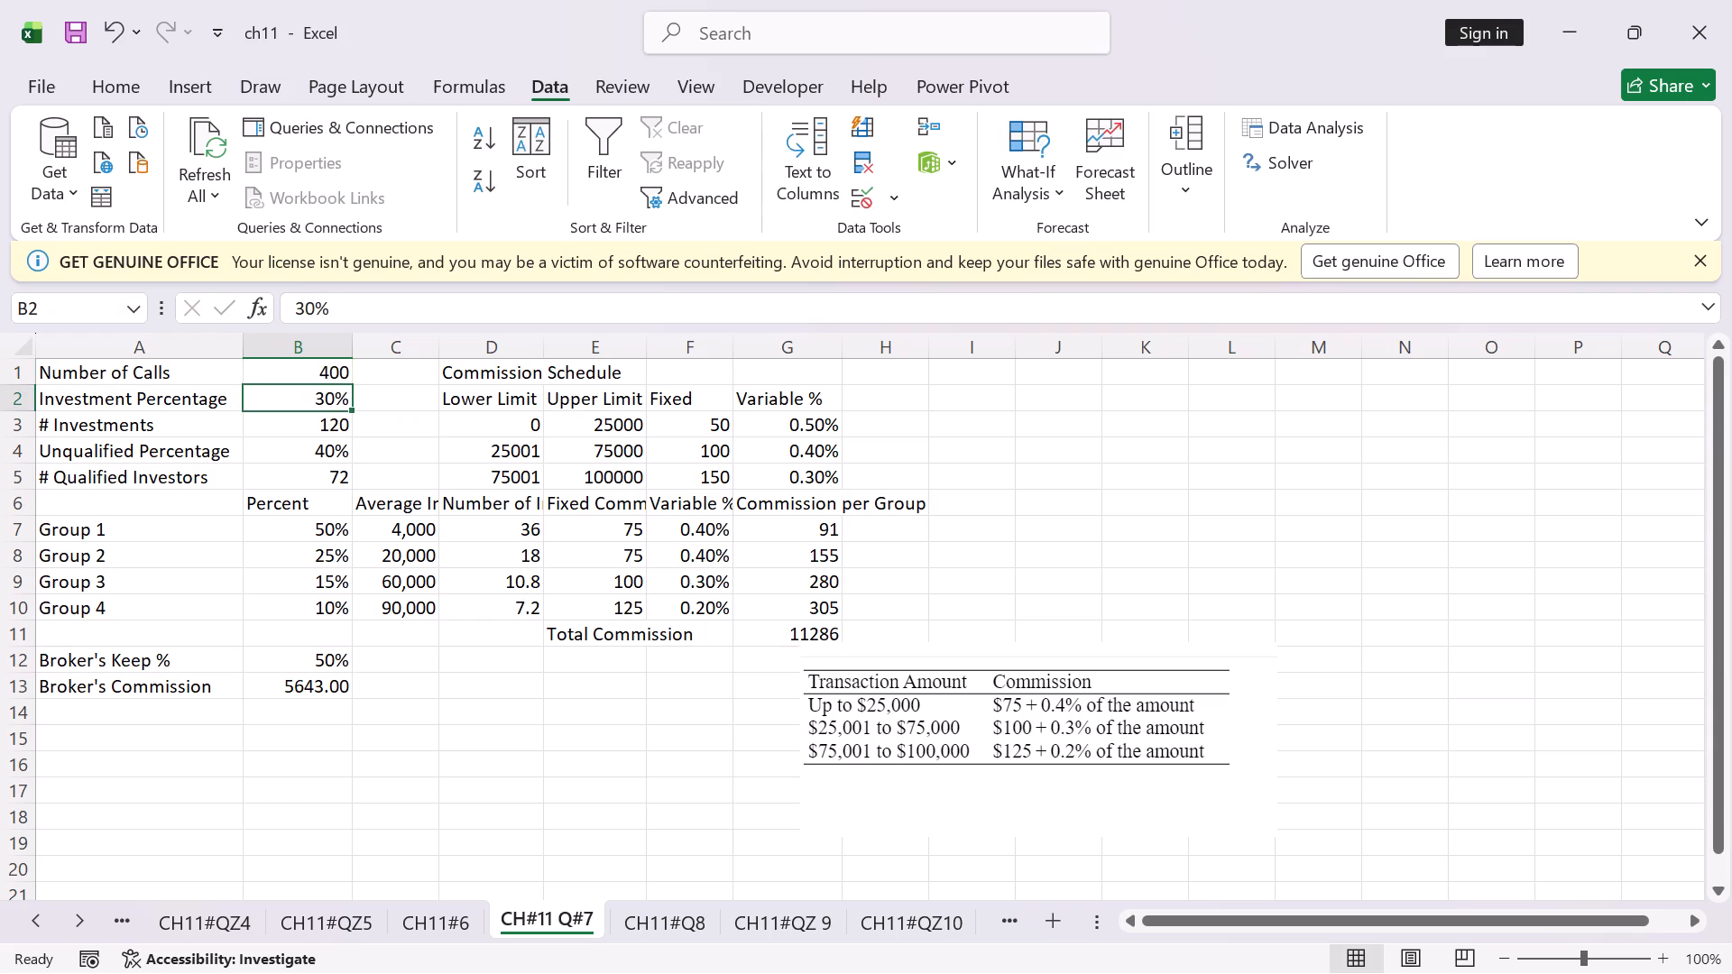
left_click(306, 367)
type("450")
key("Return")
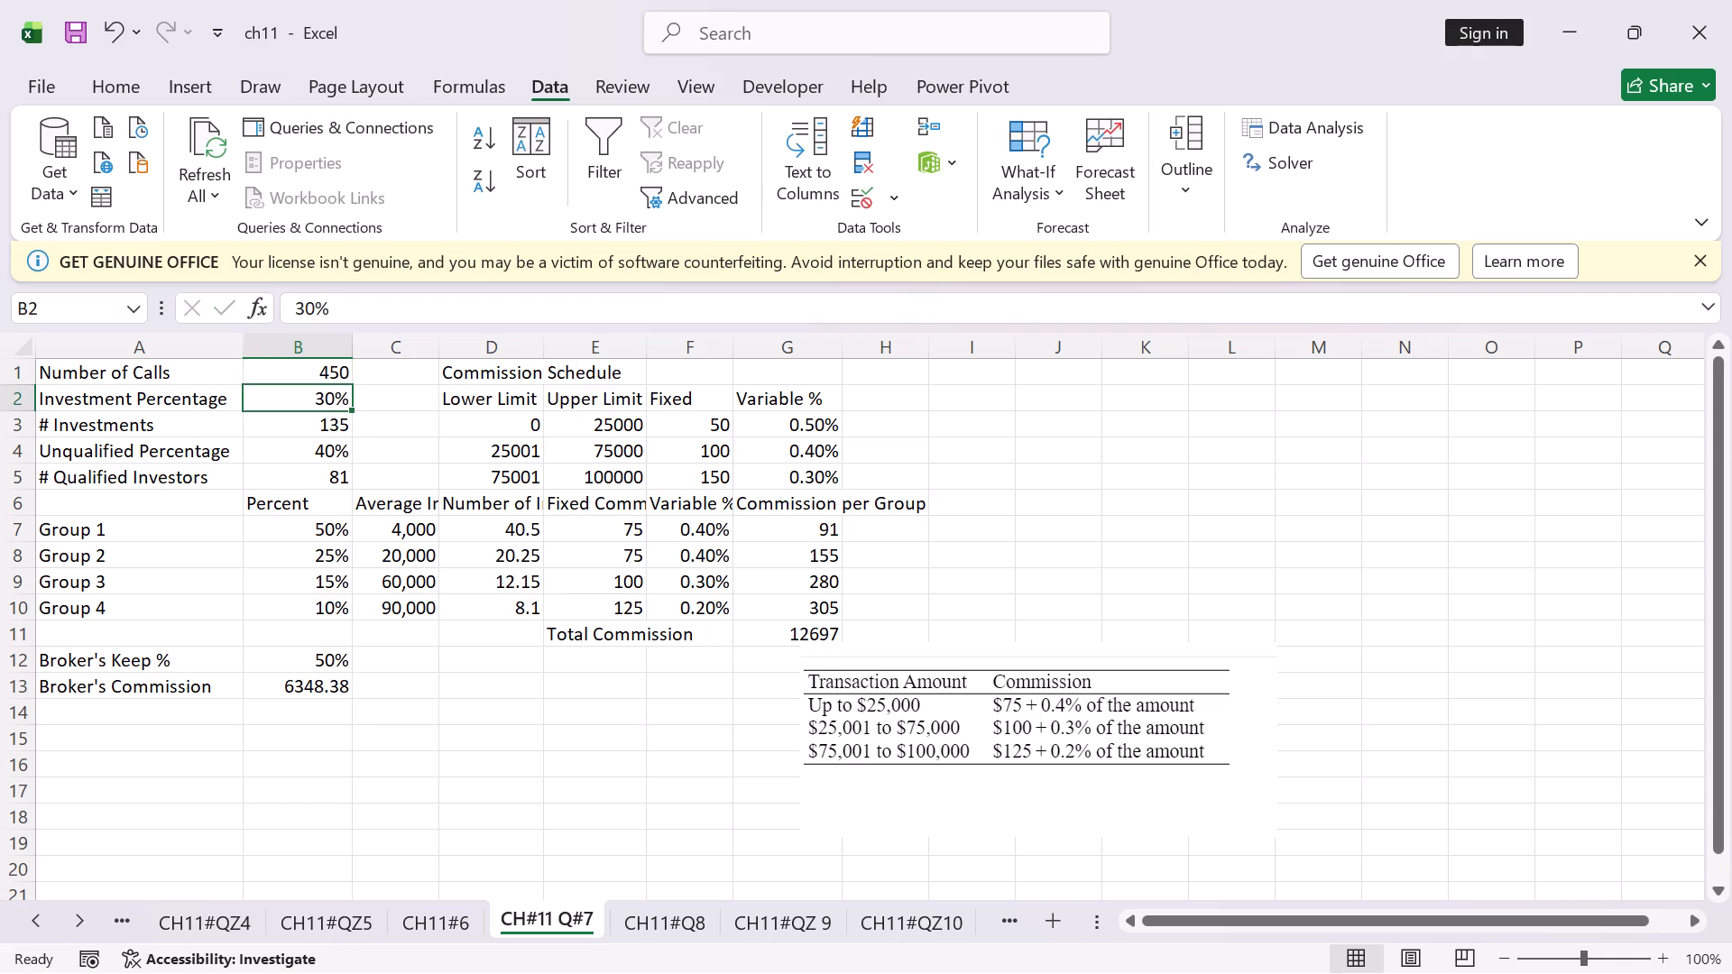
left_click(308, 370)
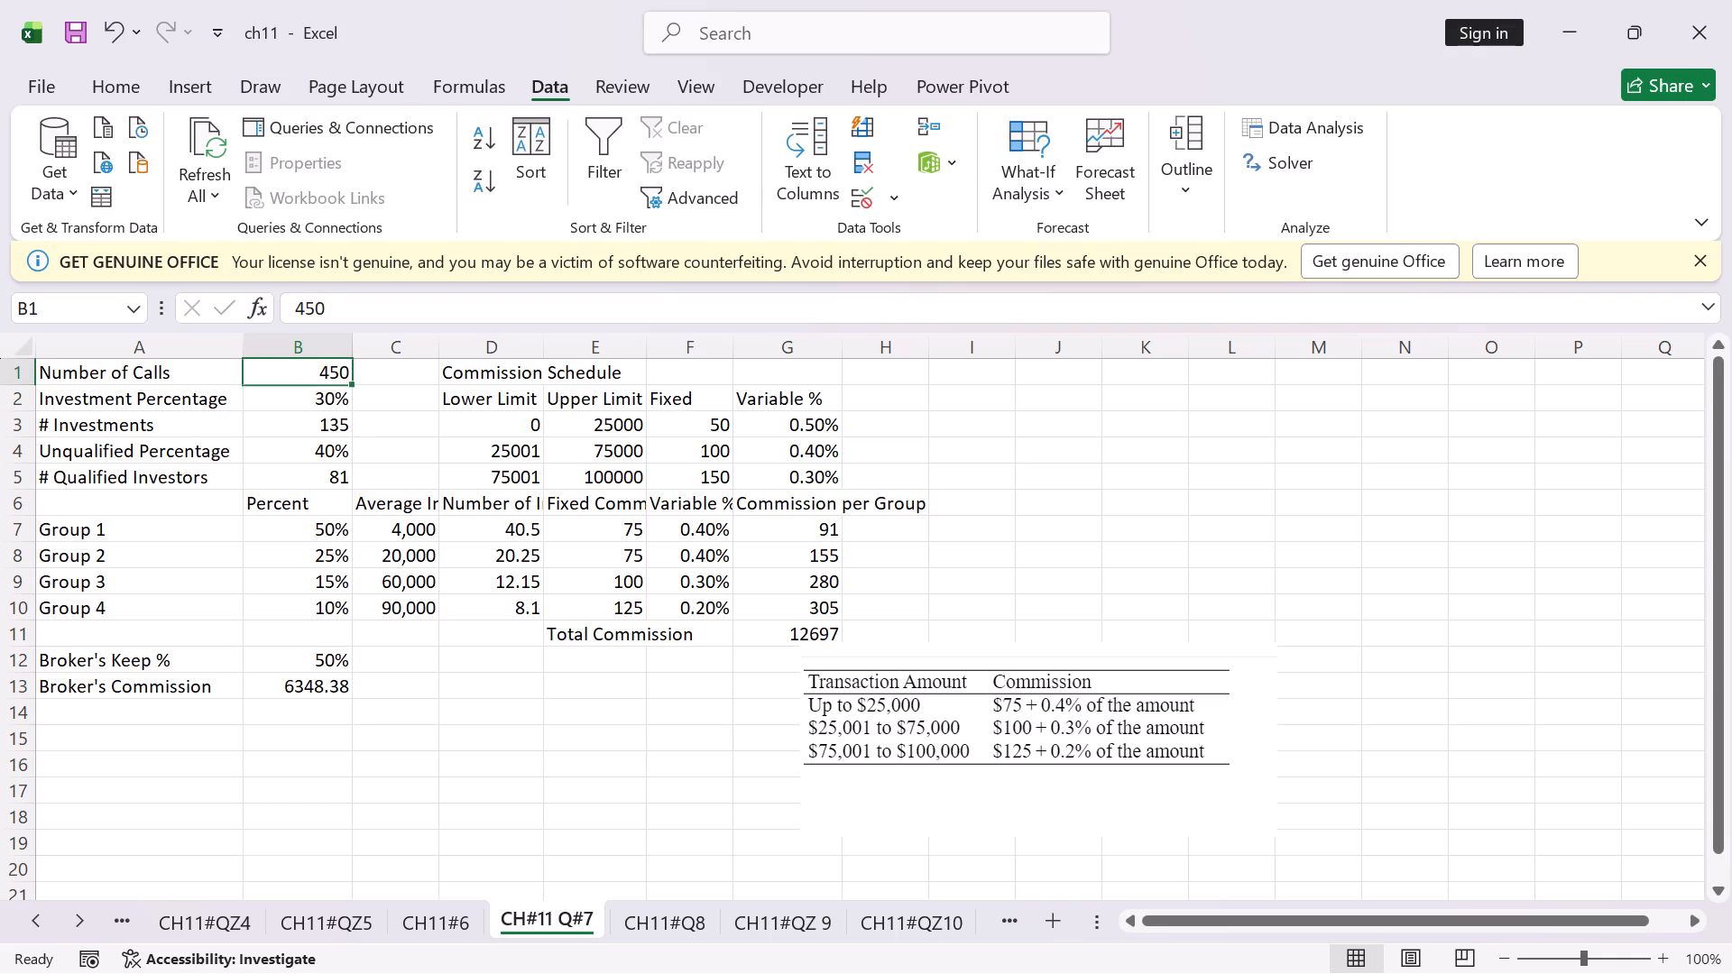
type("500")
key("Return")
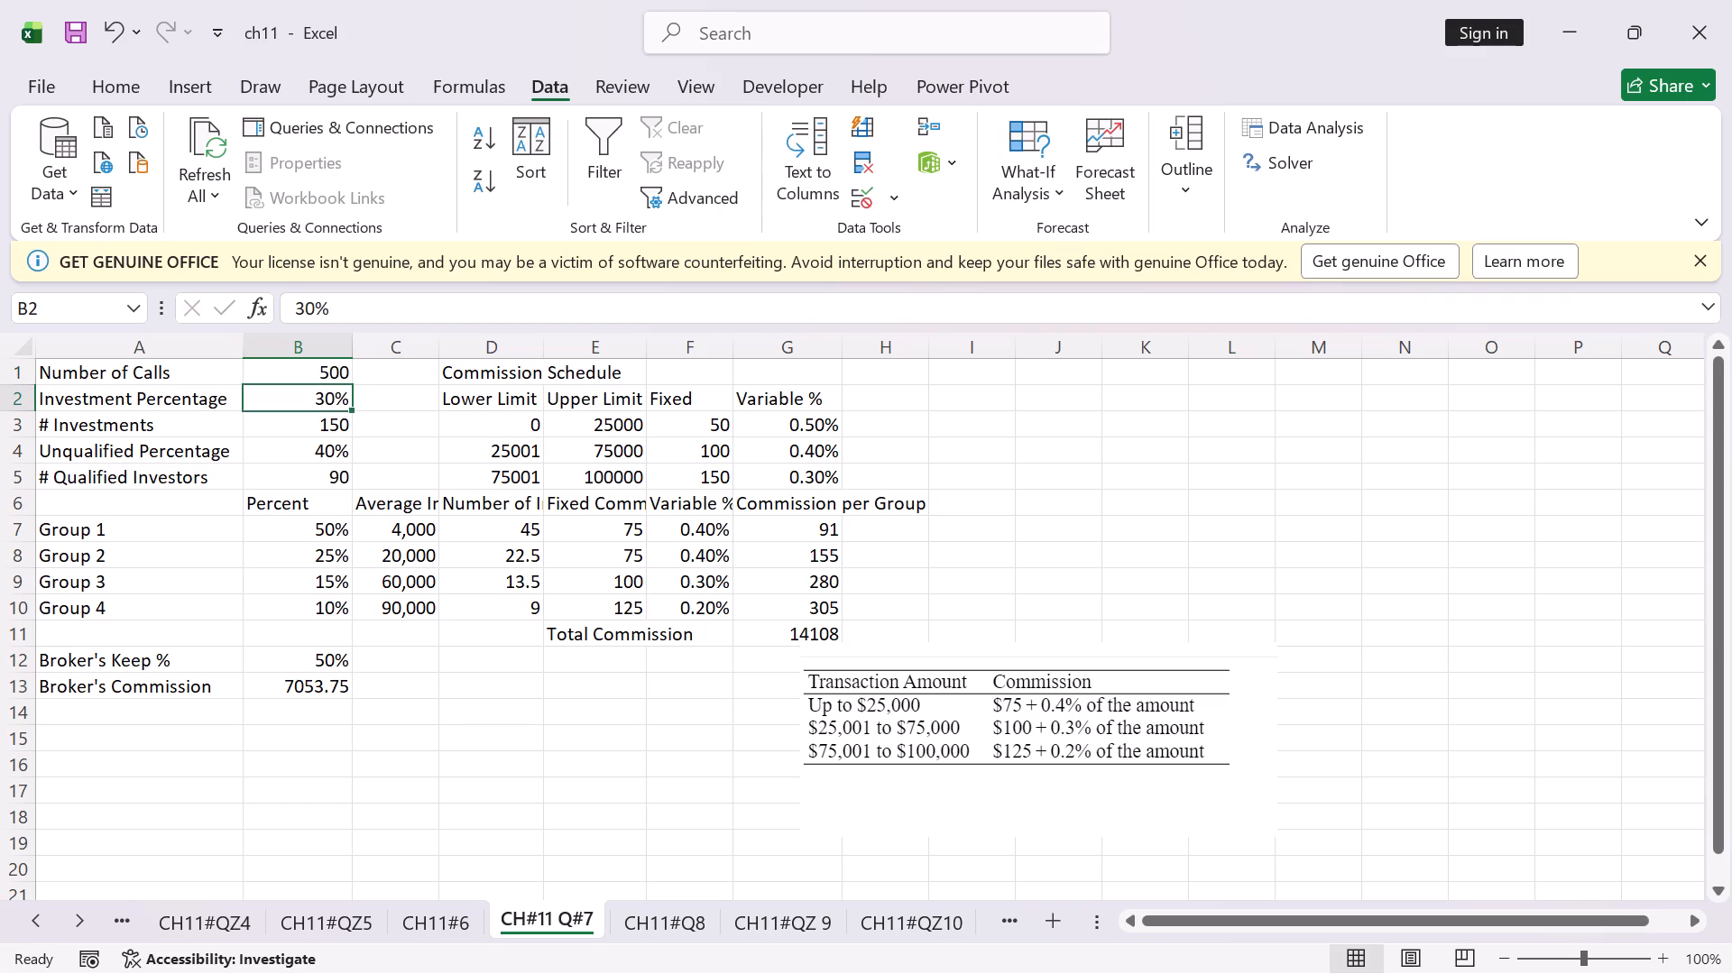
Set the Number of Calls in B1 to 550.
left_click(308, 372)
type("550")
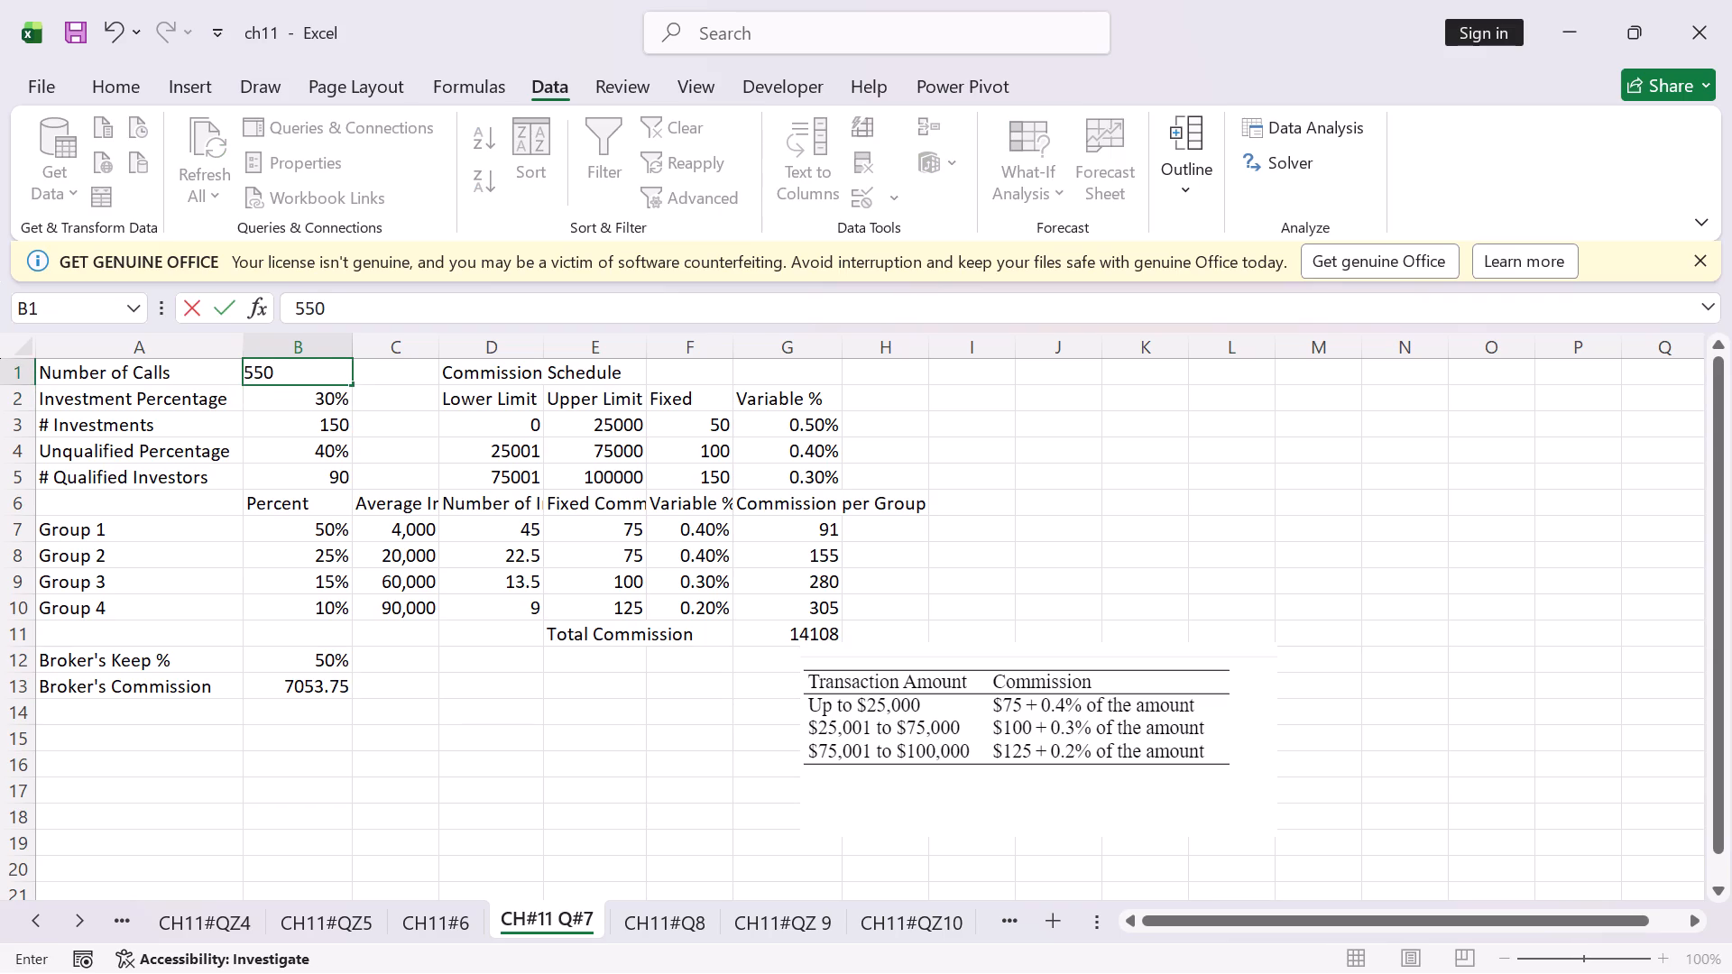
key("Return")
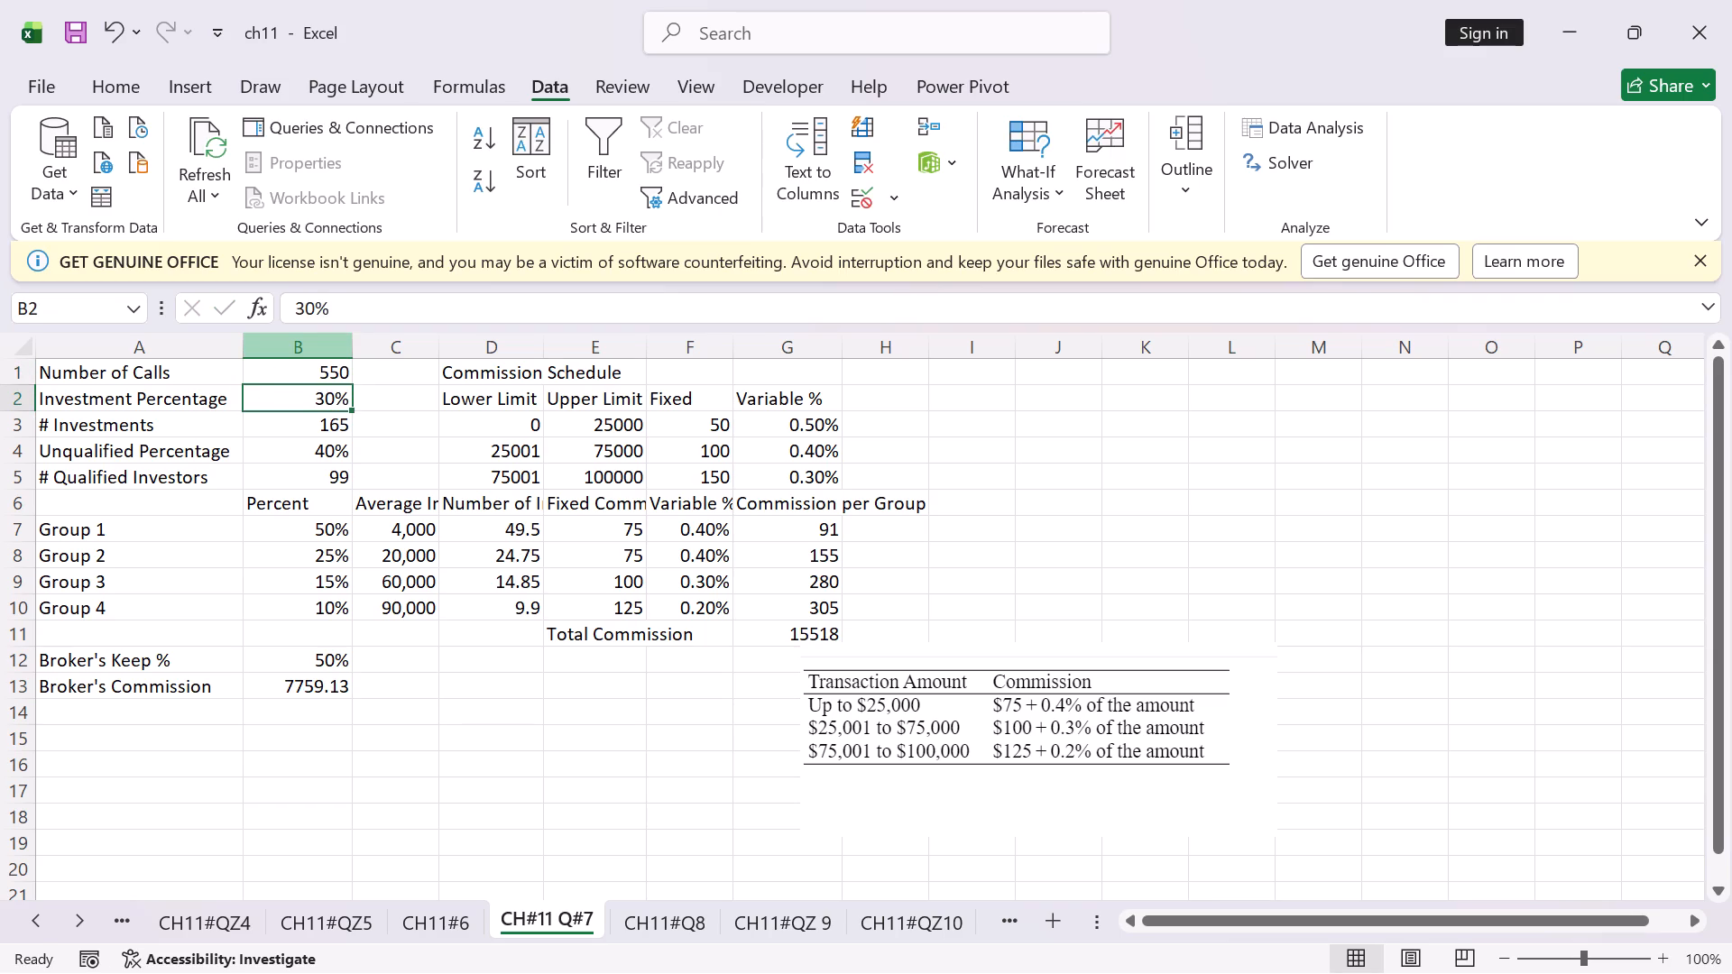
Examine the # Investments formula in B3 and the # Qualified Investors formula in B5.
left_click(328, 424)
double_click(326, 426)
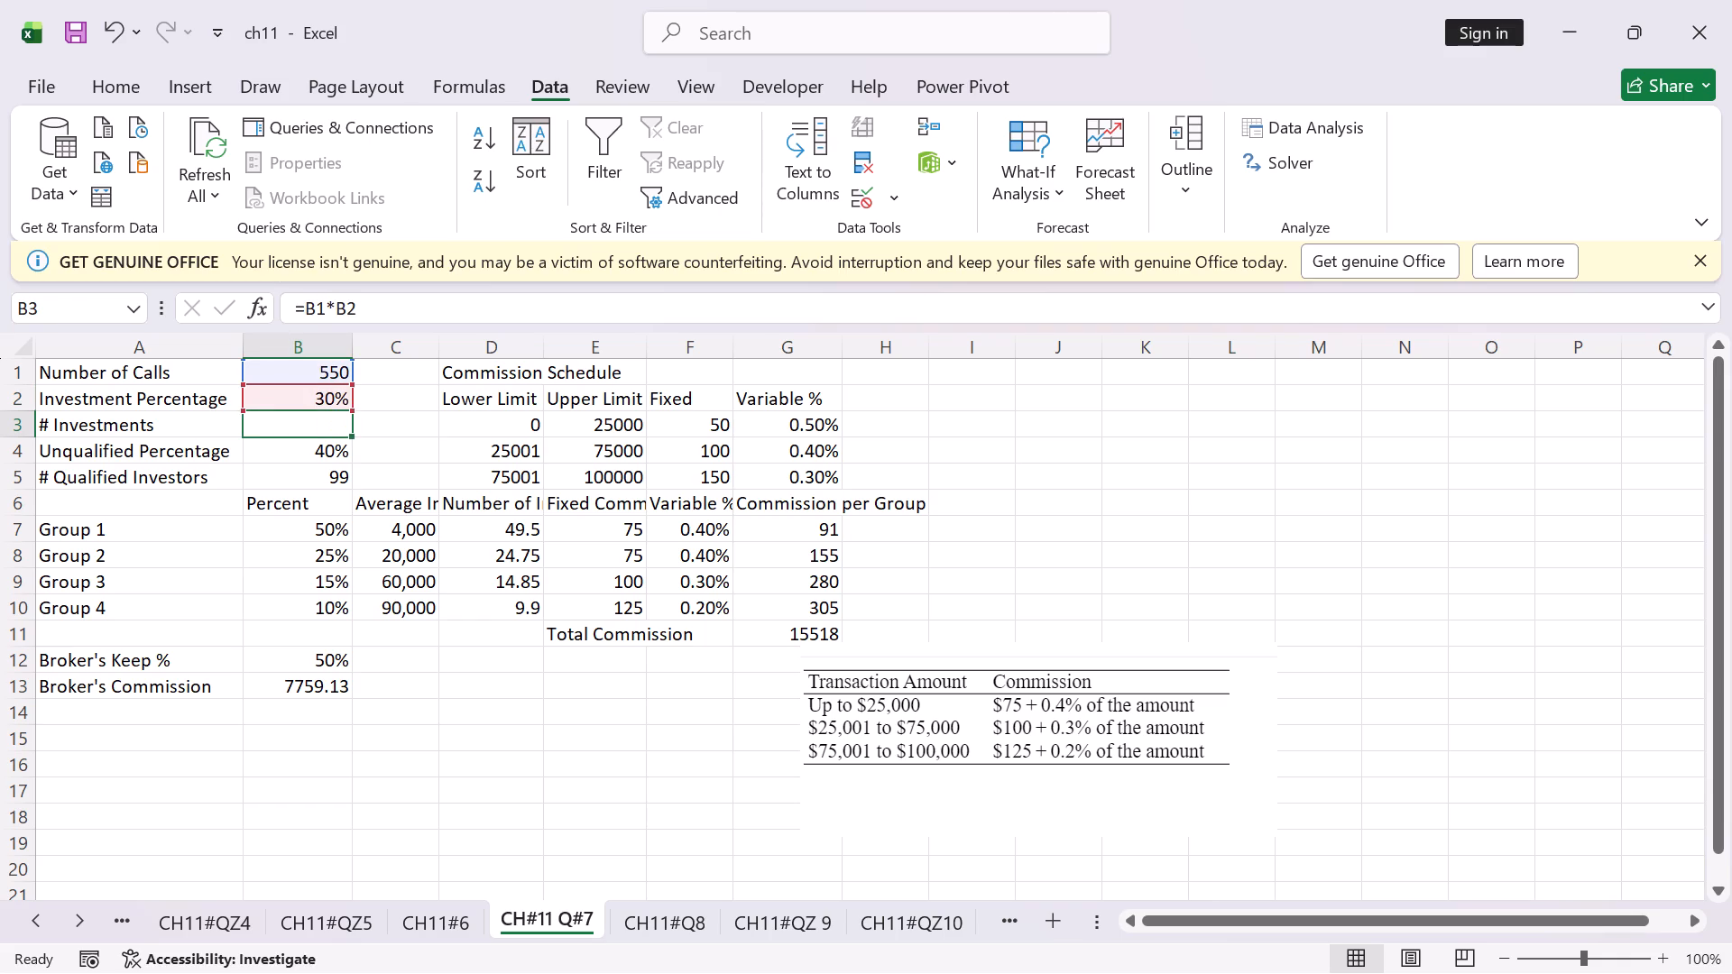
left_click(220, 314)
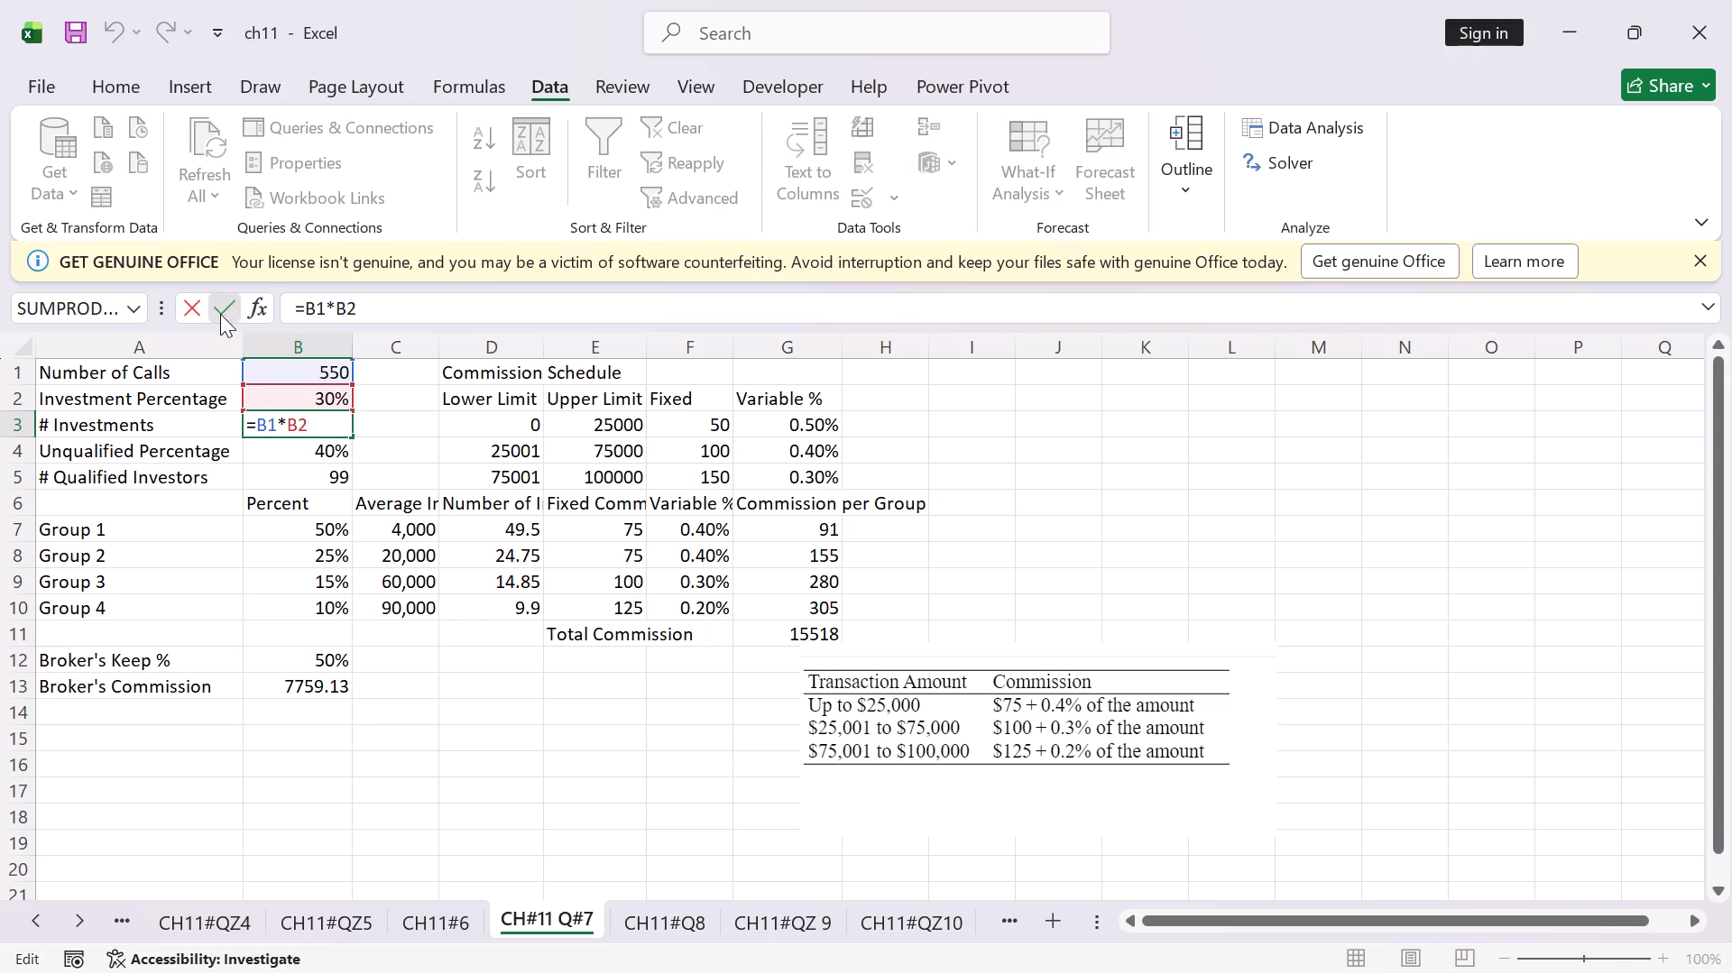
double_click(323, 454)
left_click(330, 482)
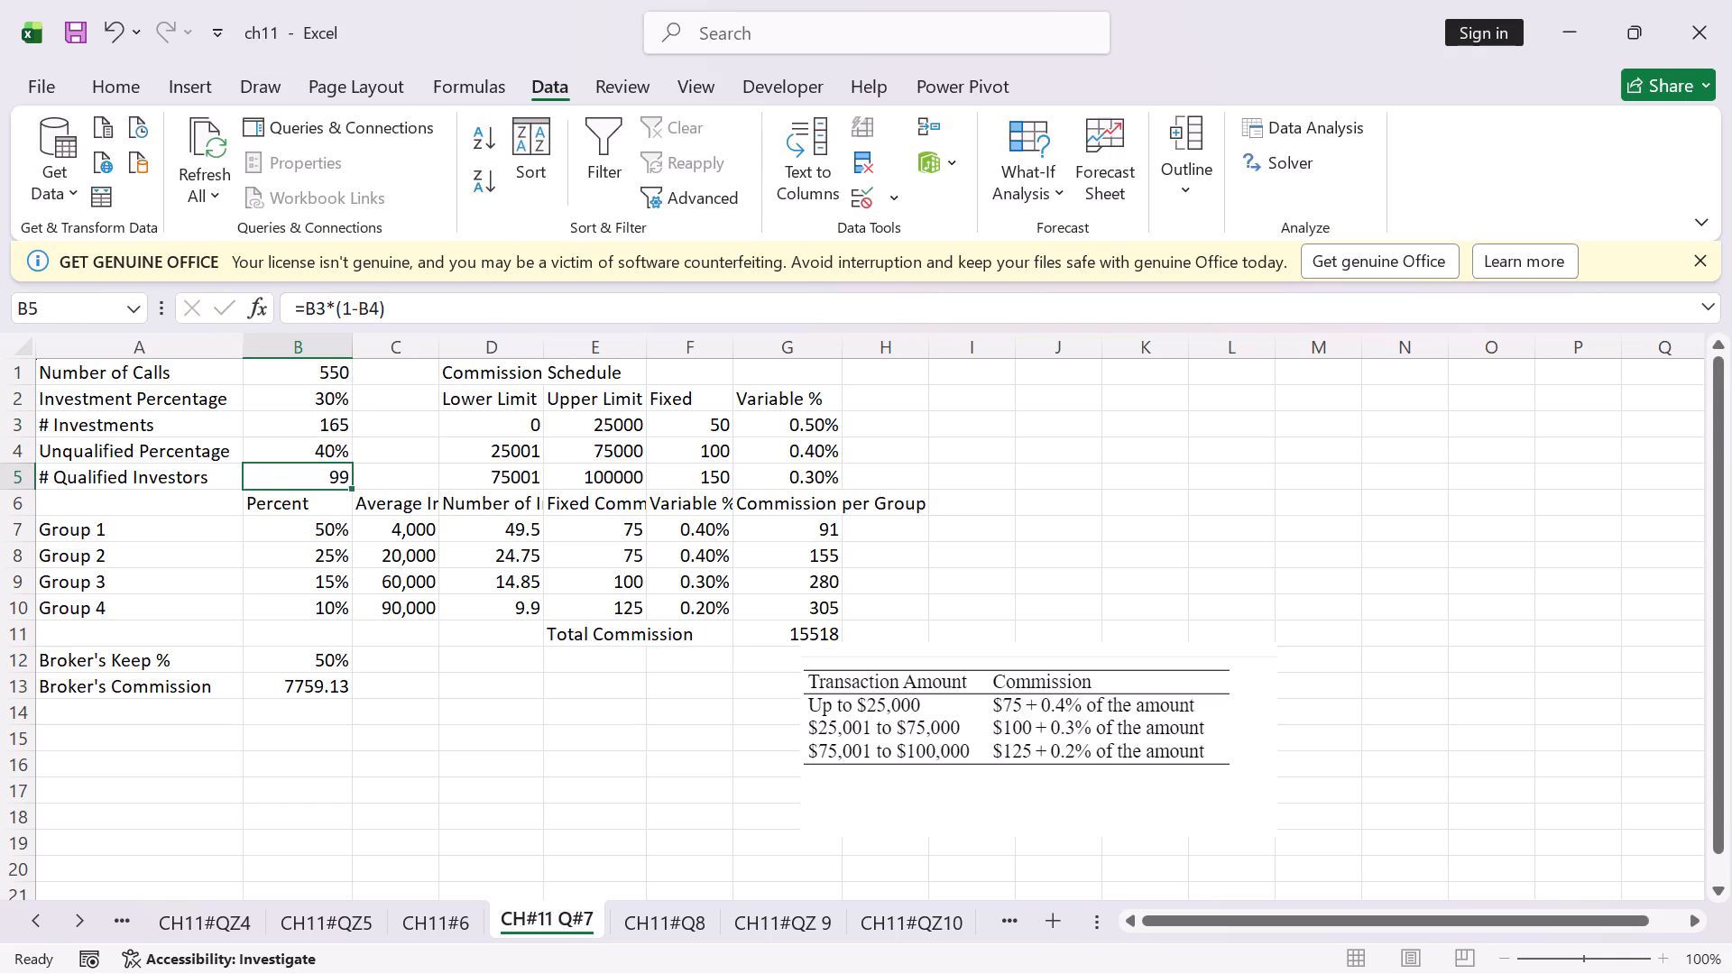
double_click(330, 482)
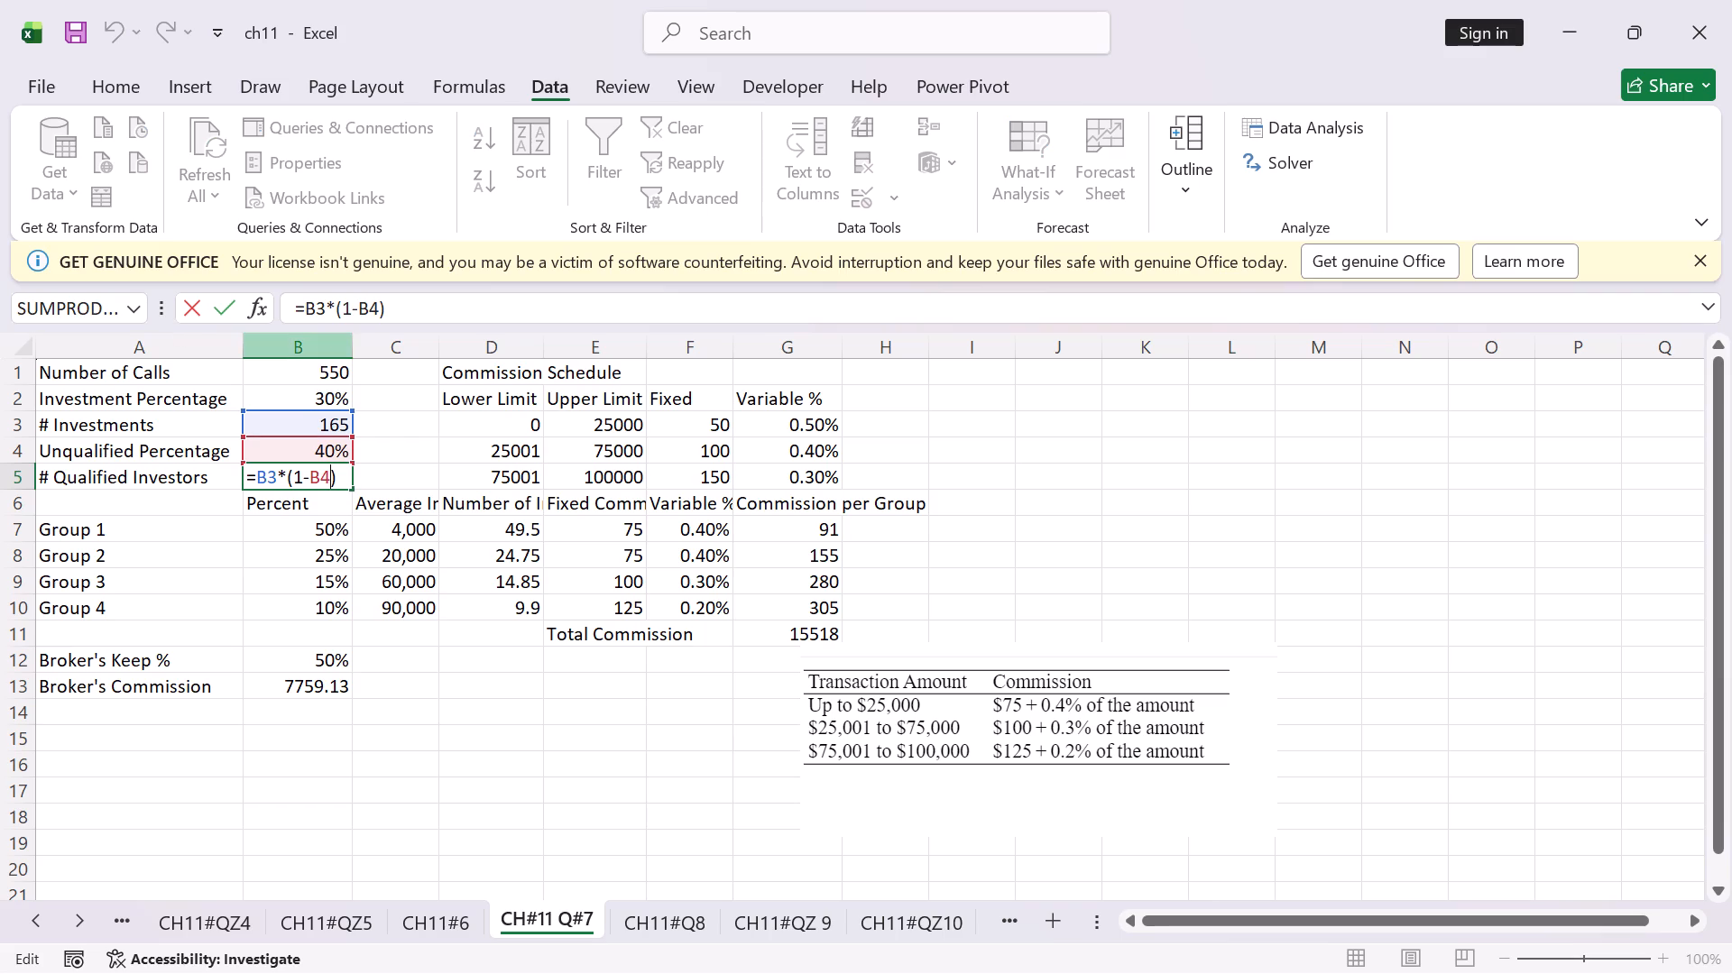
left_click(228, 310)
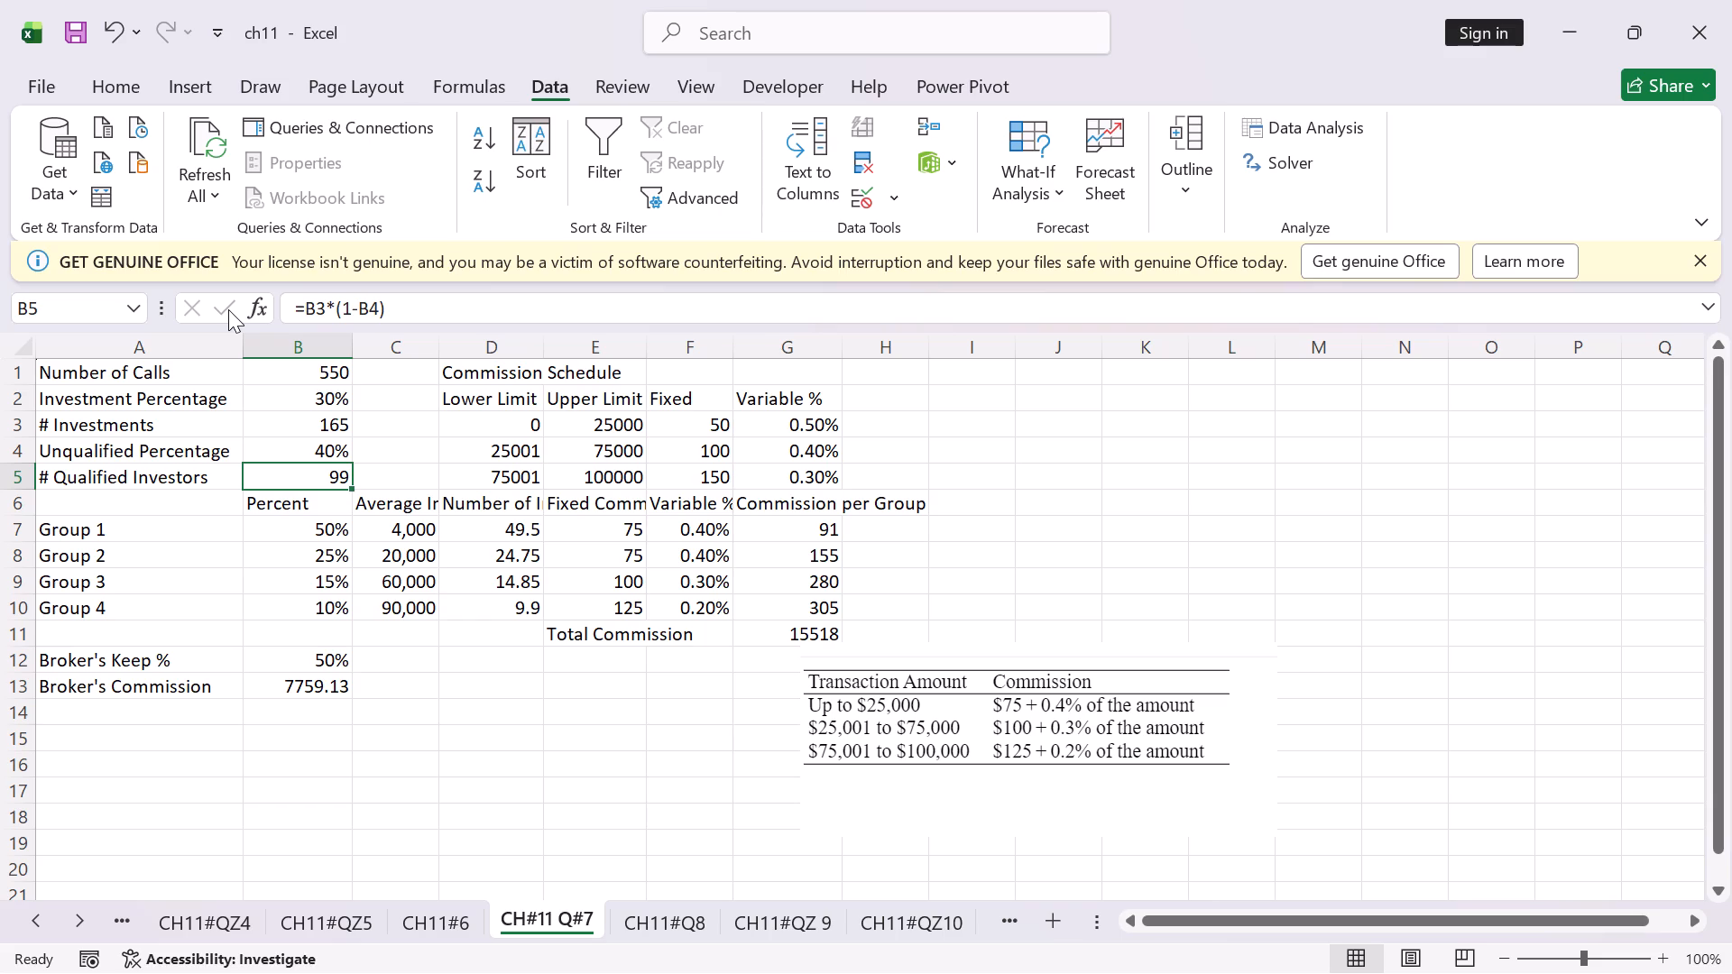
double_click(311, 481)
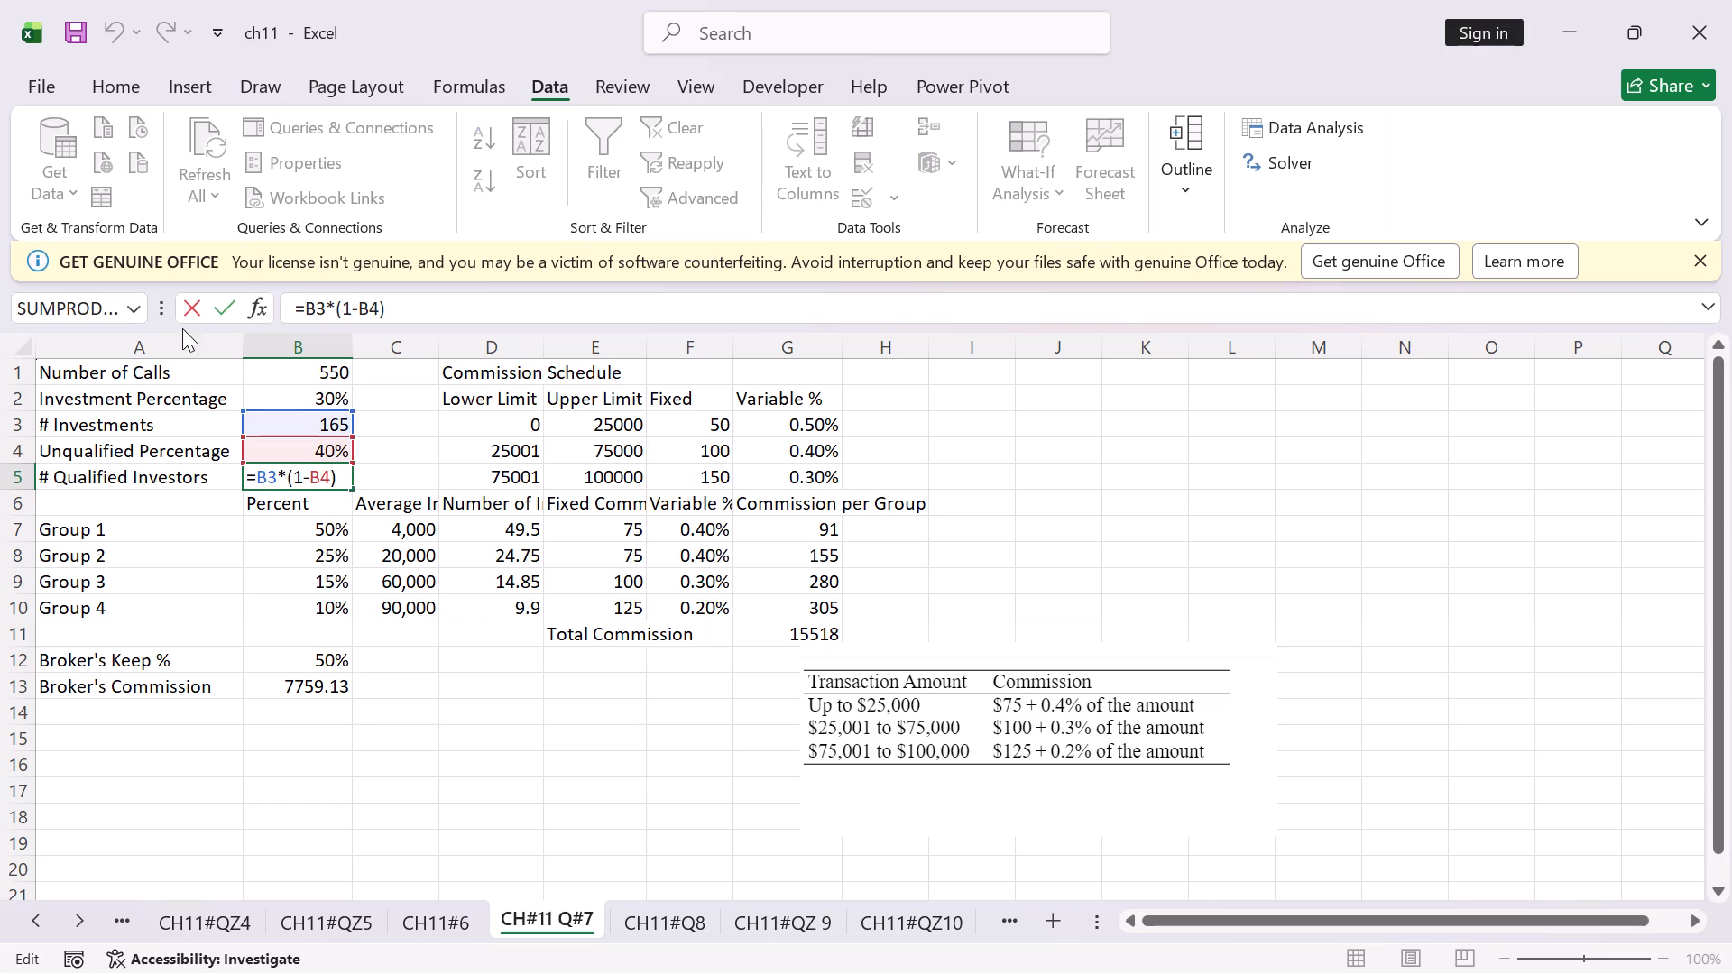
left_click(221, 301)
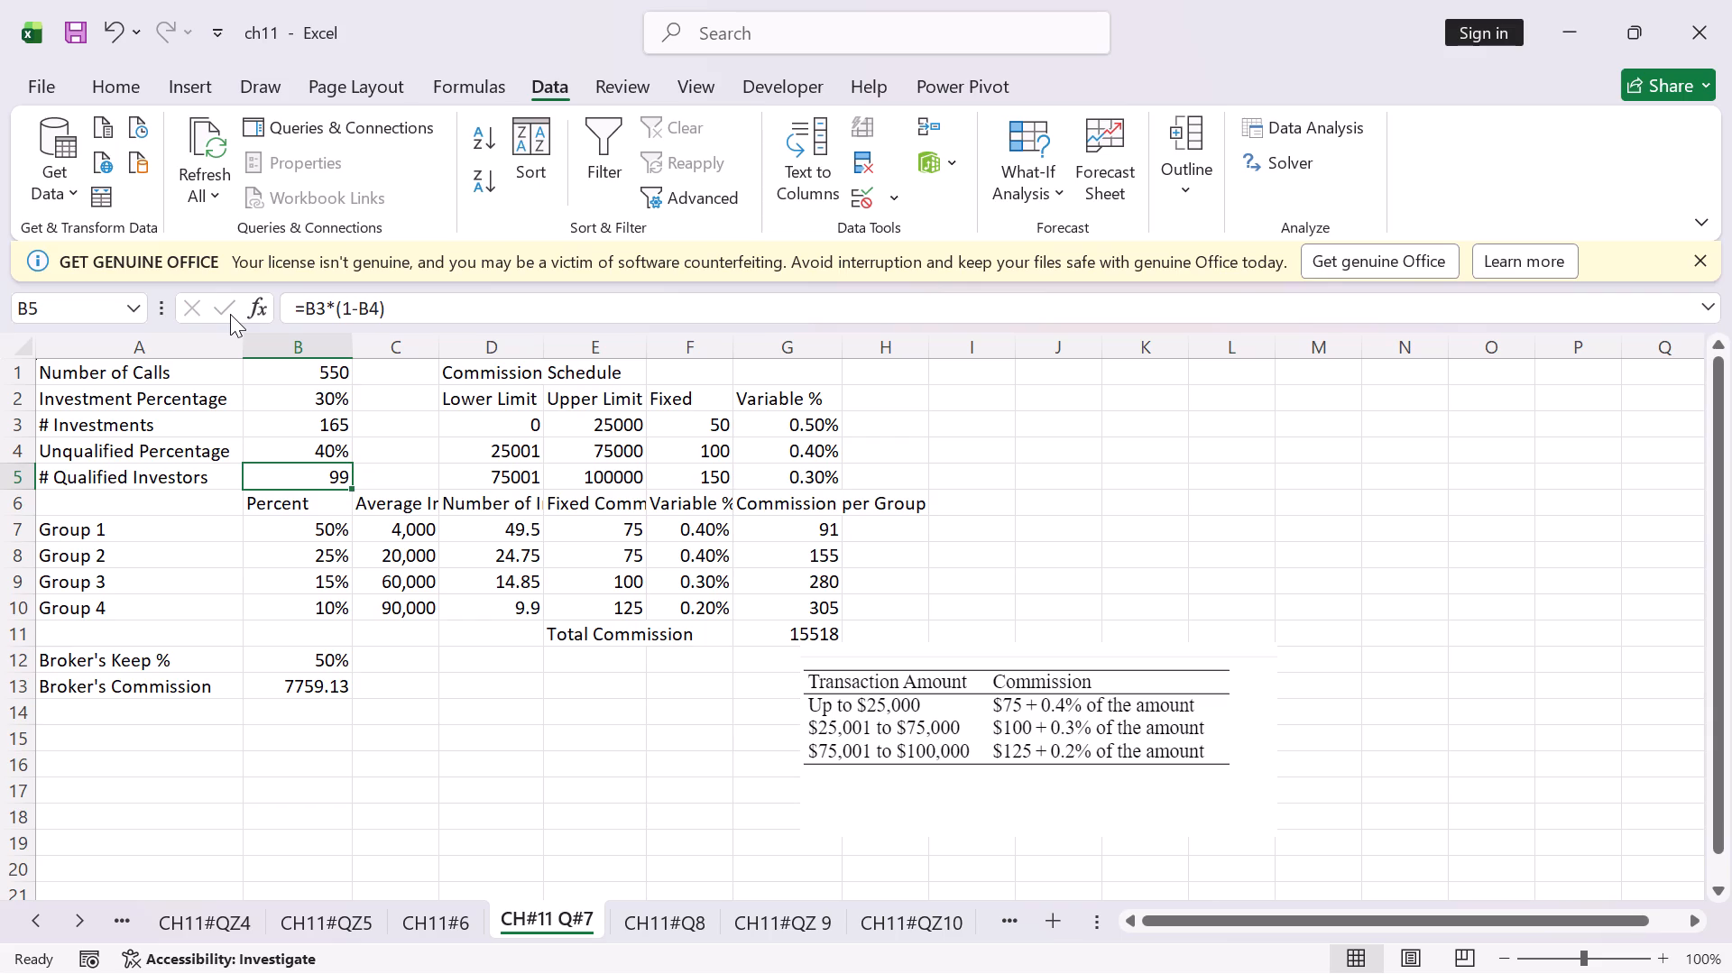
Examine the formulas in D7 to D10 that divide the qualified investors among Groups 1 to 4.
left_click(513, 473)
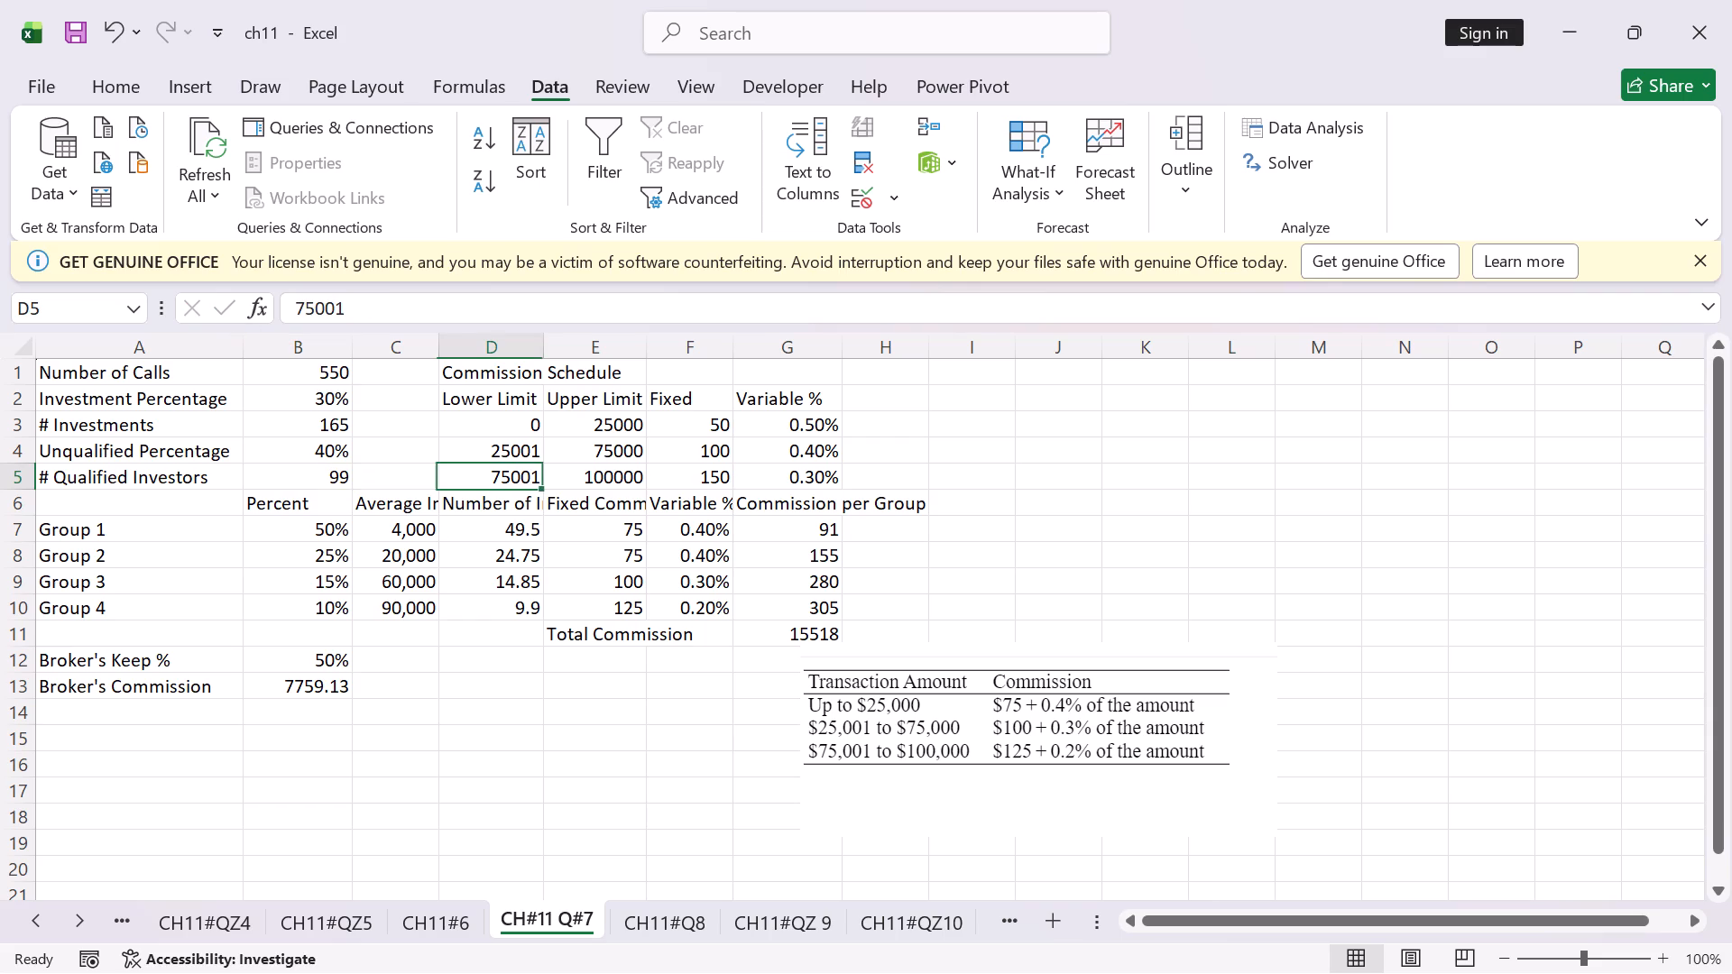
left_click(528, 452)
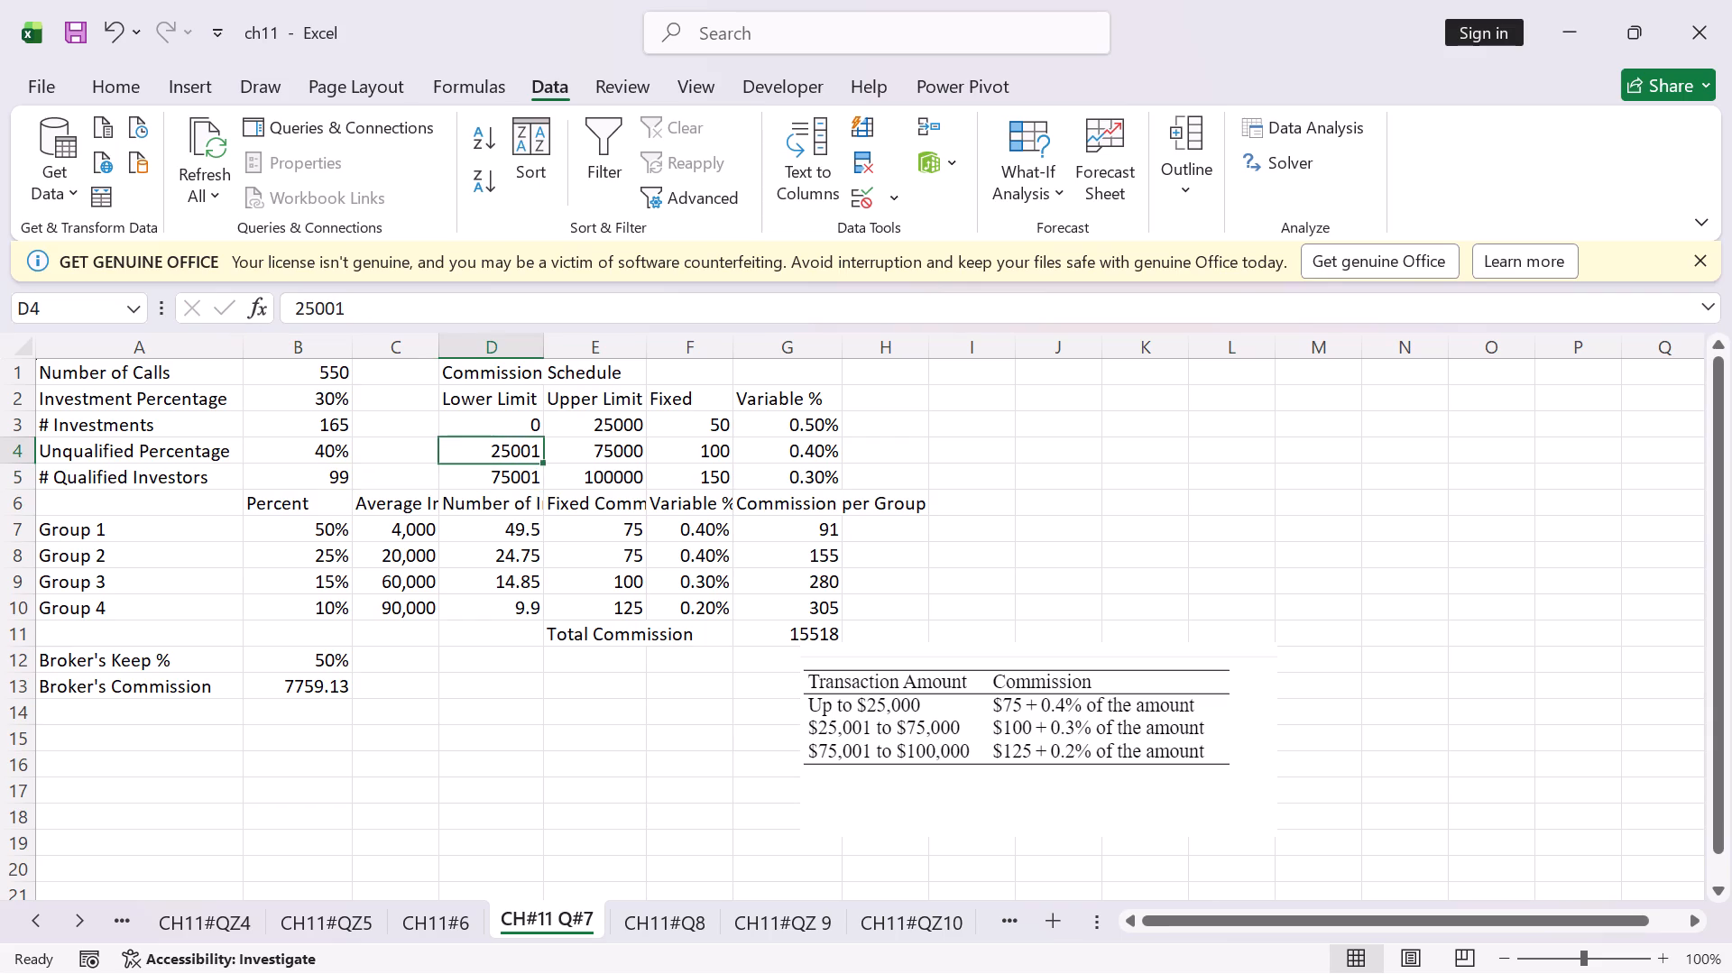
left_click(525, 526)
double_click(525, 526)
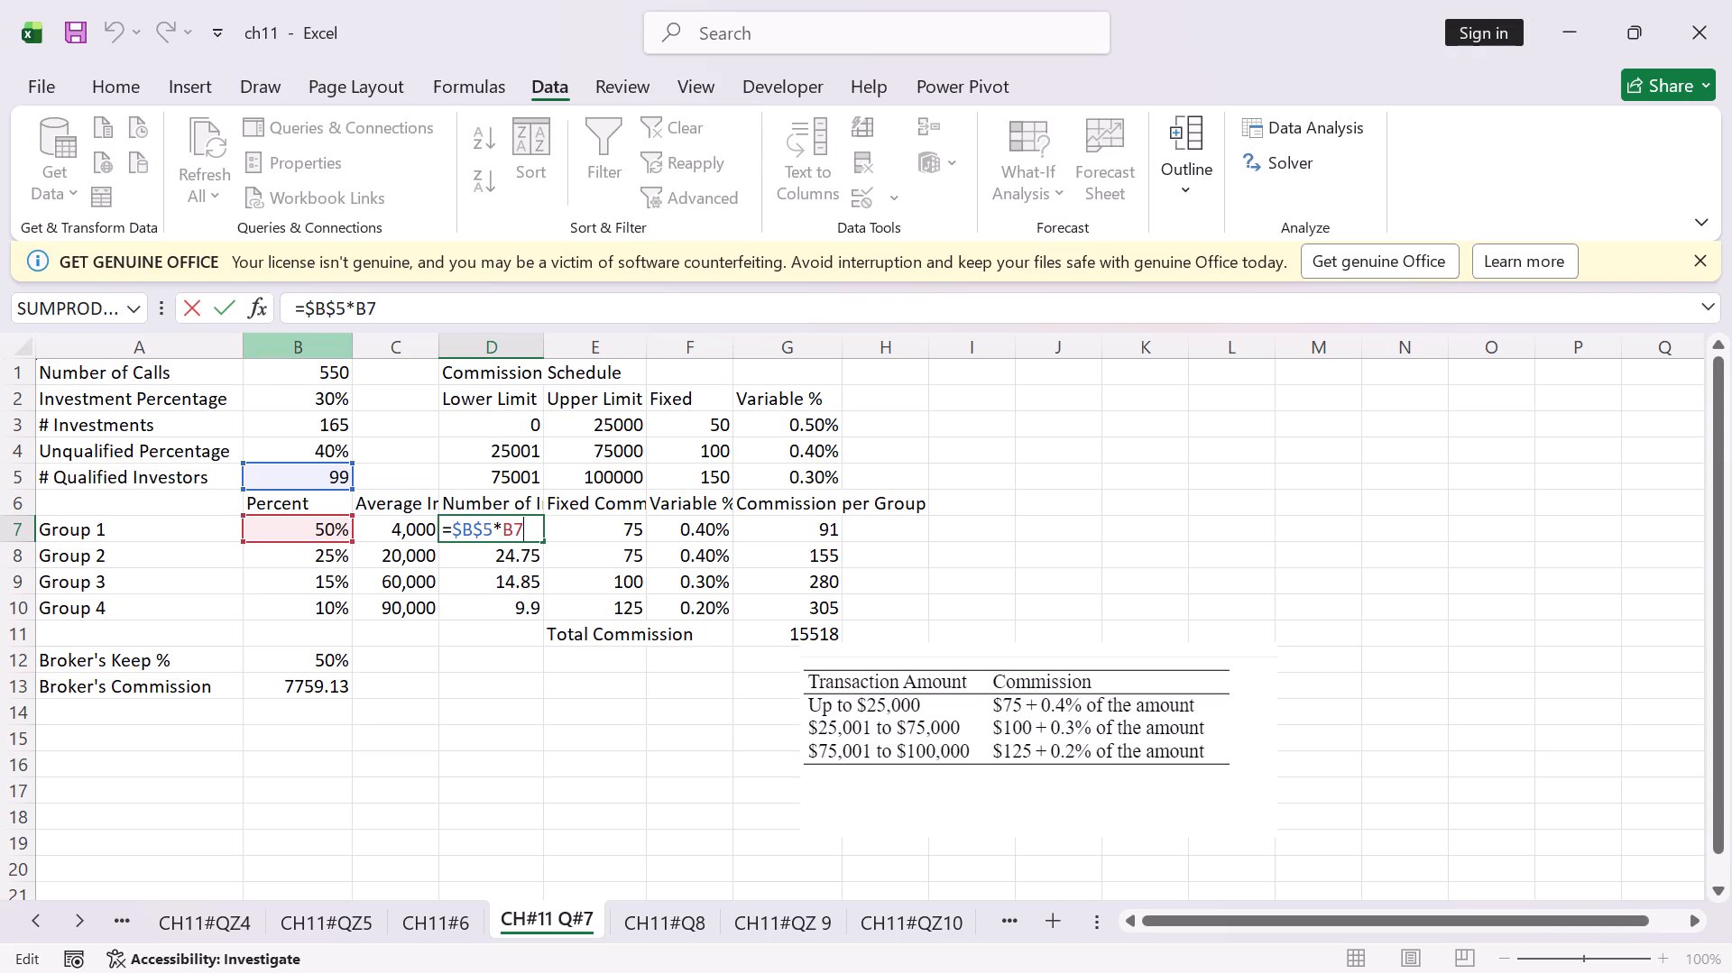
left_click(221, 315)
double_click(502, 552)
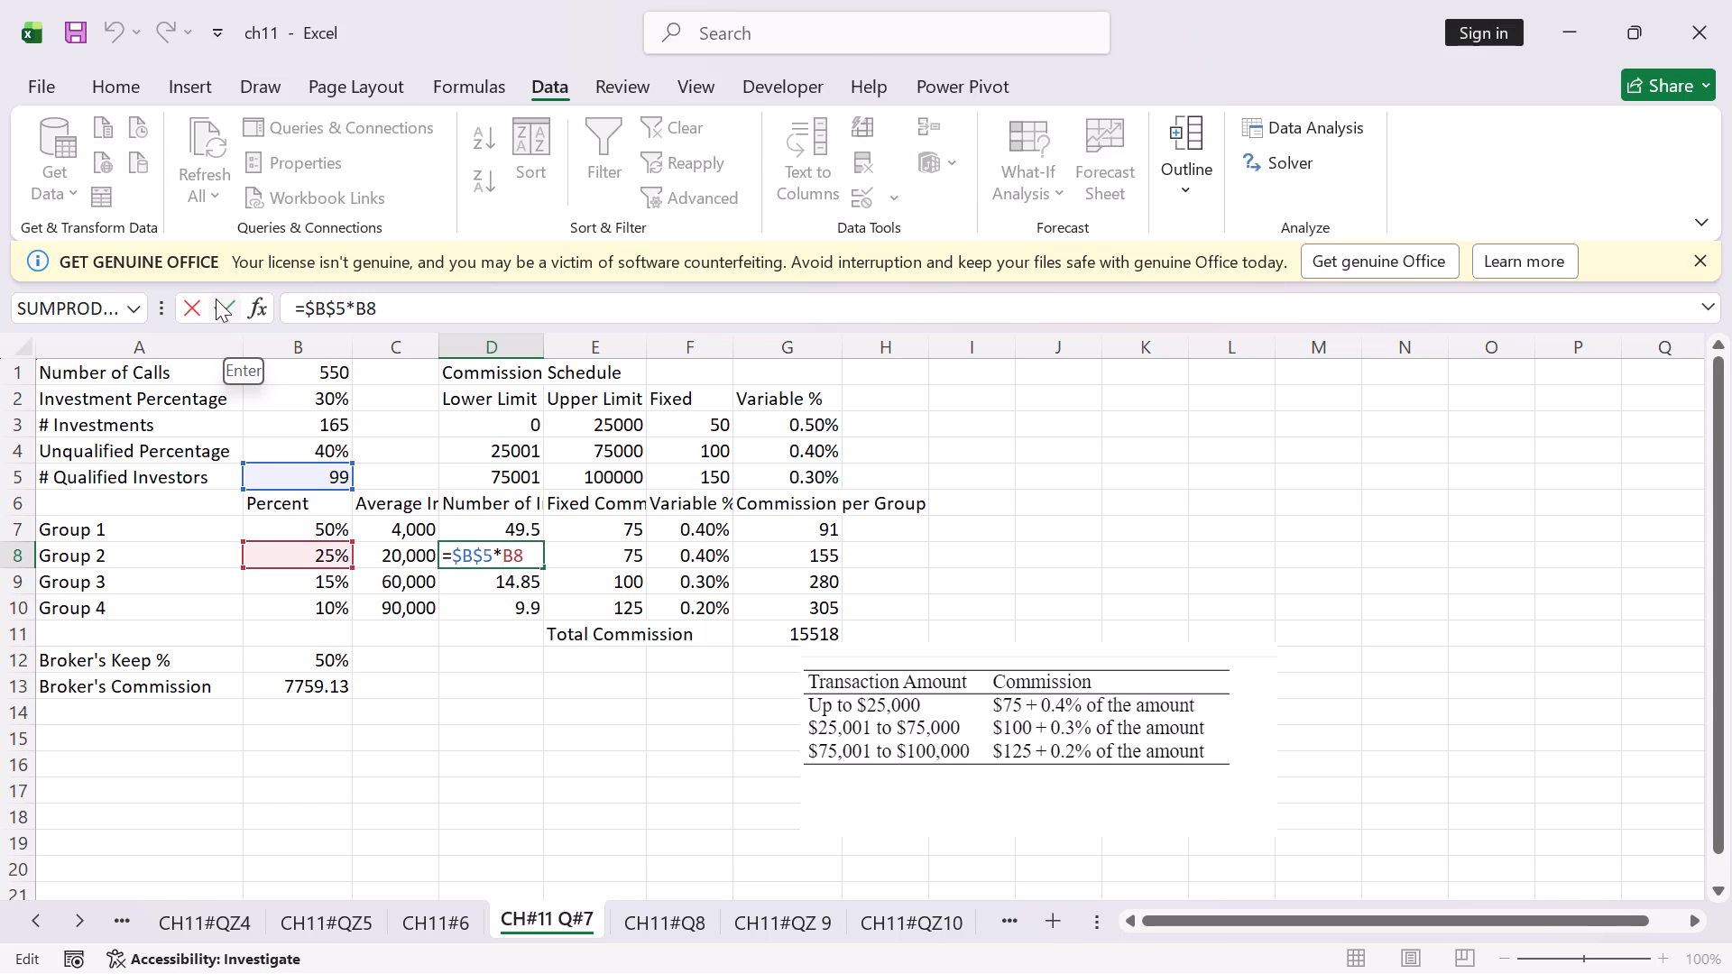
left_click(216, 299)
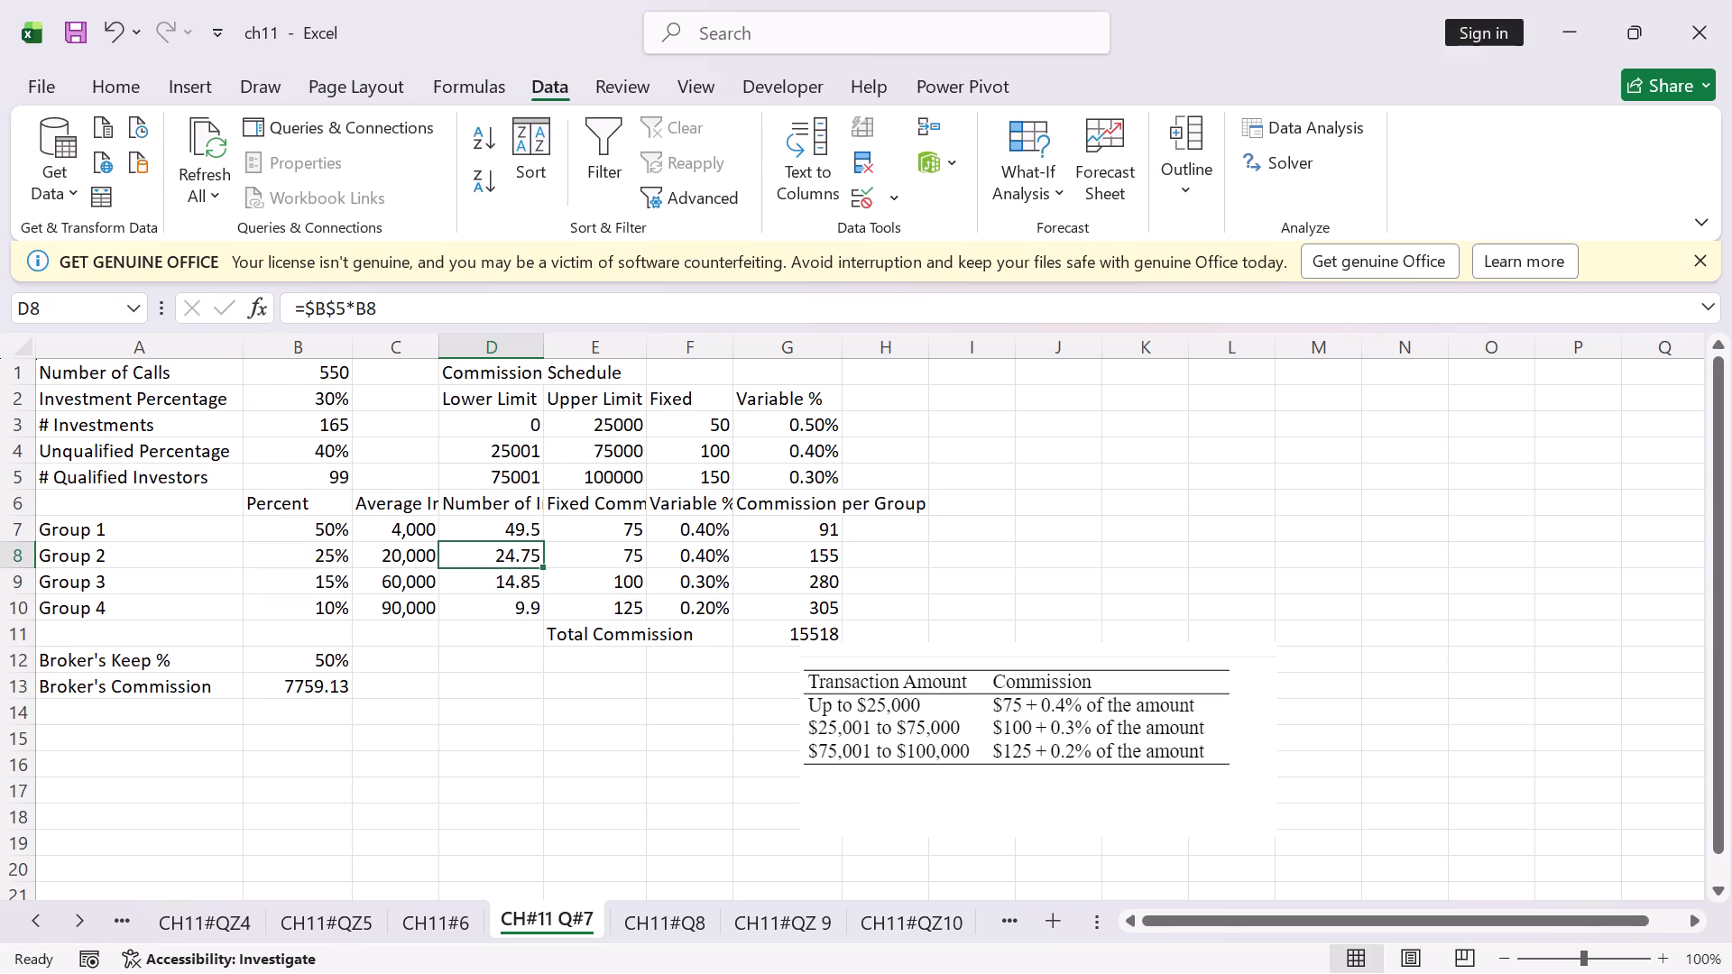
double_click(509, 570)
double_click(509, 570)
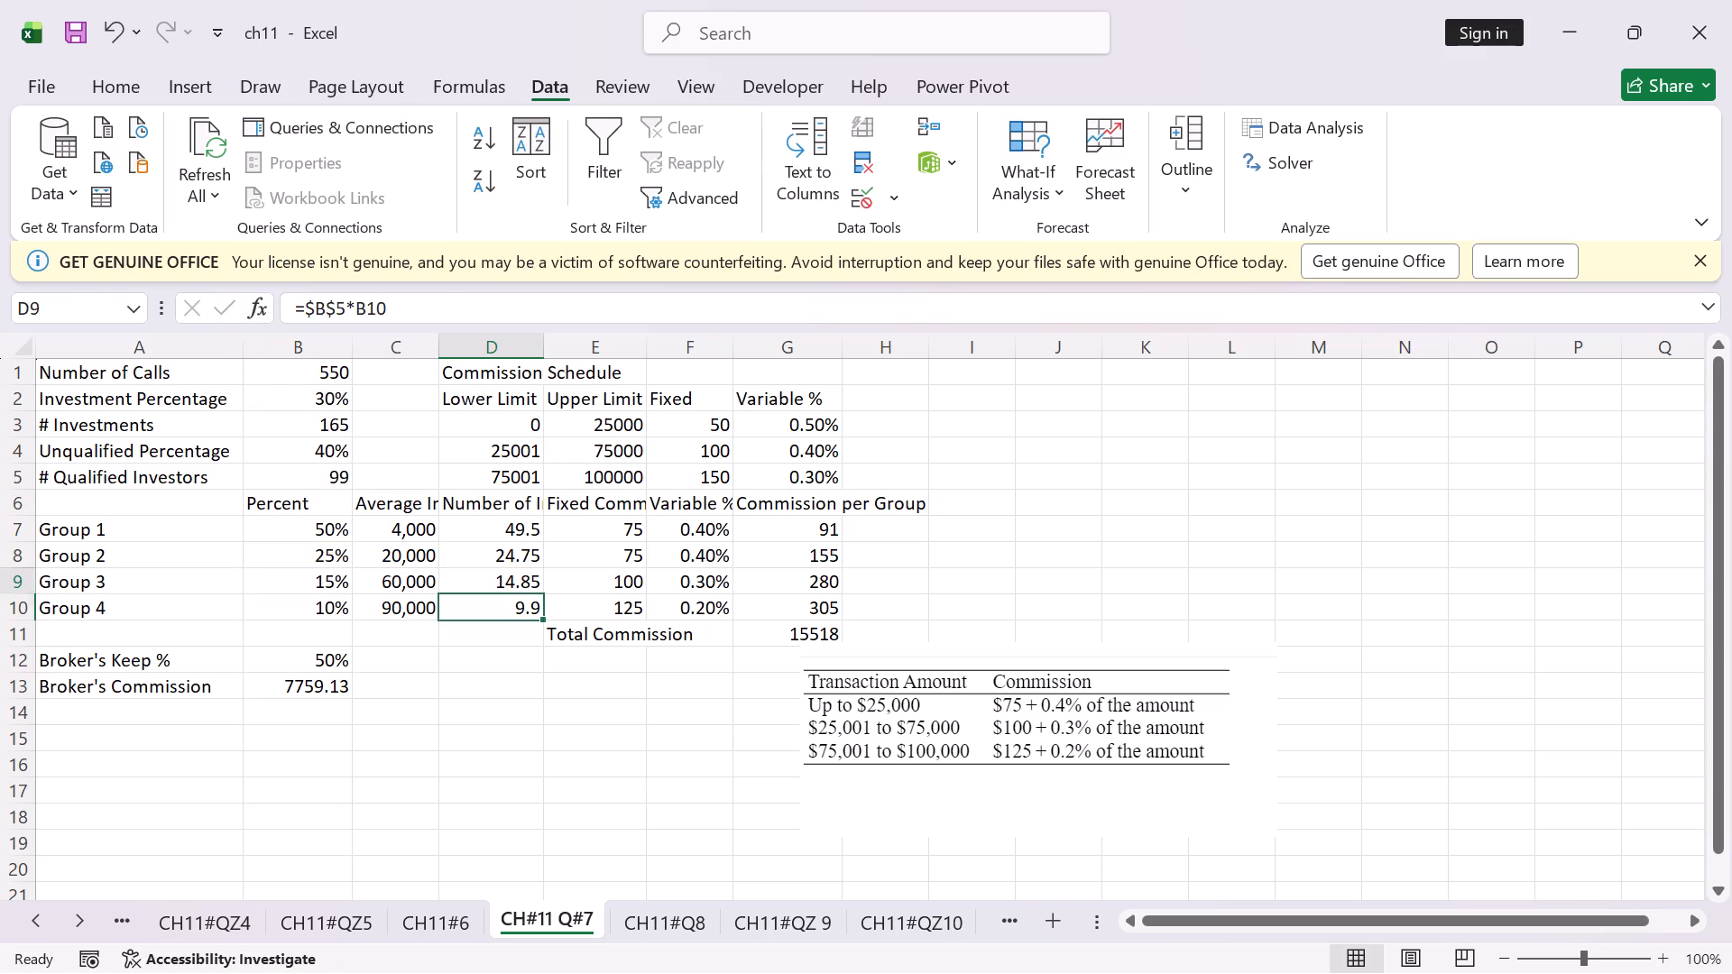
double_click(505, 576)
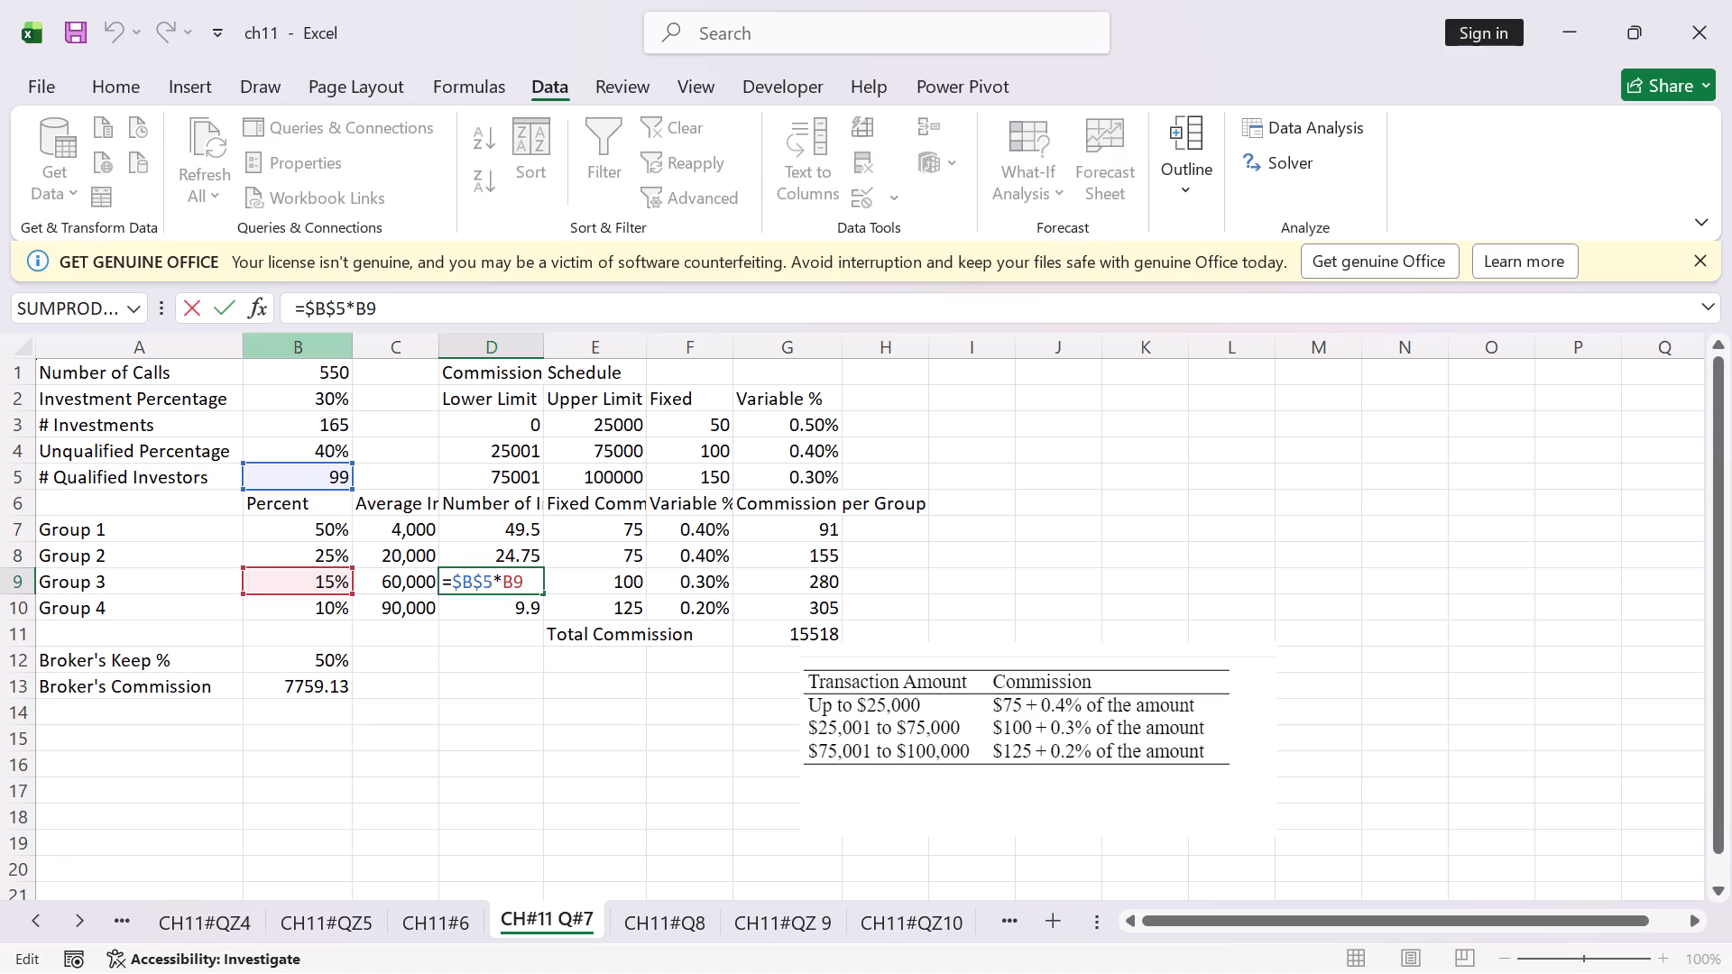
left_click(220, 316)
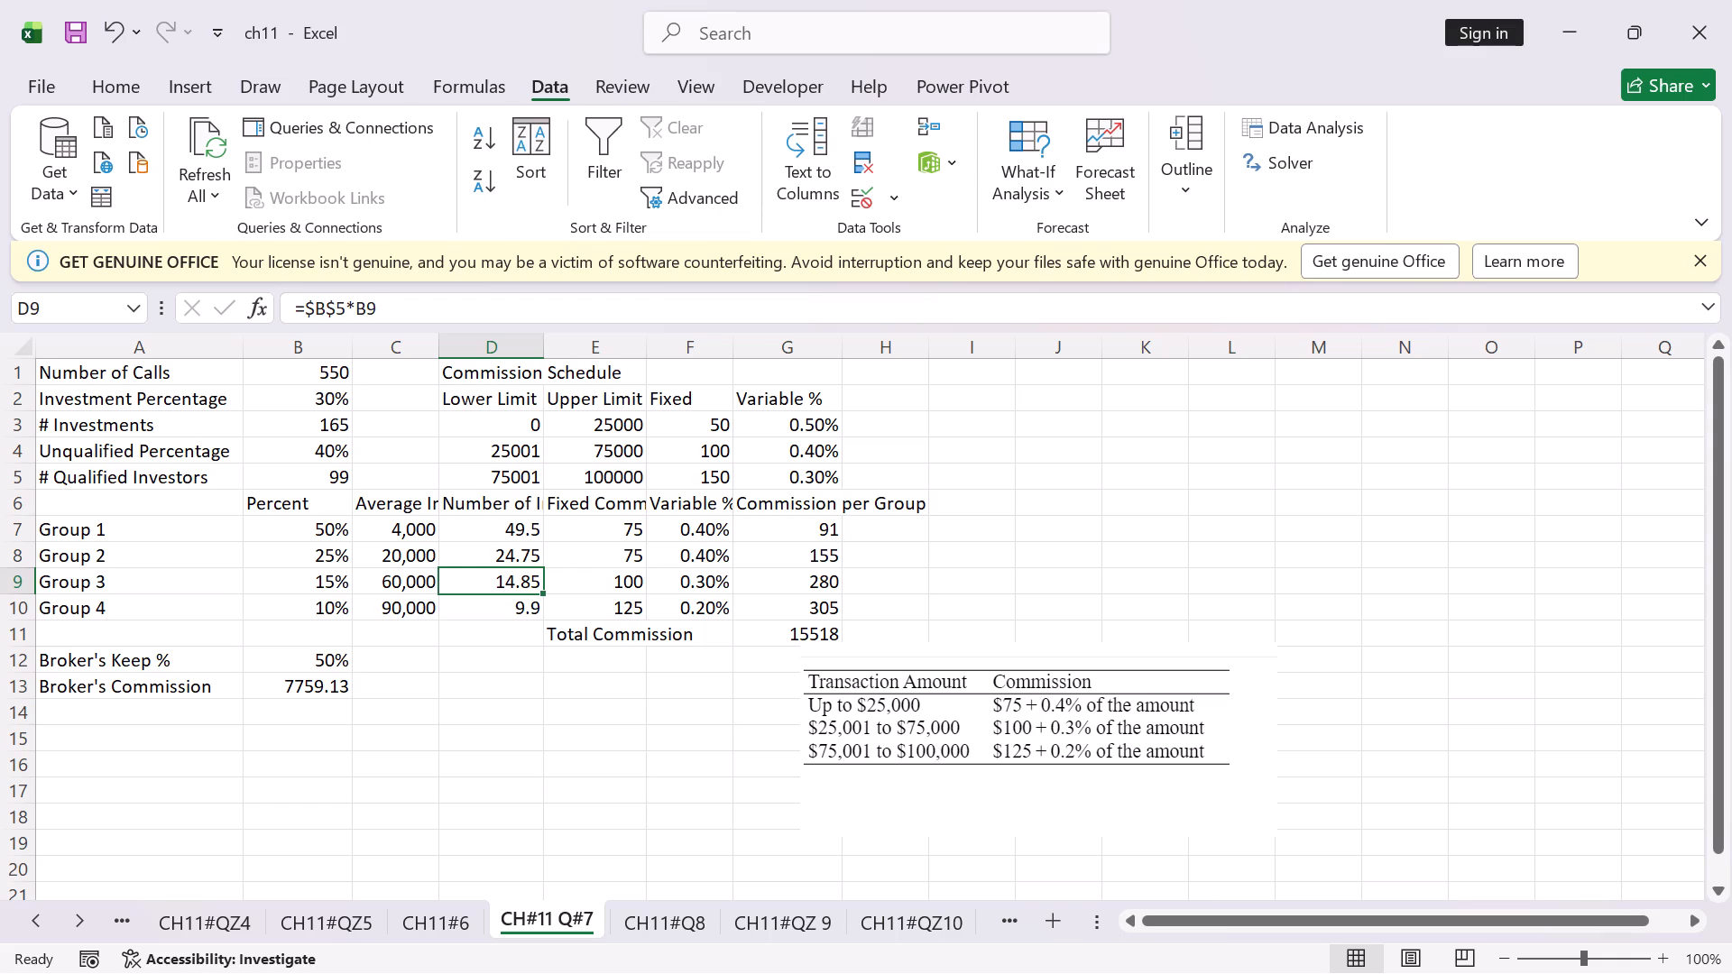
triple_click(515, 596)
double_click(515, 596)
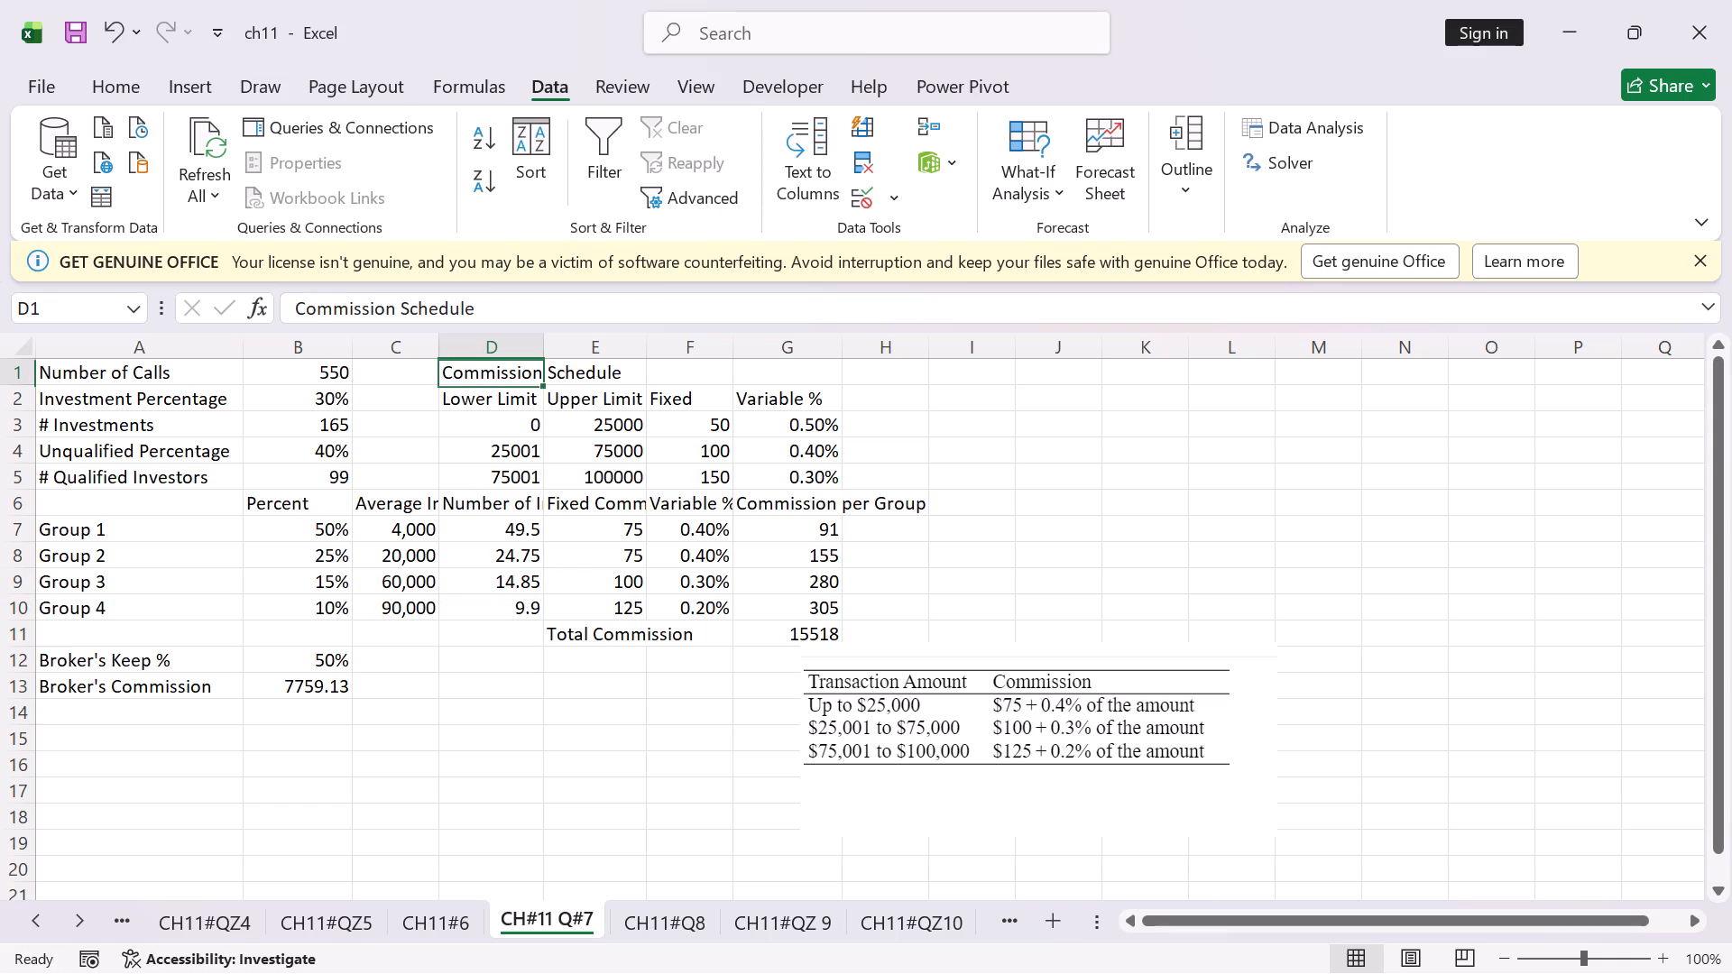
left_click(514, 604)
double_click(514, 605)
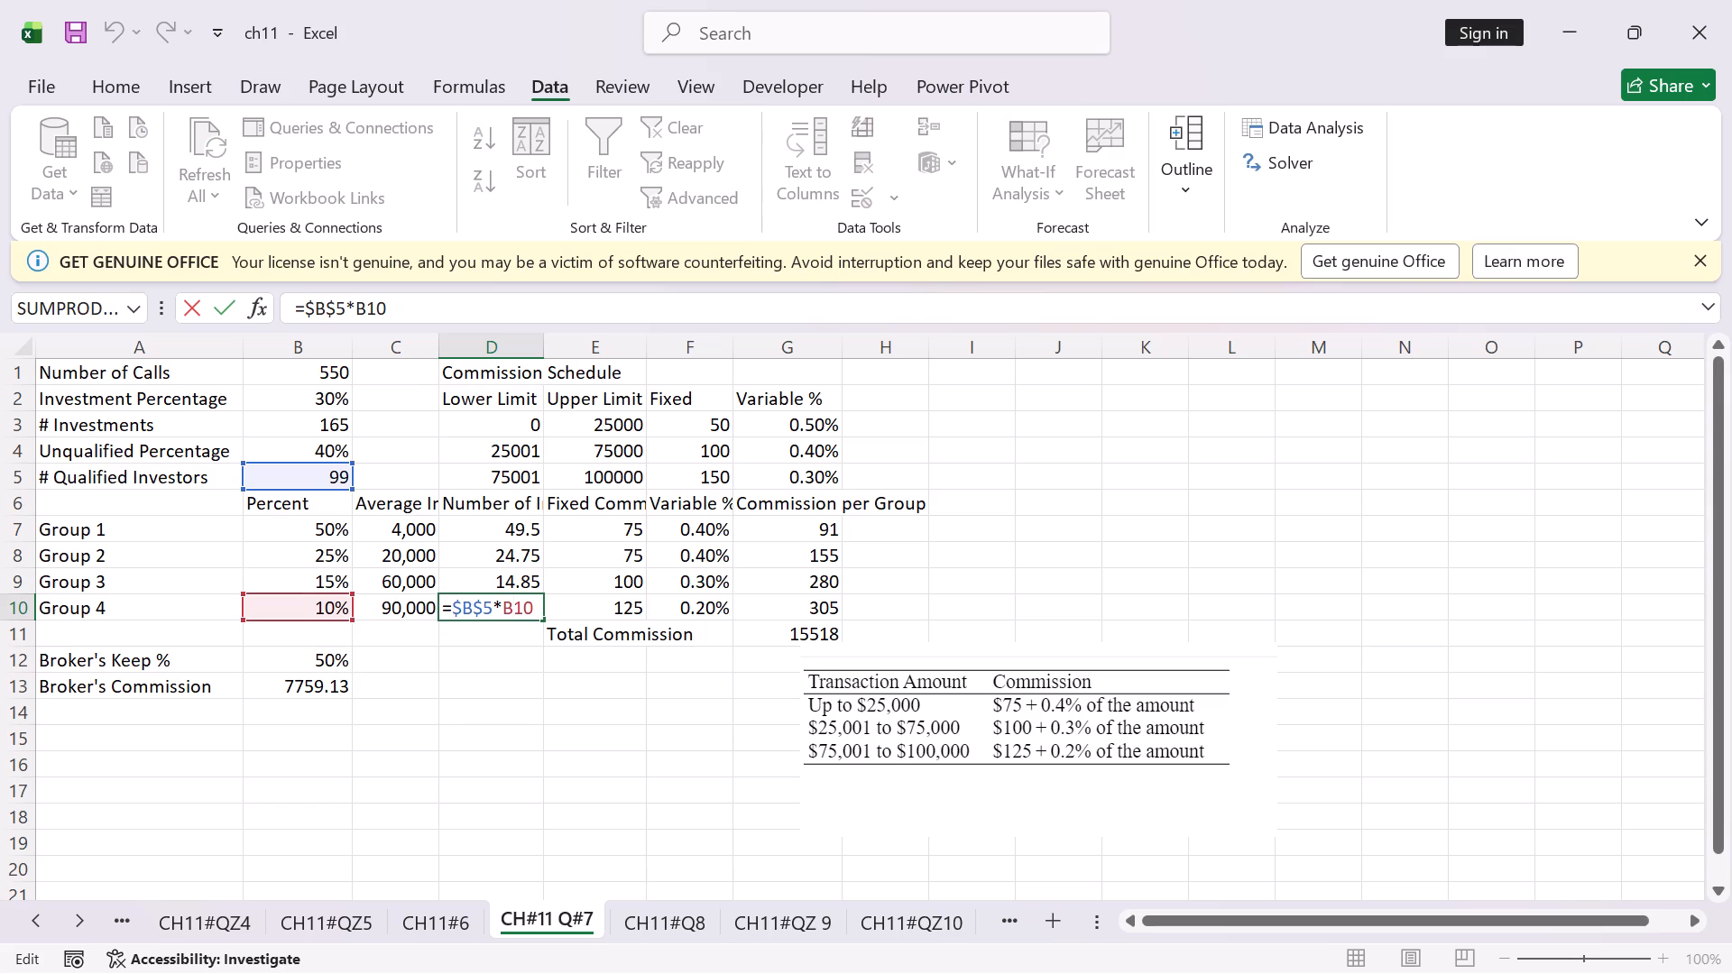
left_click(226, 304)
Look through the models on CH11#Q8, CH11#QZ 9, CH11#QZ5, CH11#QZ4 and Sheet8.
left_click(636, 916)
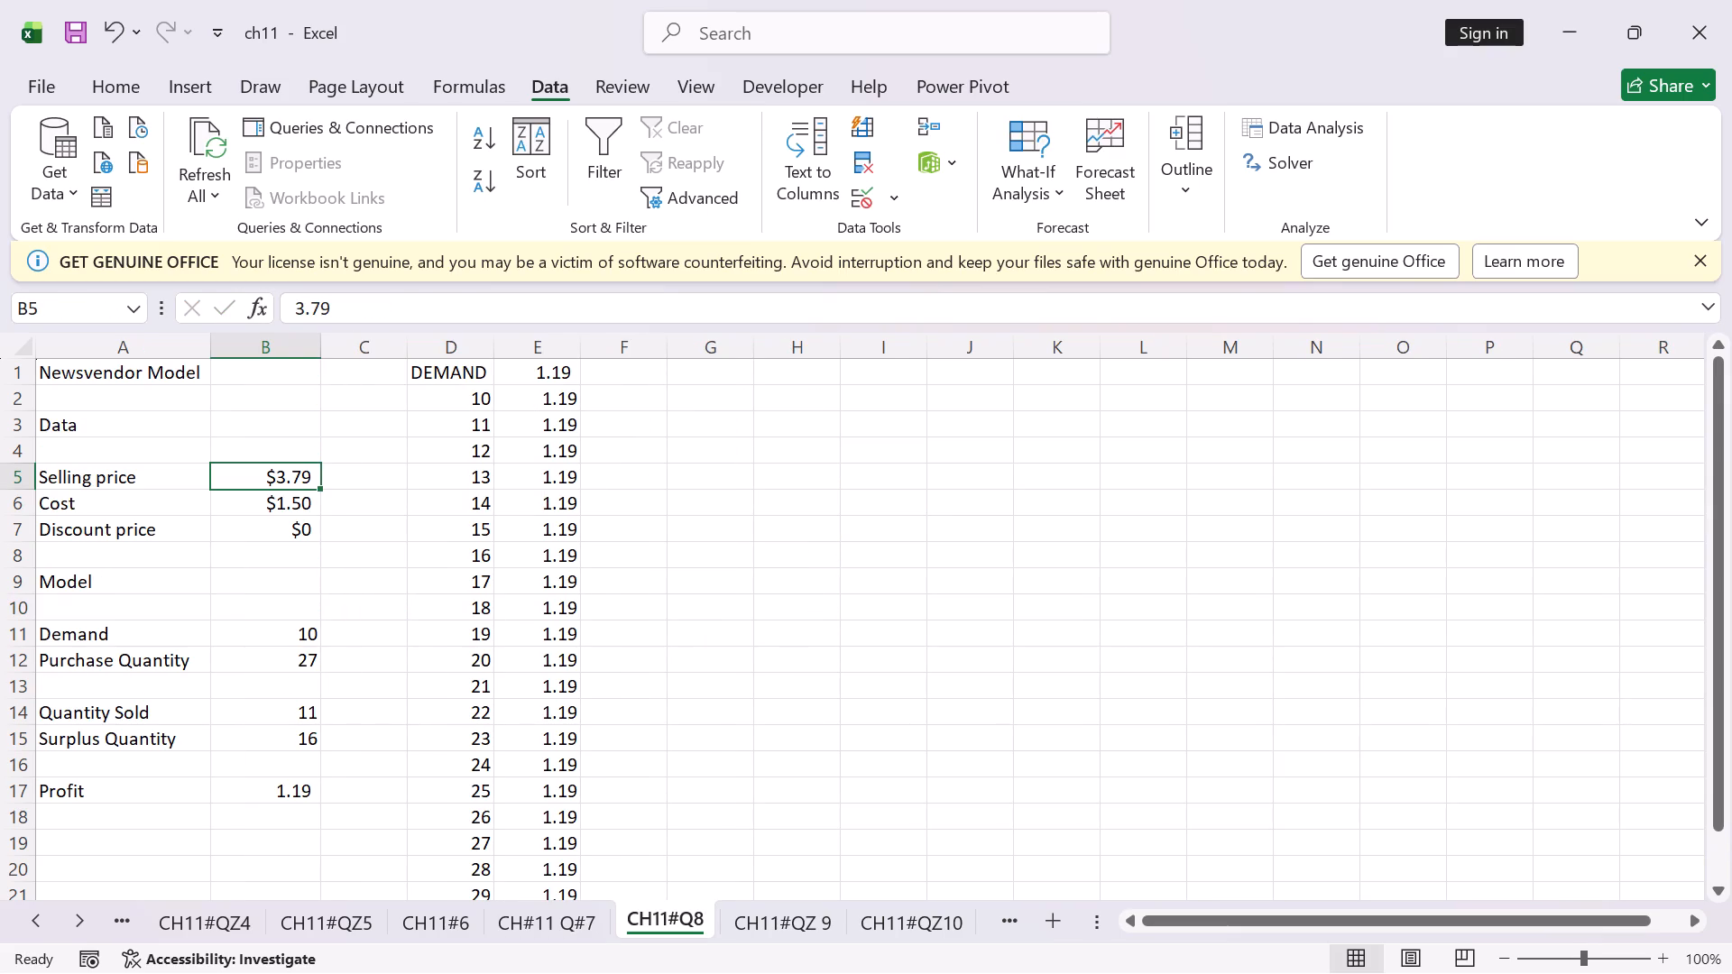
left_click(758, 923)
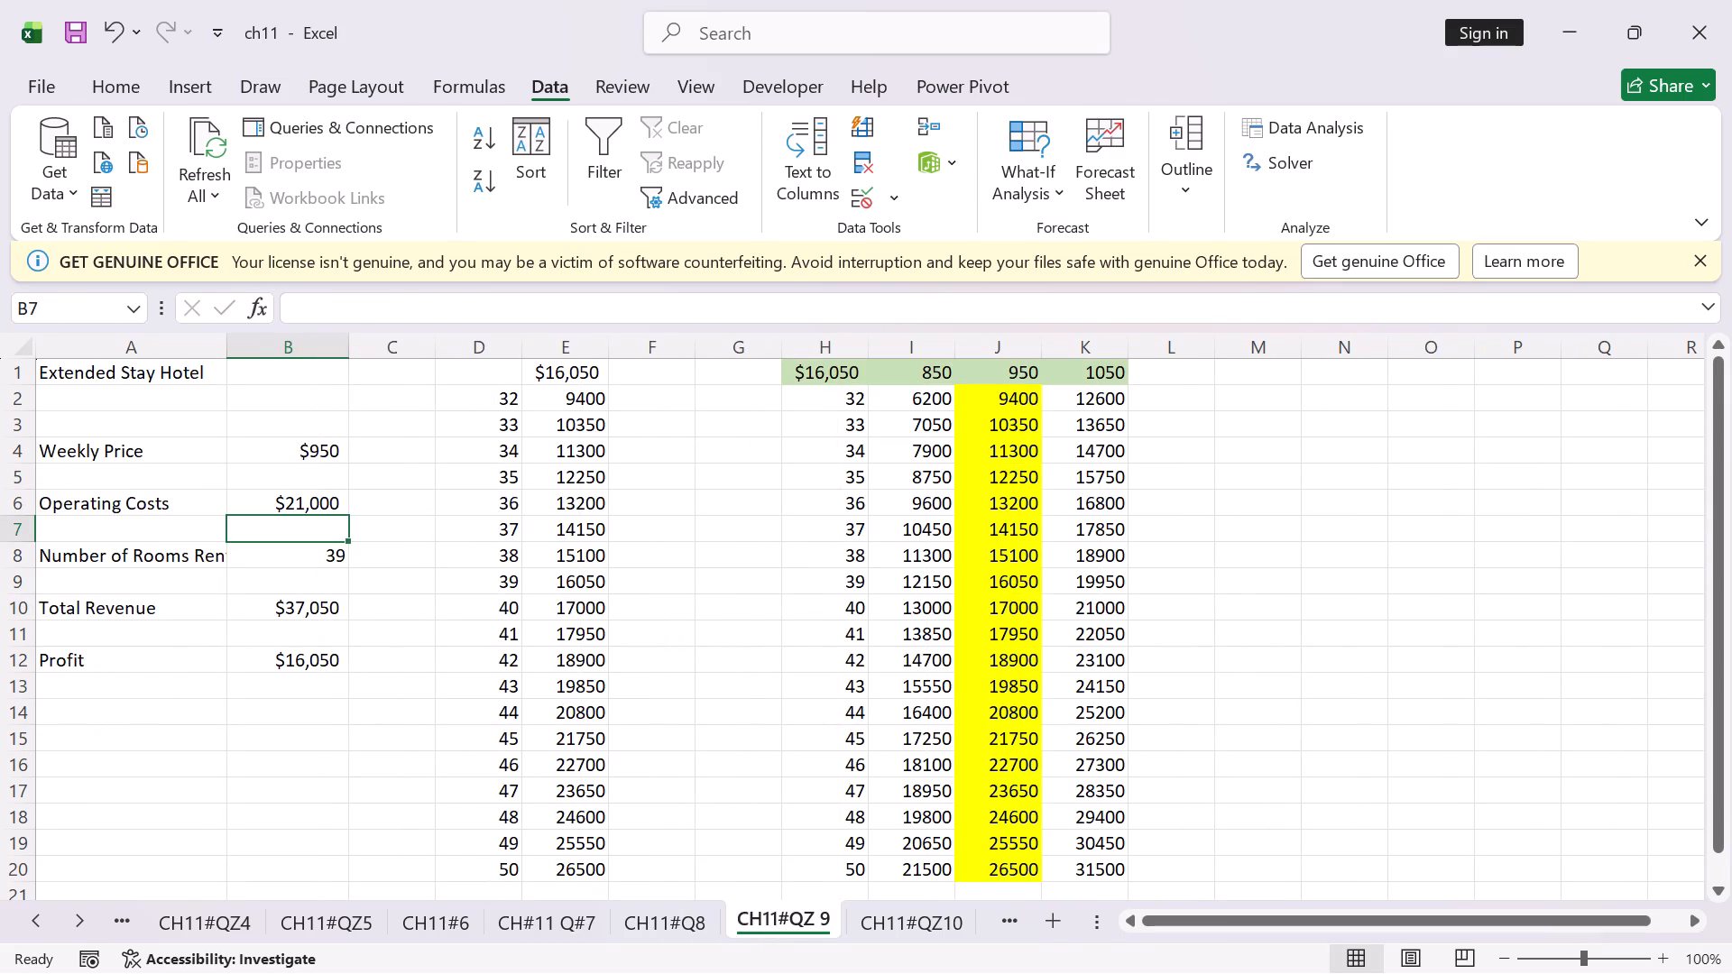
left_click(334, 923)
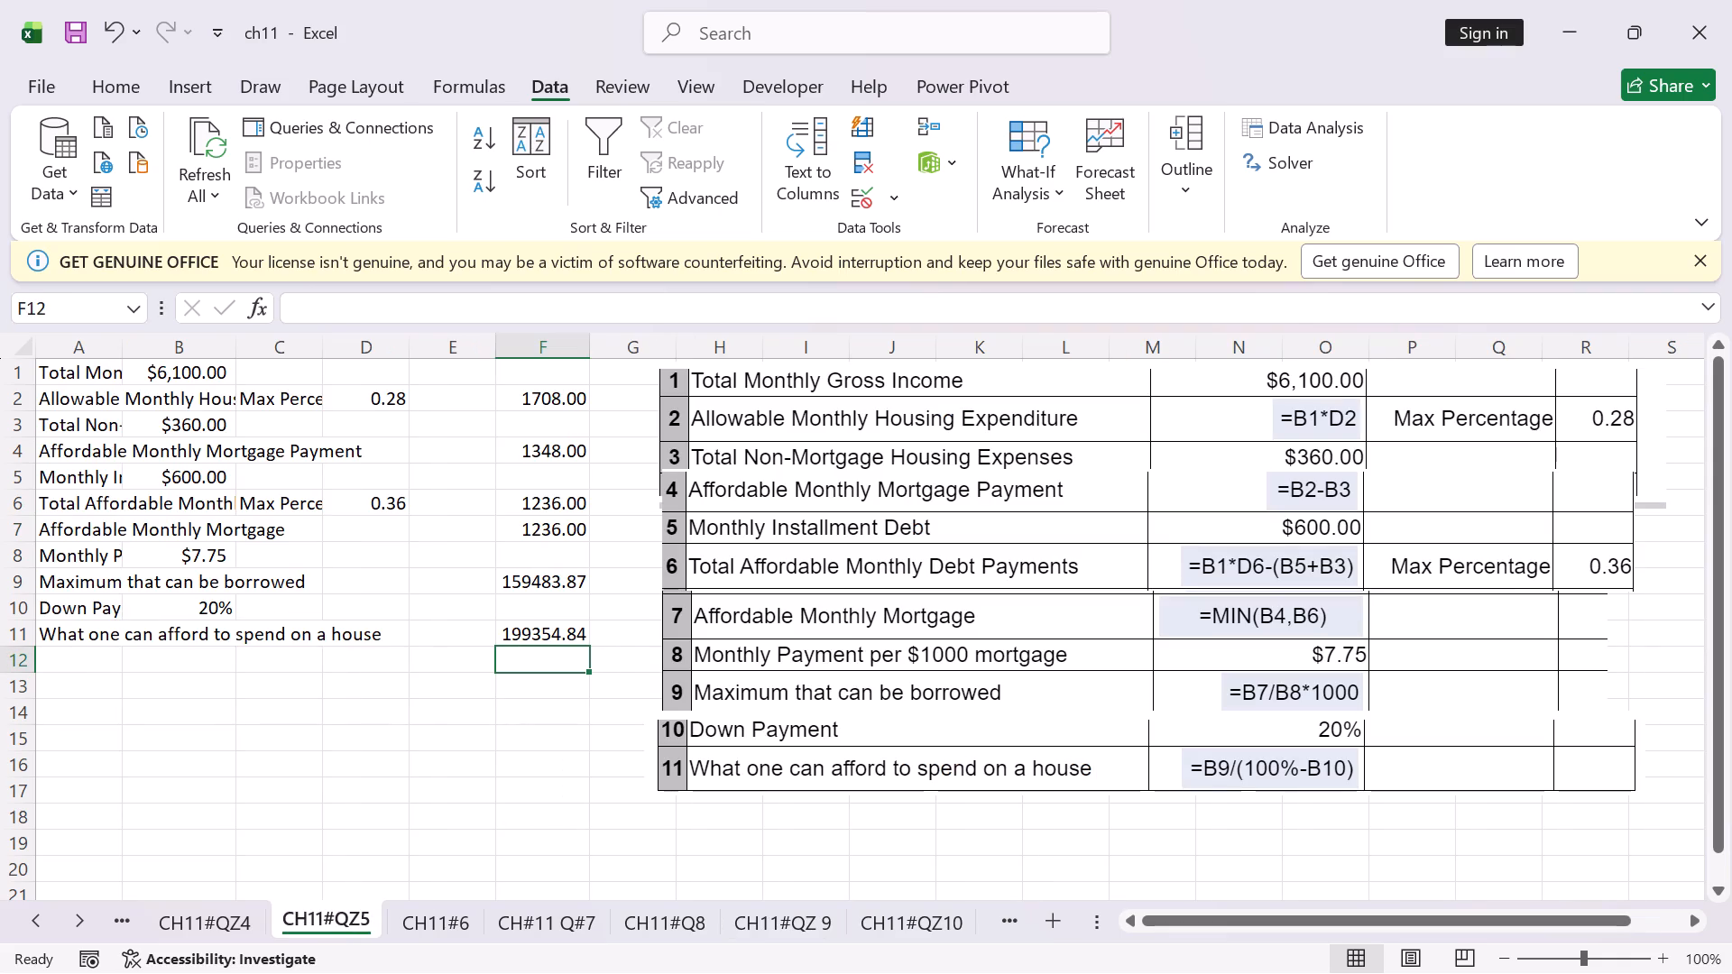
left_click(216, 926)
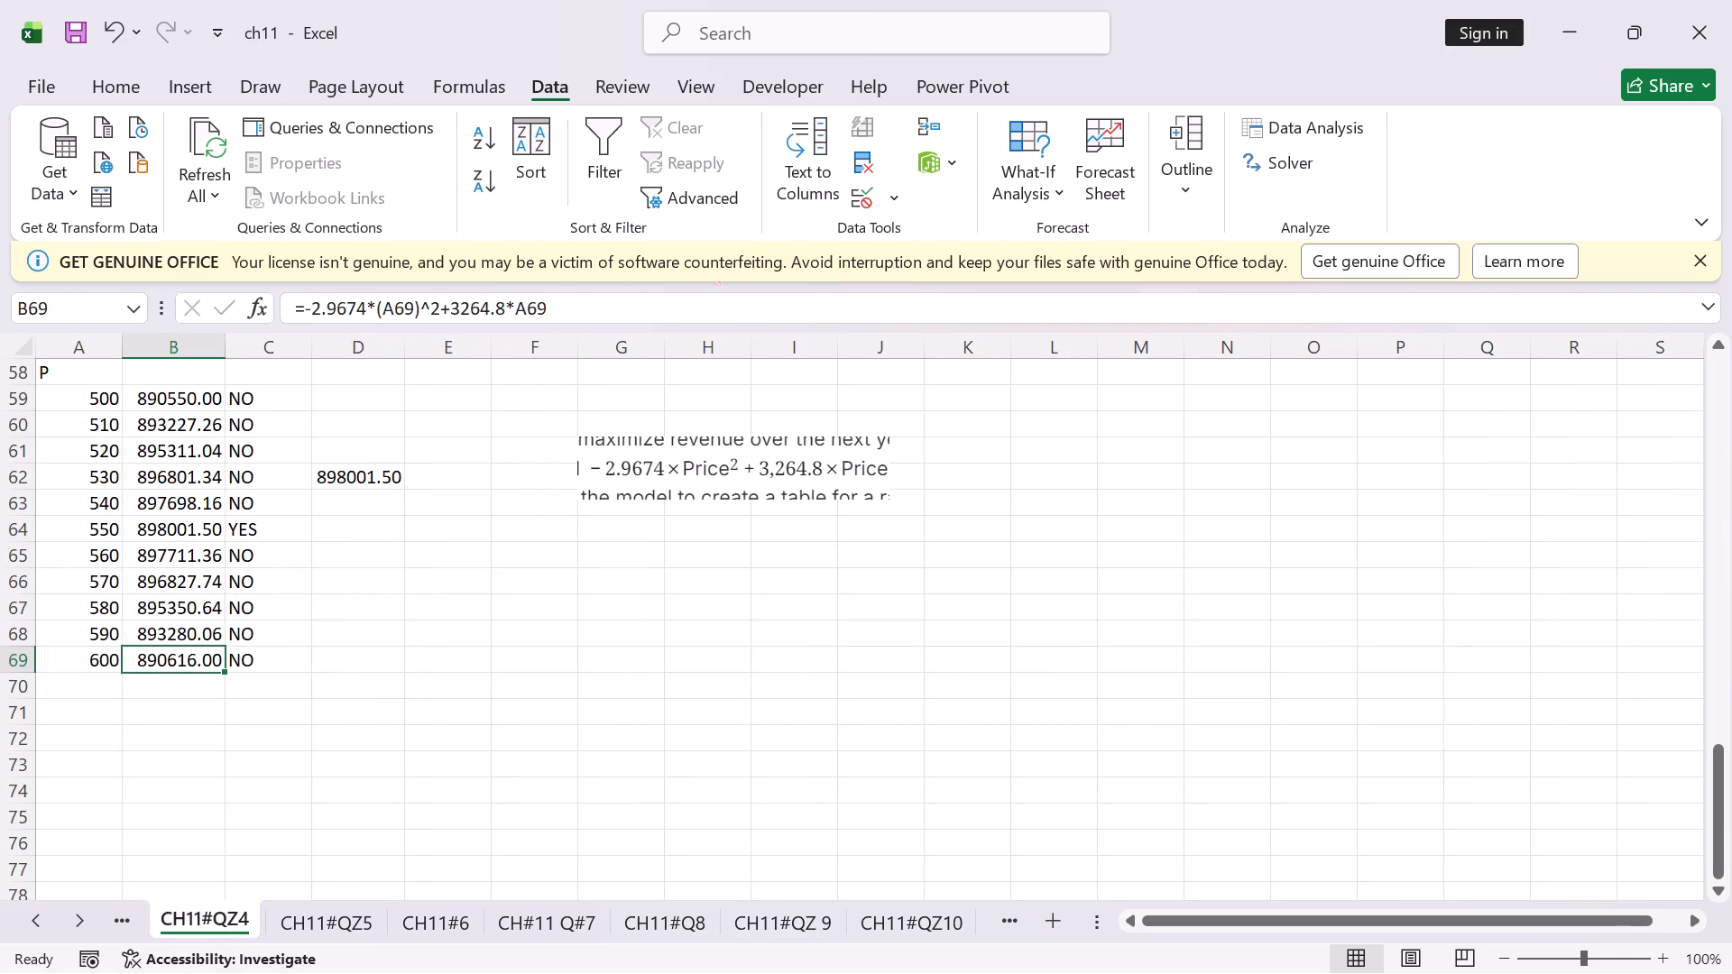
scroll(268, 653, "up", 5)
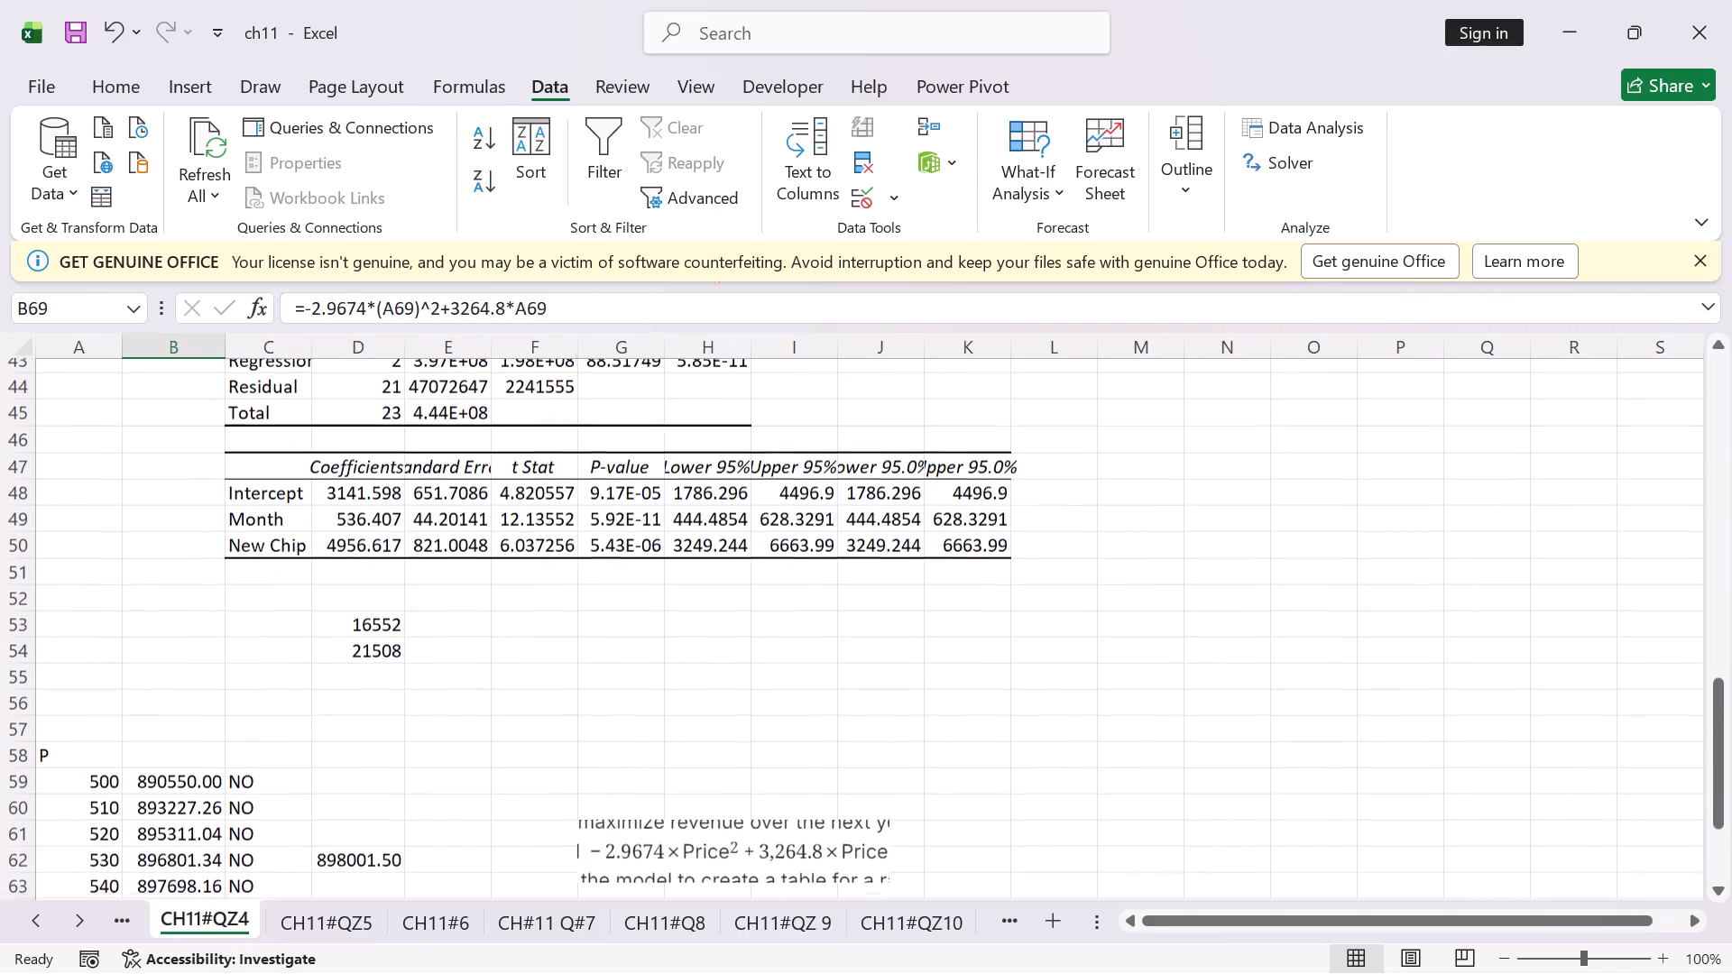
scroll(313, 654, "down", 3)
left_click(124, 918)
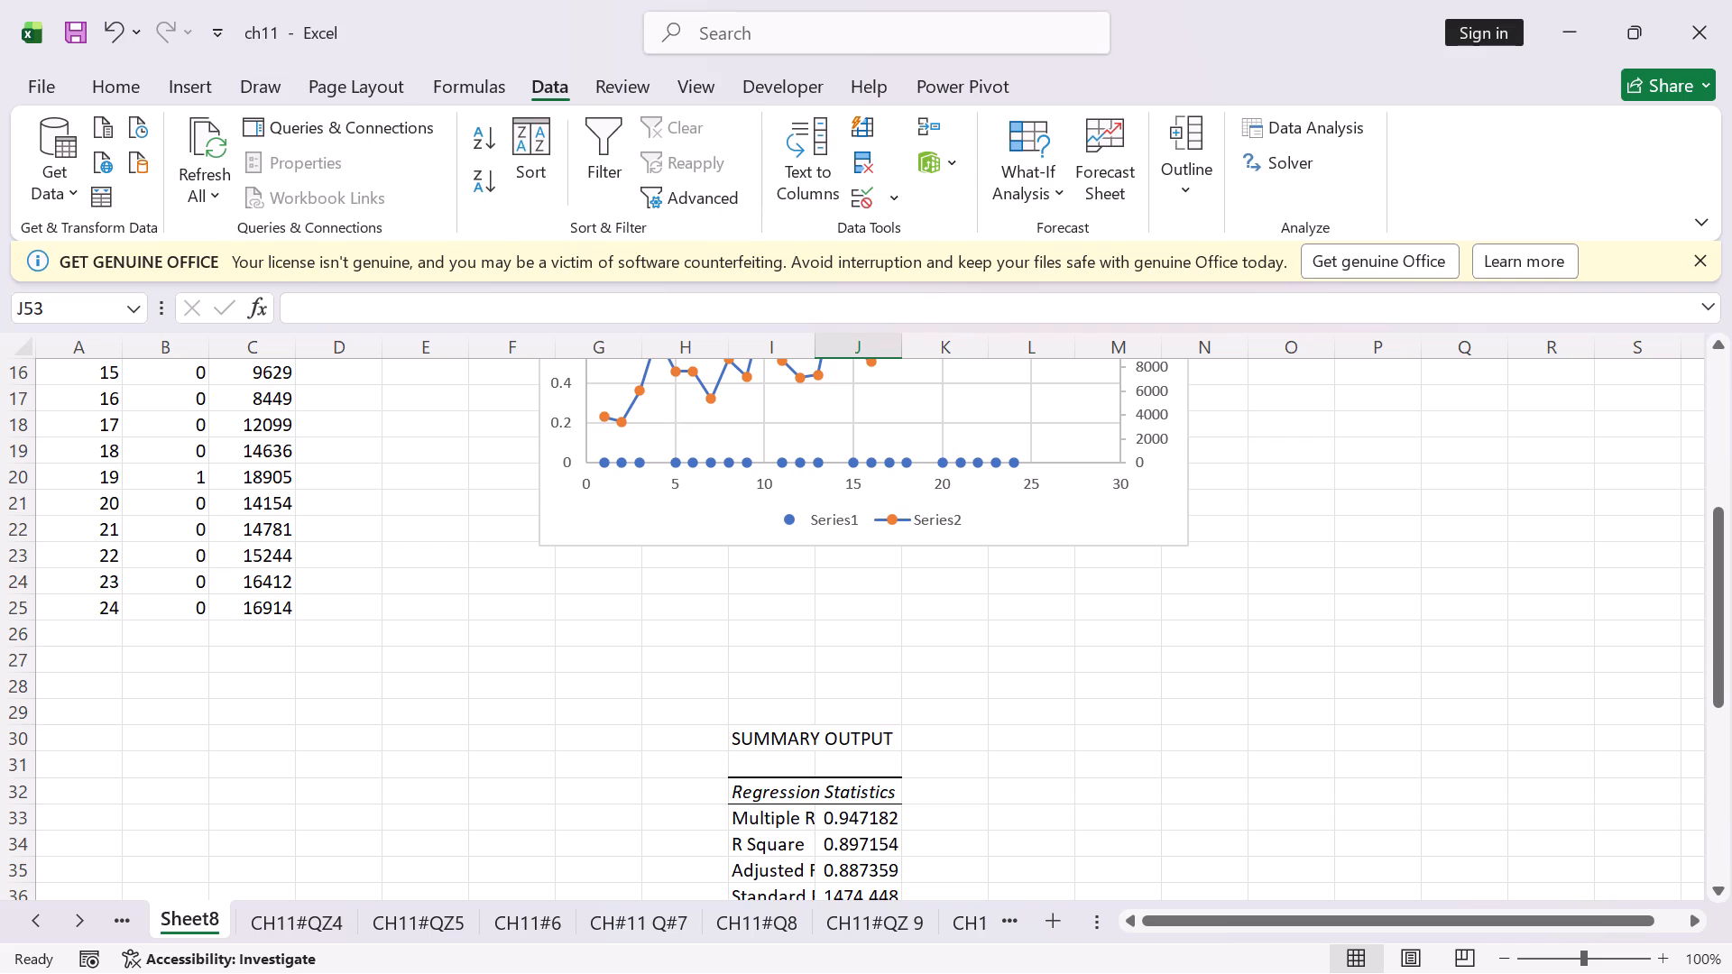
On CH11#QZ4, examine the MAX formula in D62 and the range it refers to in the price table.
left_click(327, 927)
left_click(361, 629)
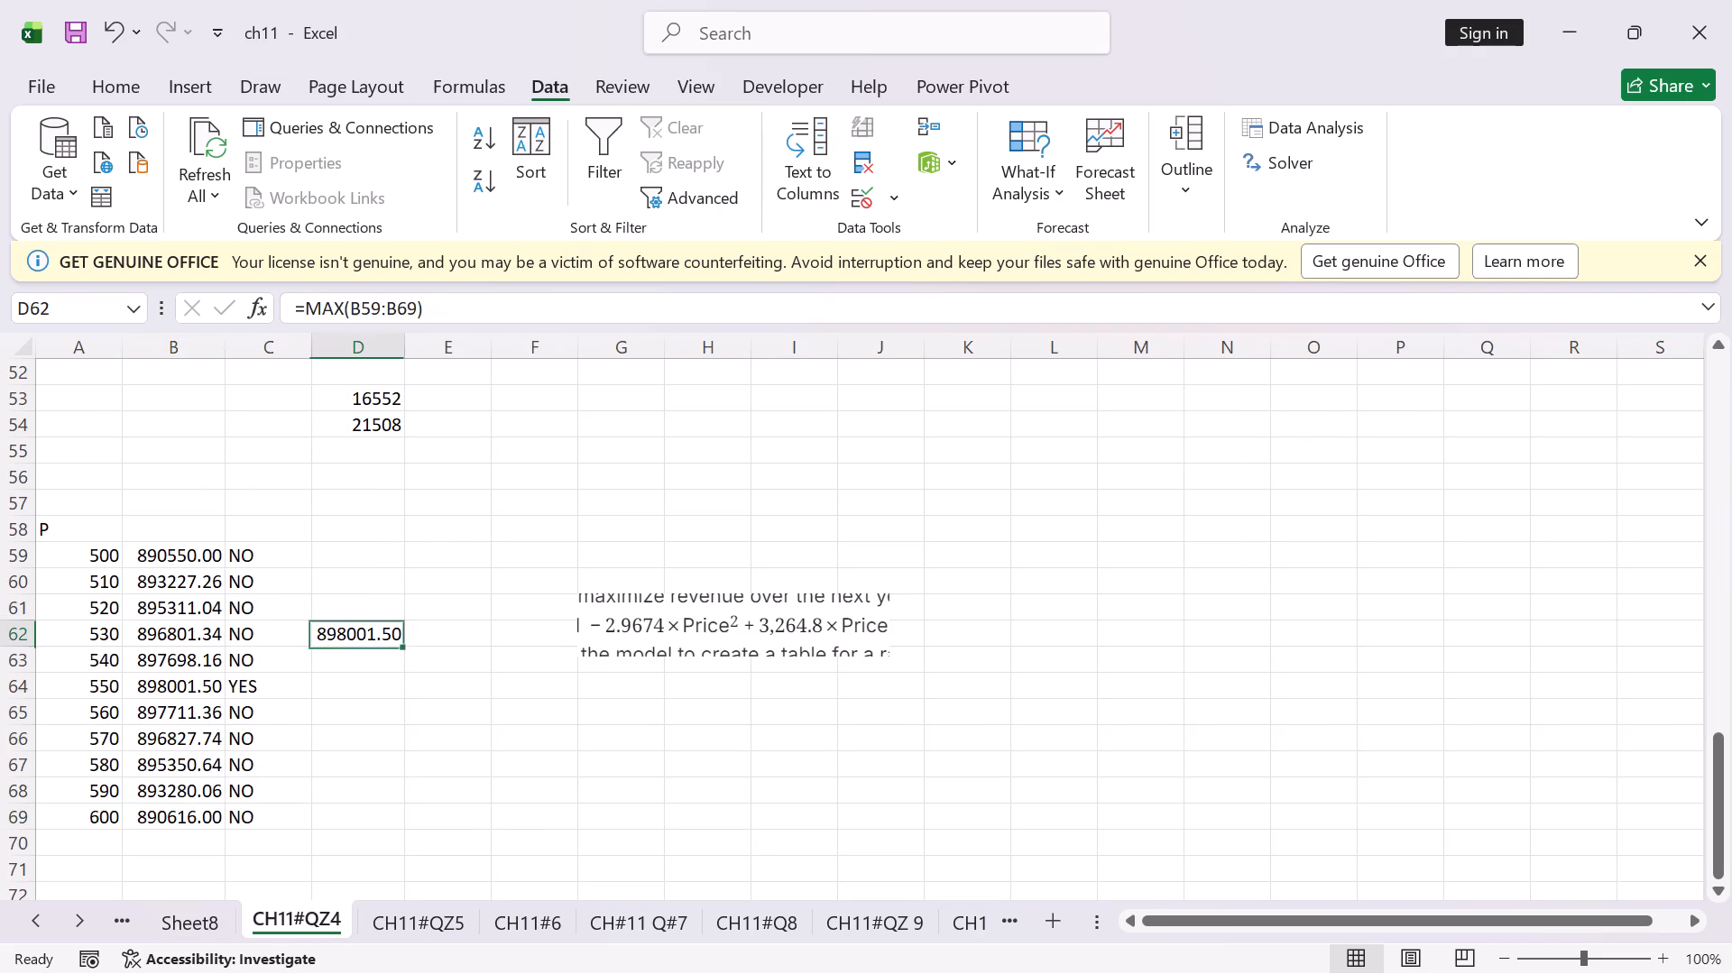
double_click(361, 629)
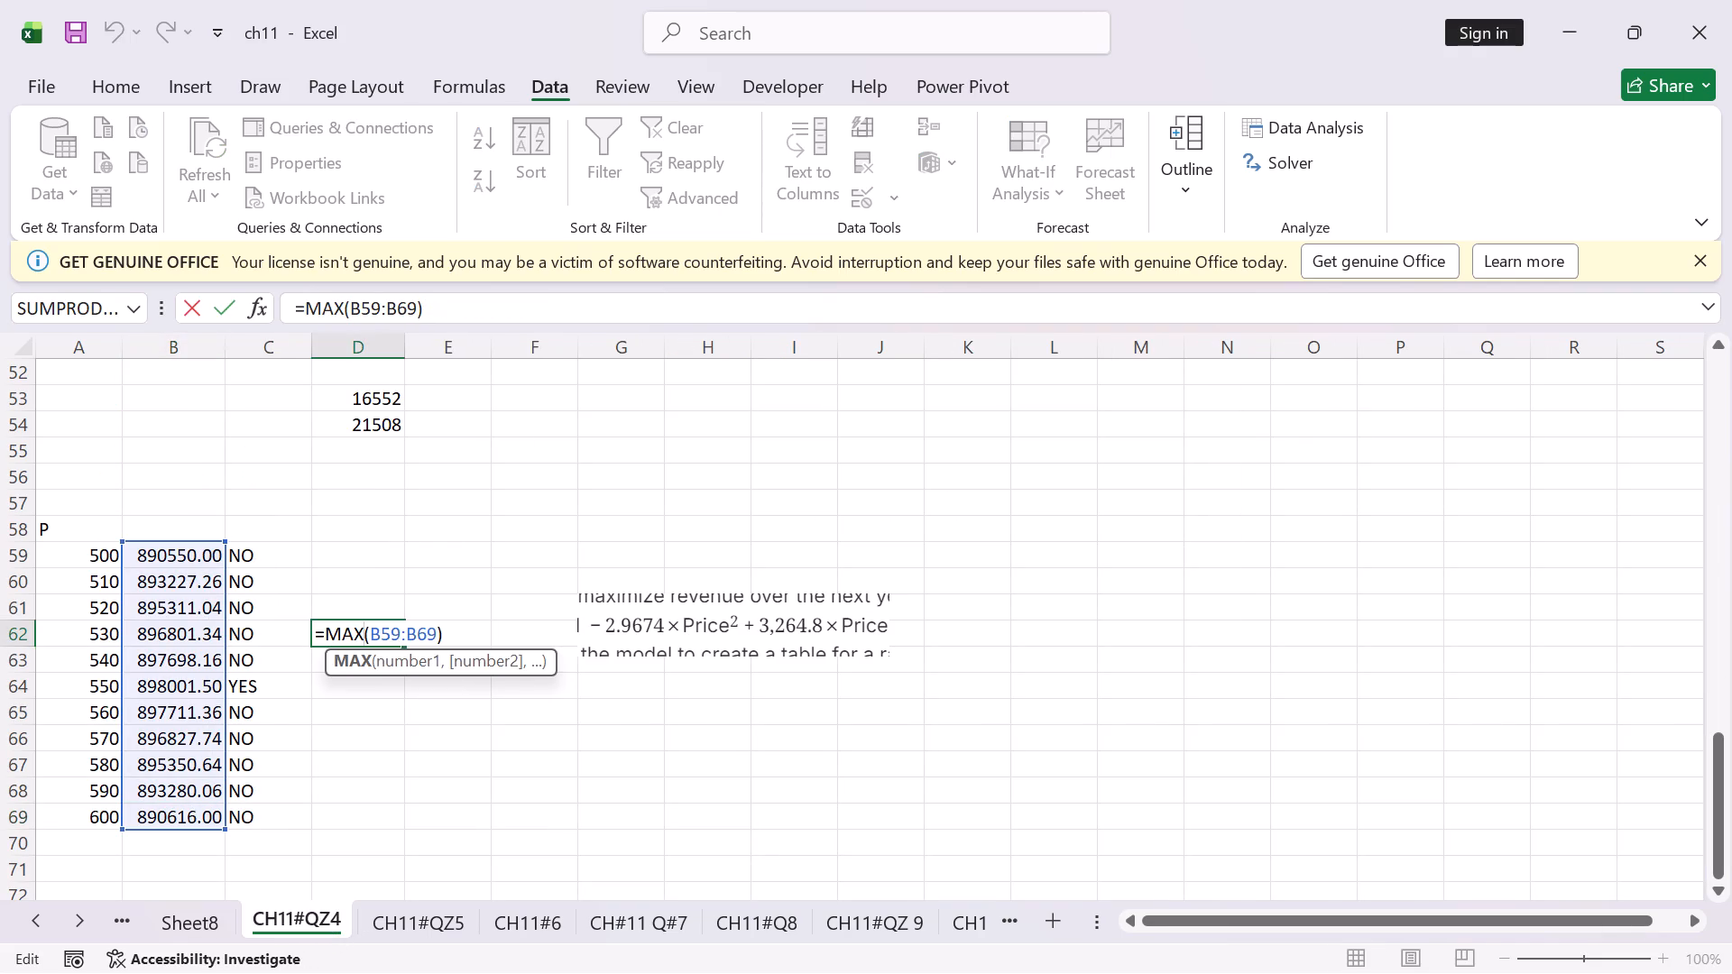
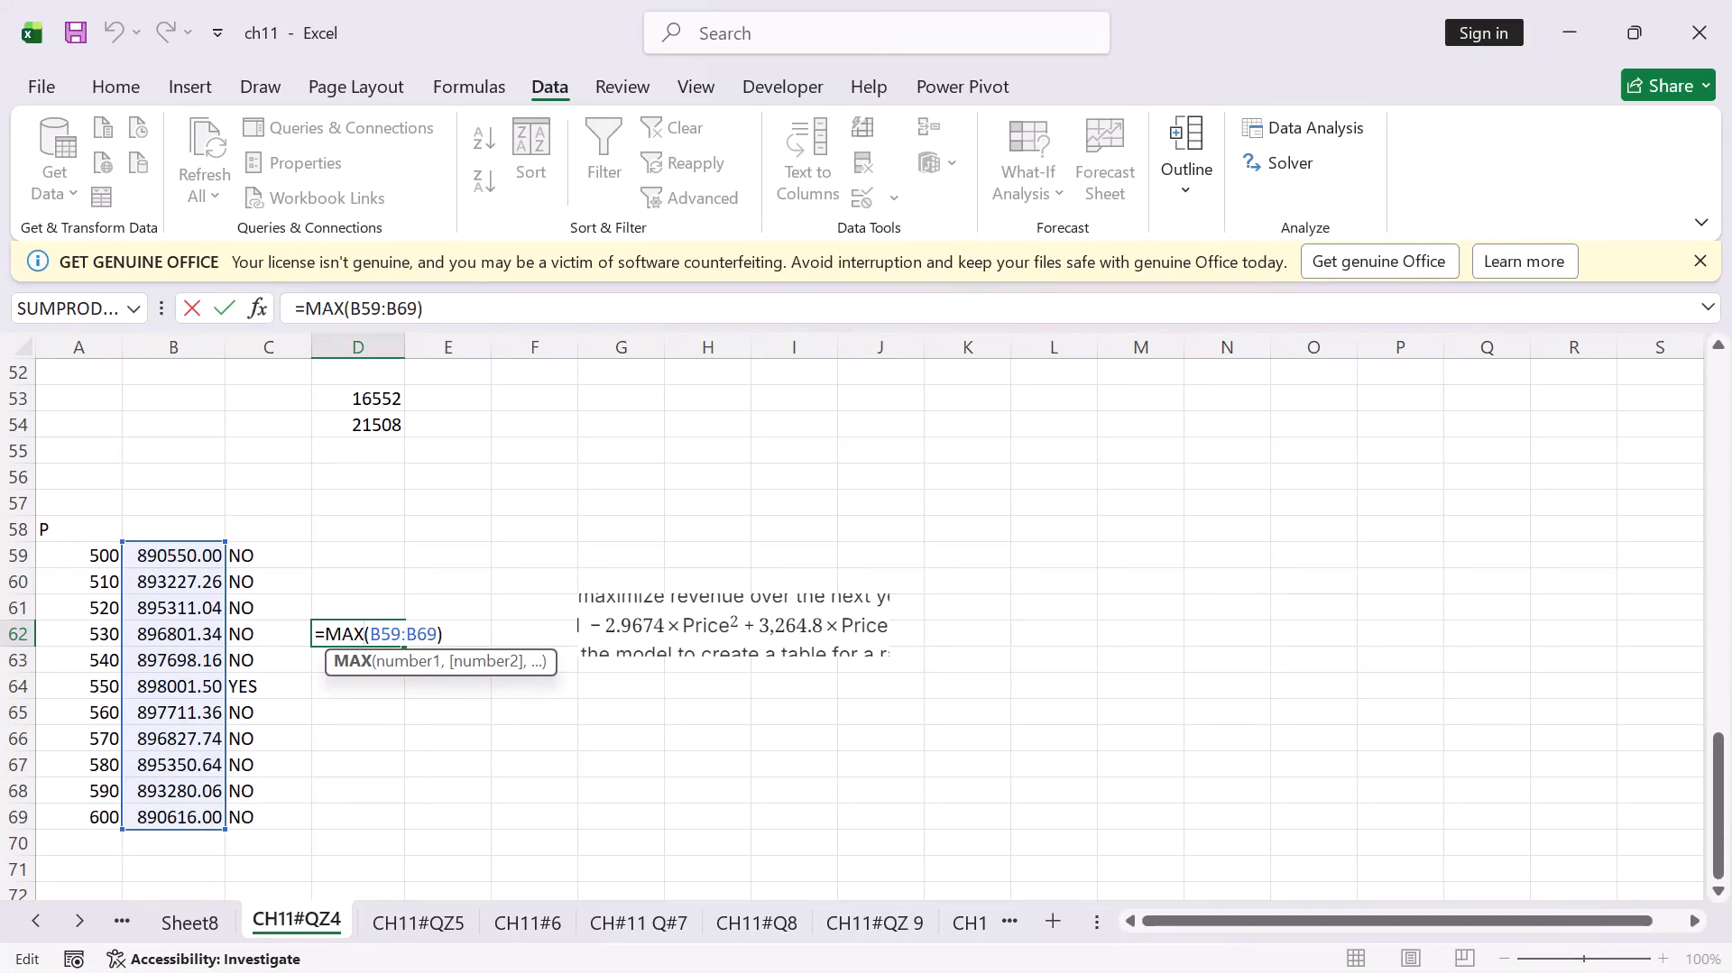
Examine the quadratic revenue formulas in B59 to B63 of the price table, covering prices 500 to 540.
left_click(216, 294)
double_click(107, 622)
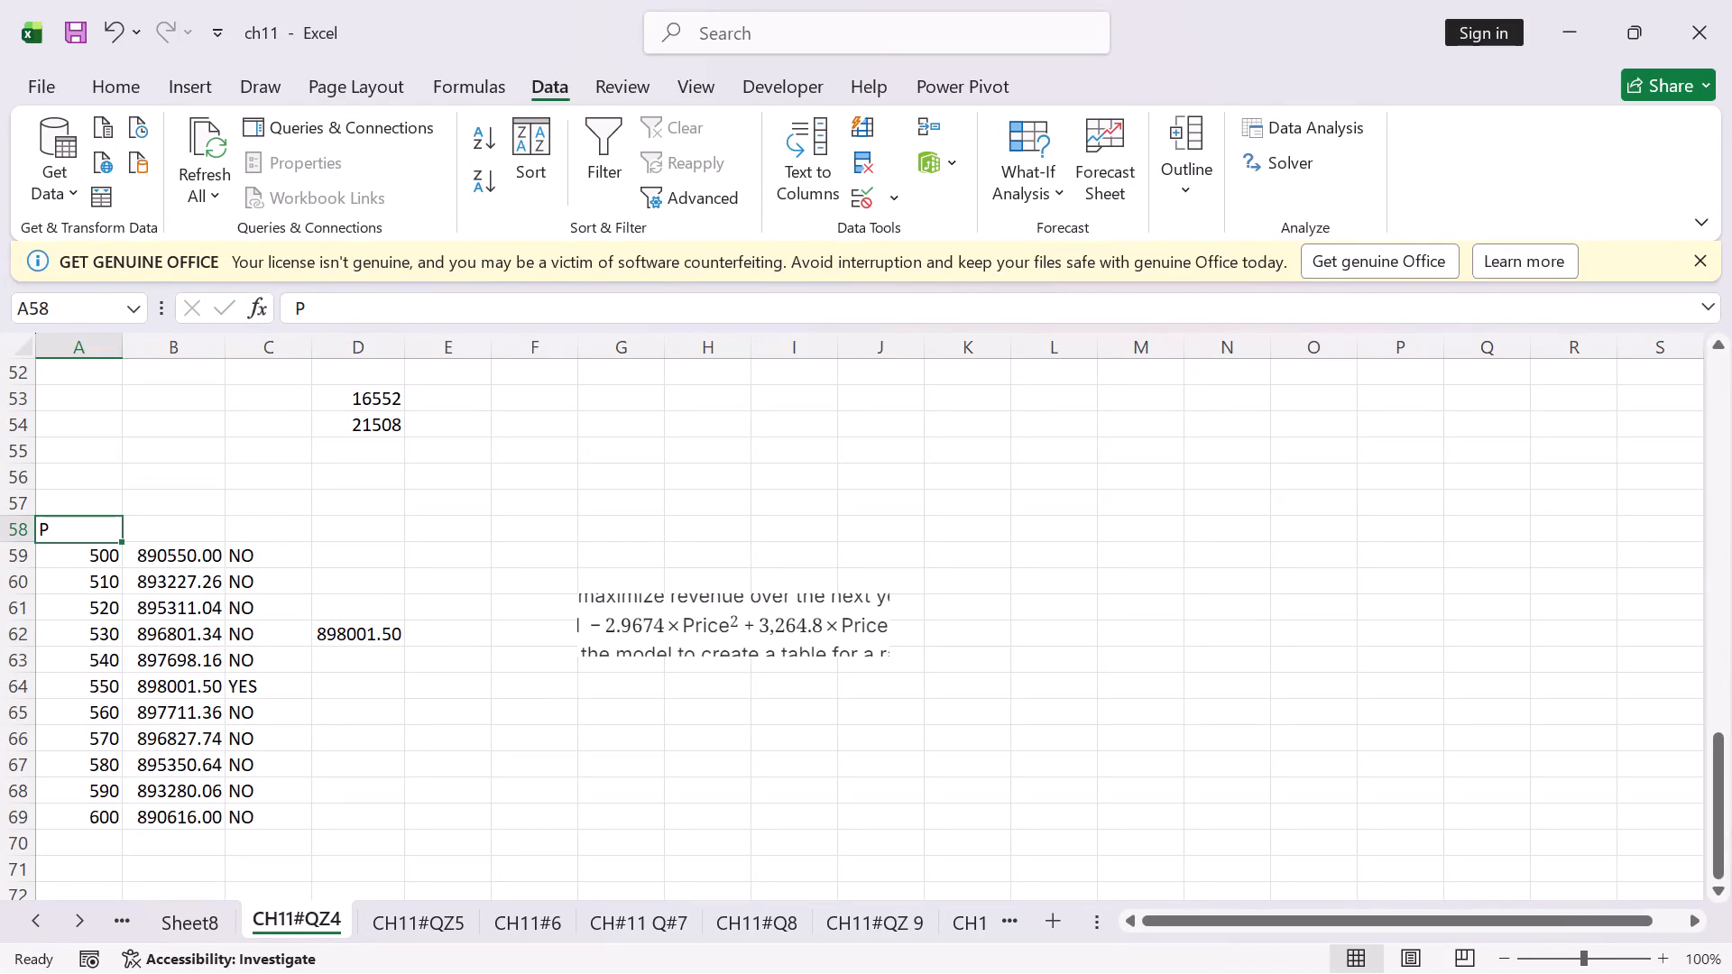
left_click(107, 621)
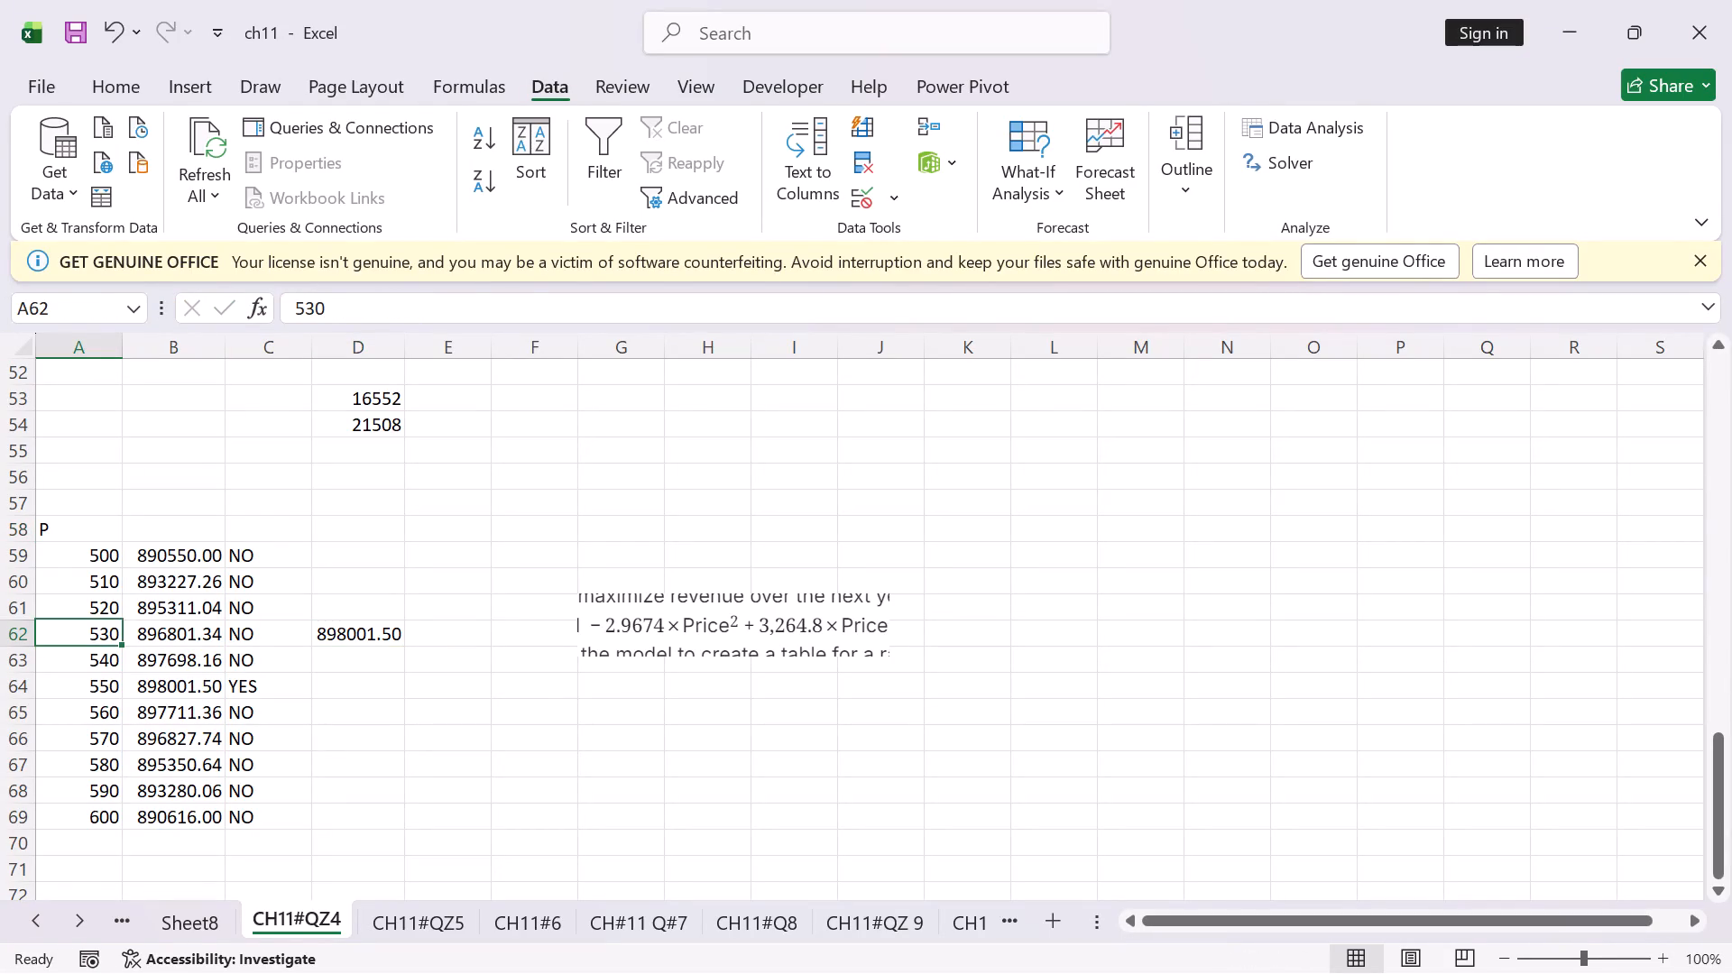
double_click(188, 554)
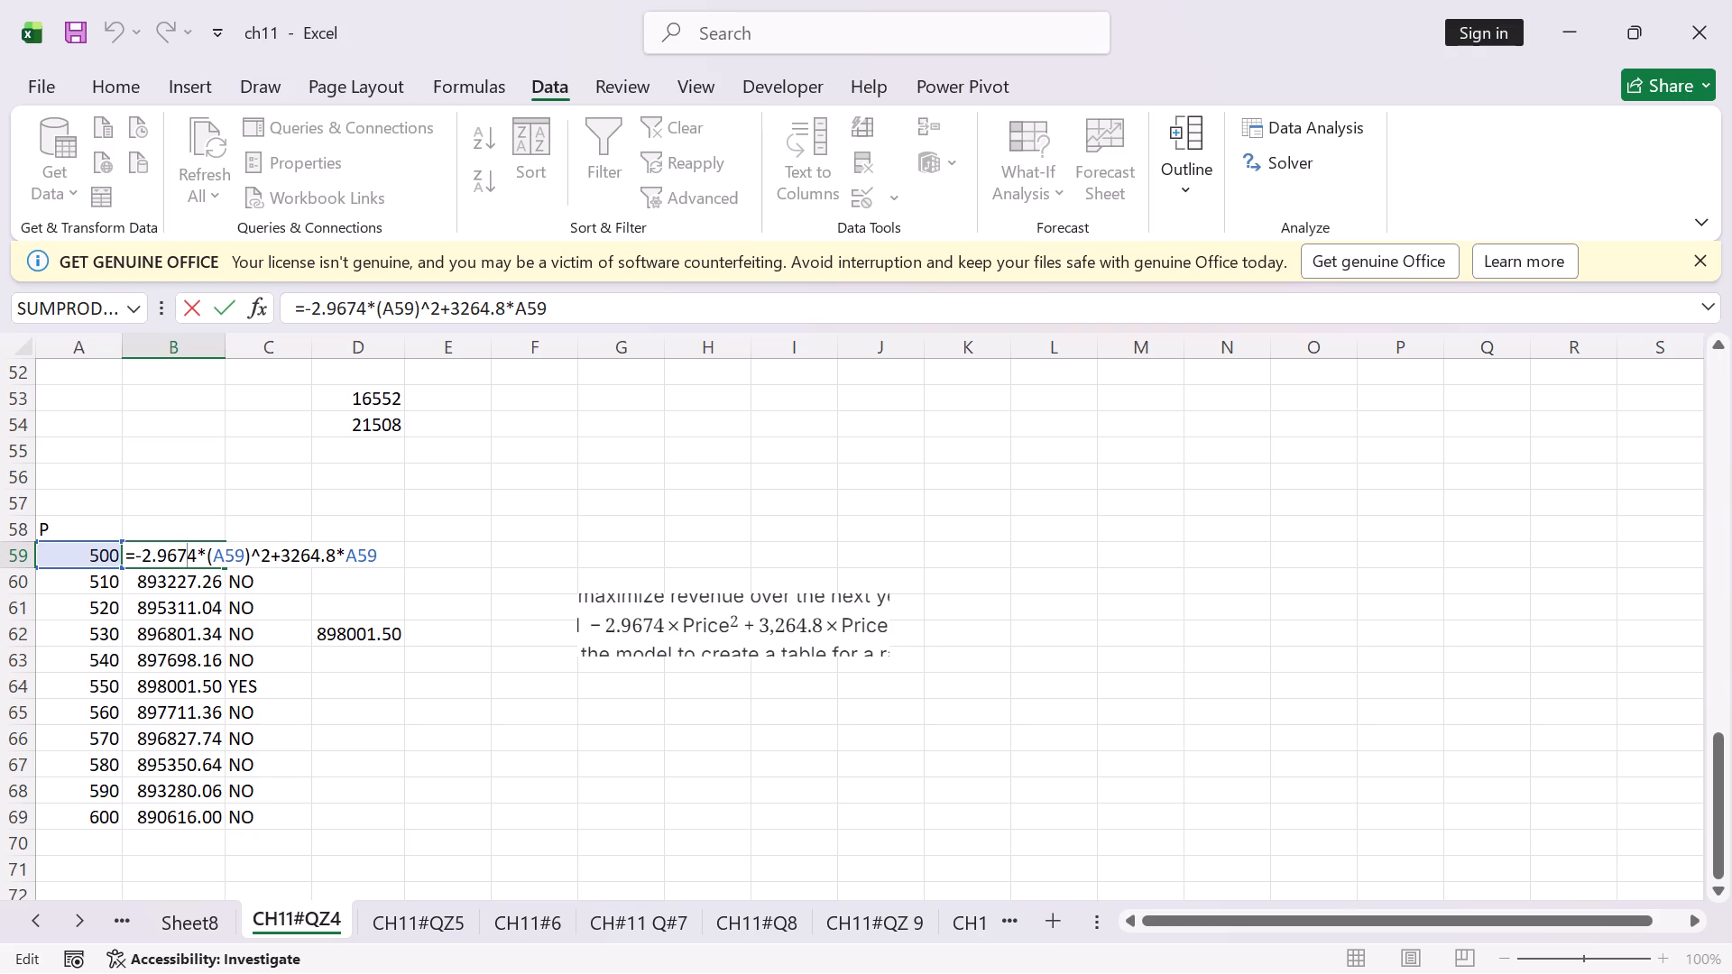
left_click(229, 305)
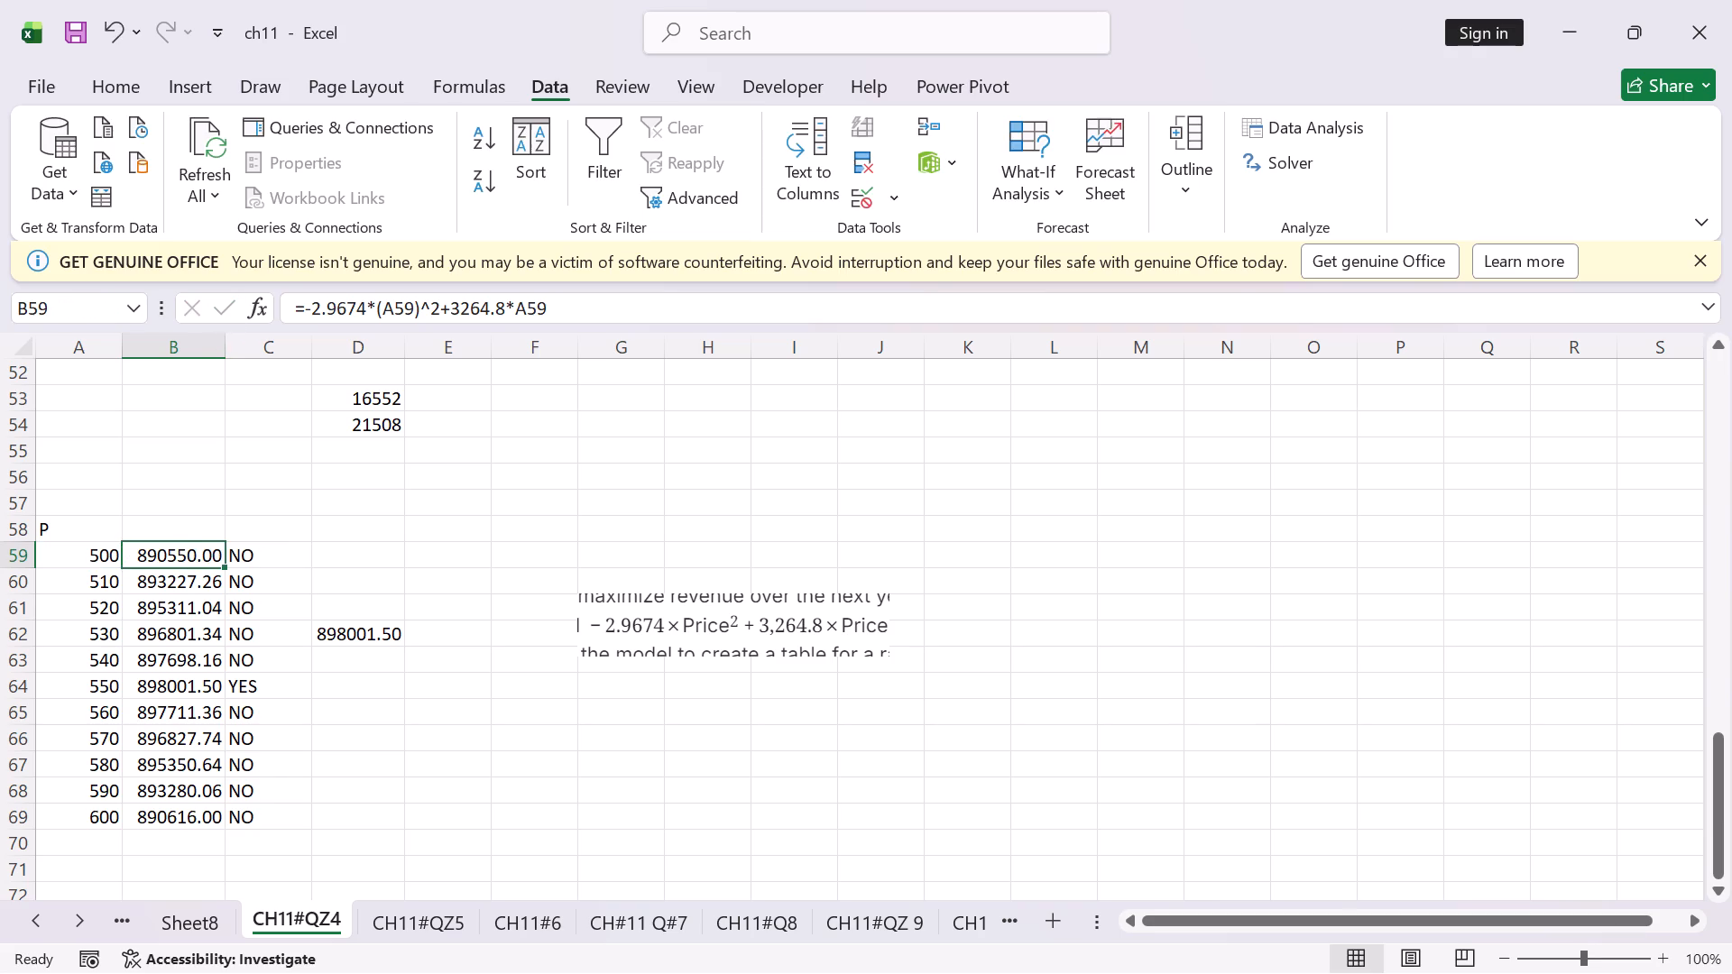
double_click(185, 573)
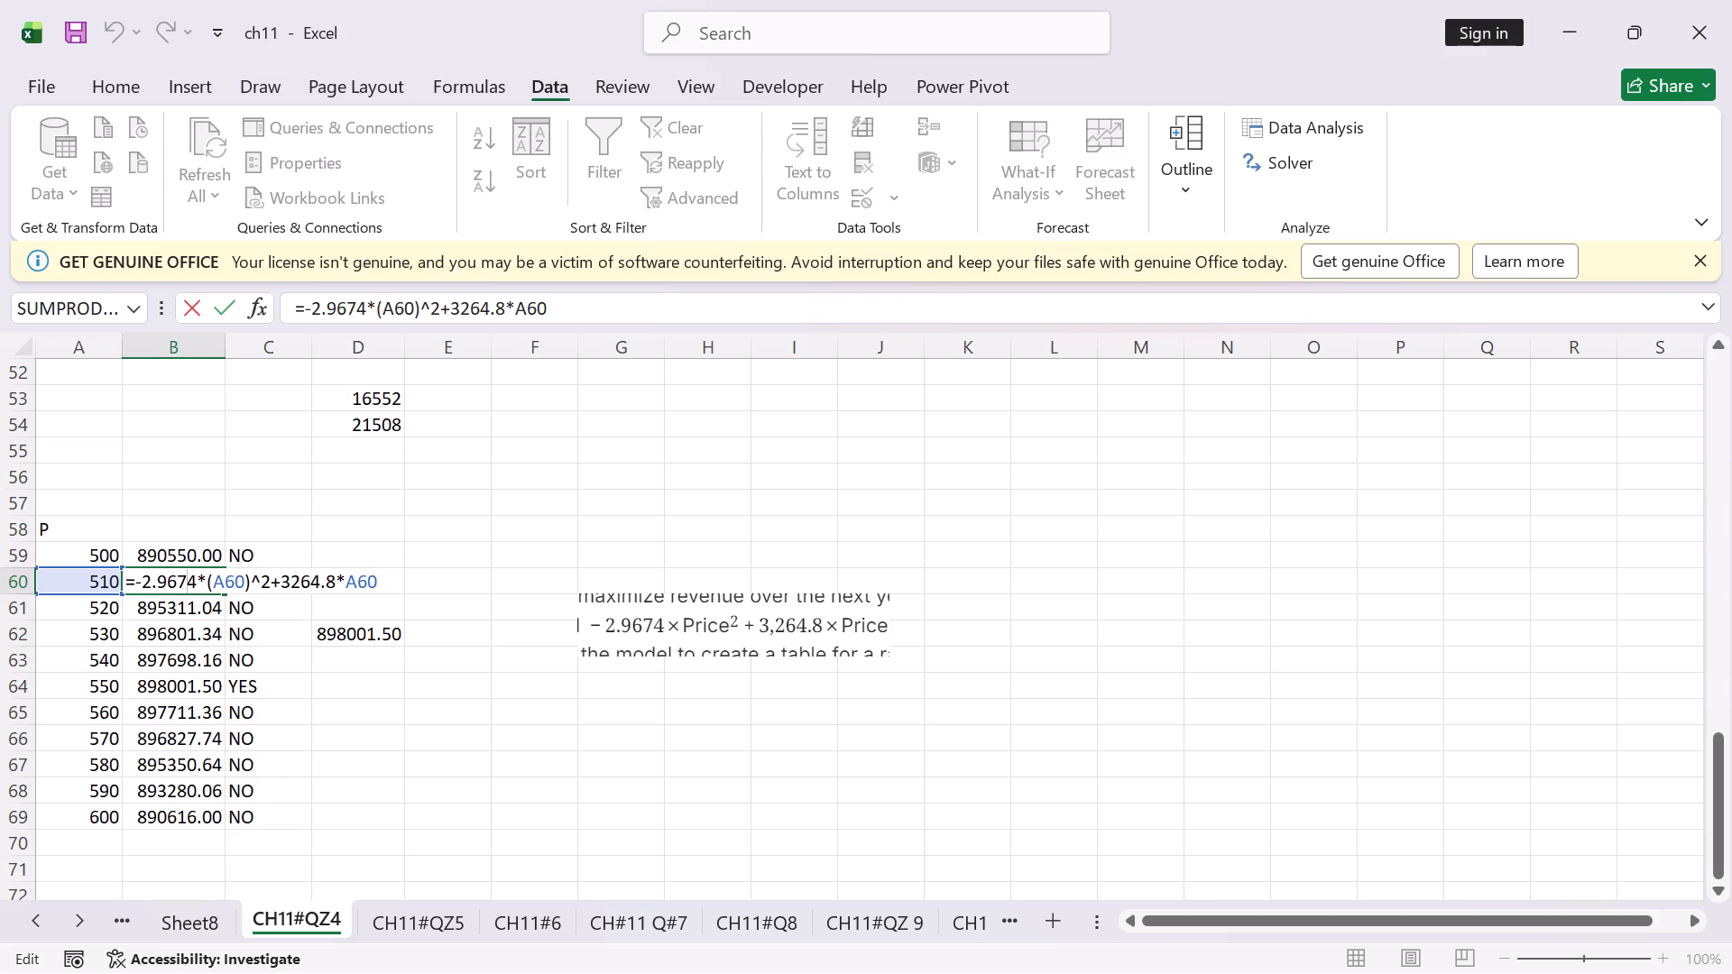
left_click(236, 302)
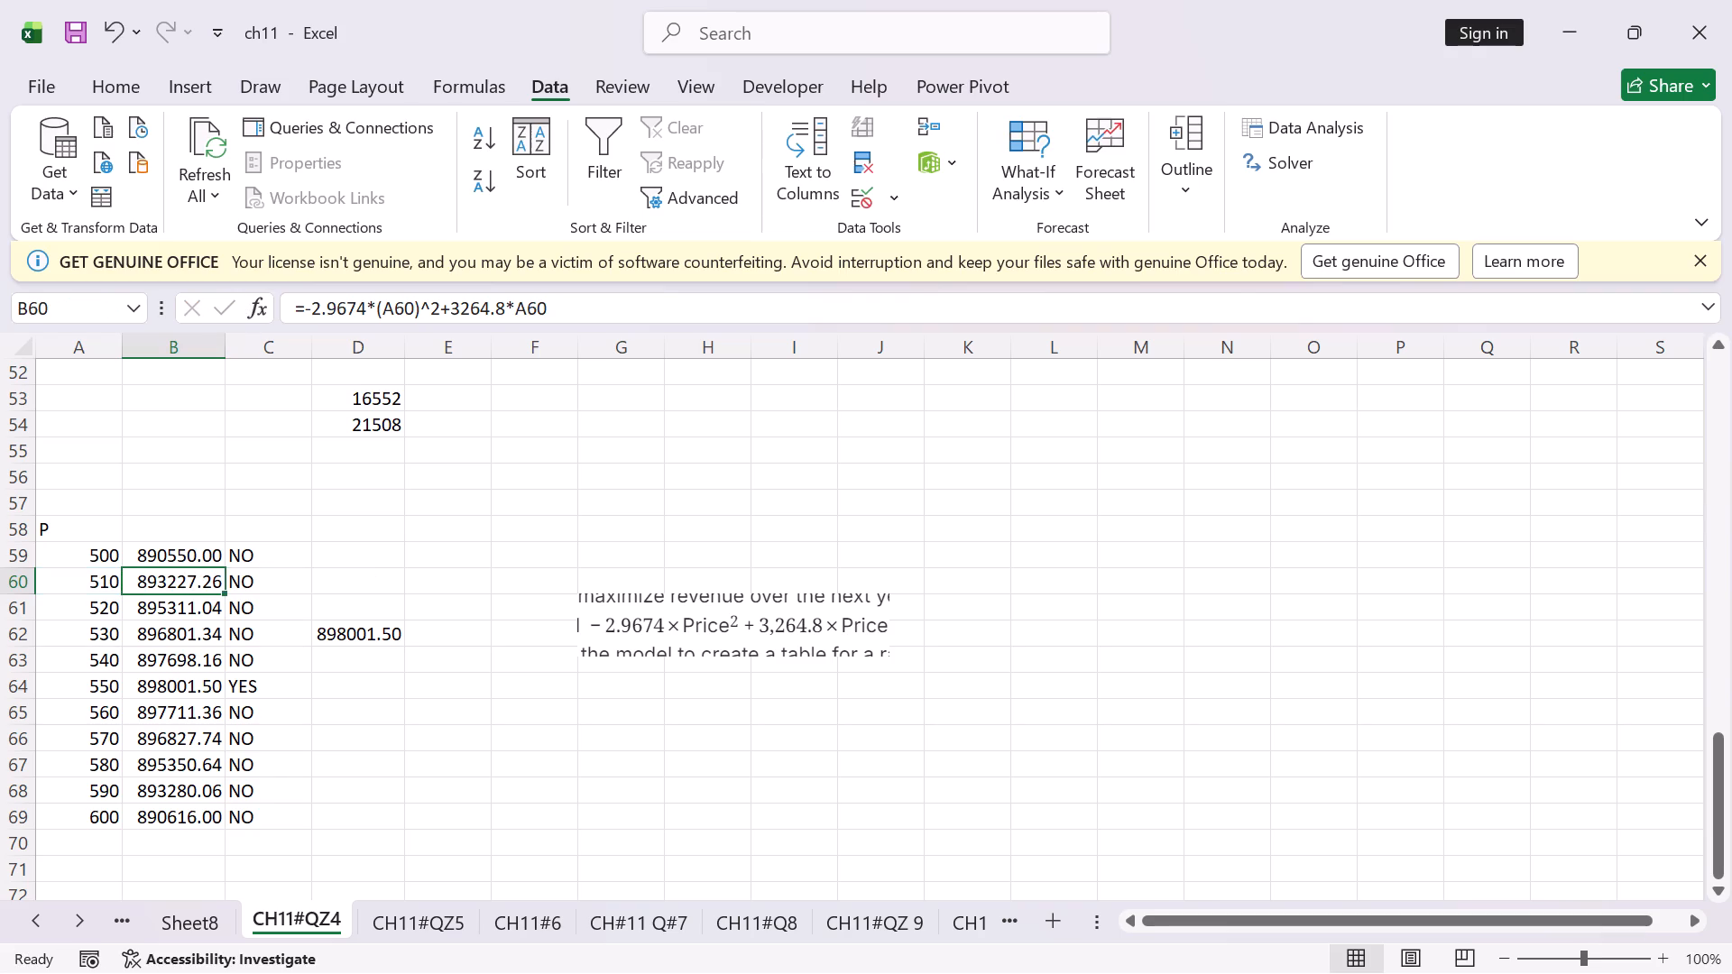
double_click(170, 599)
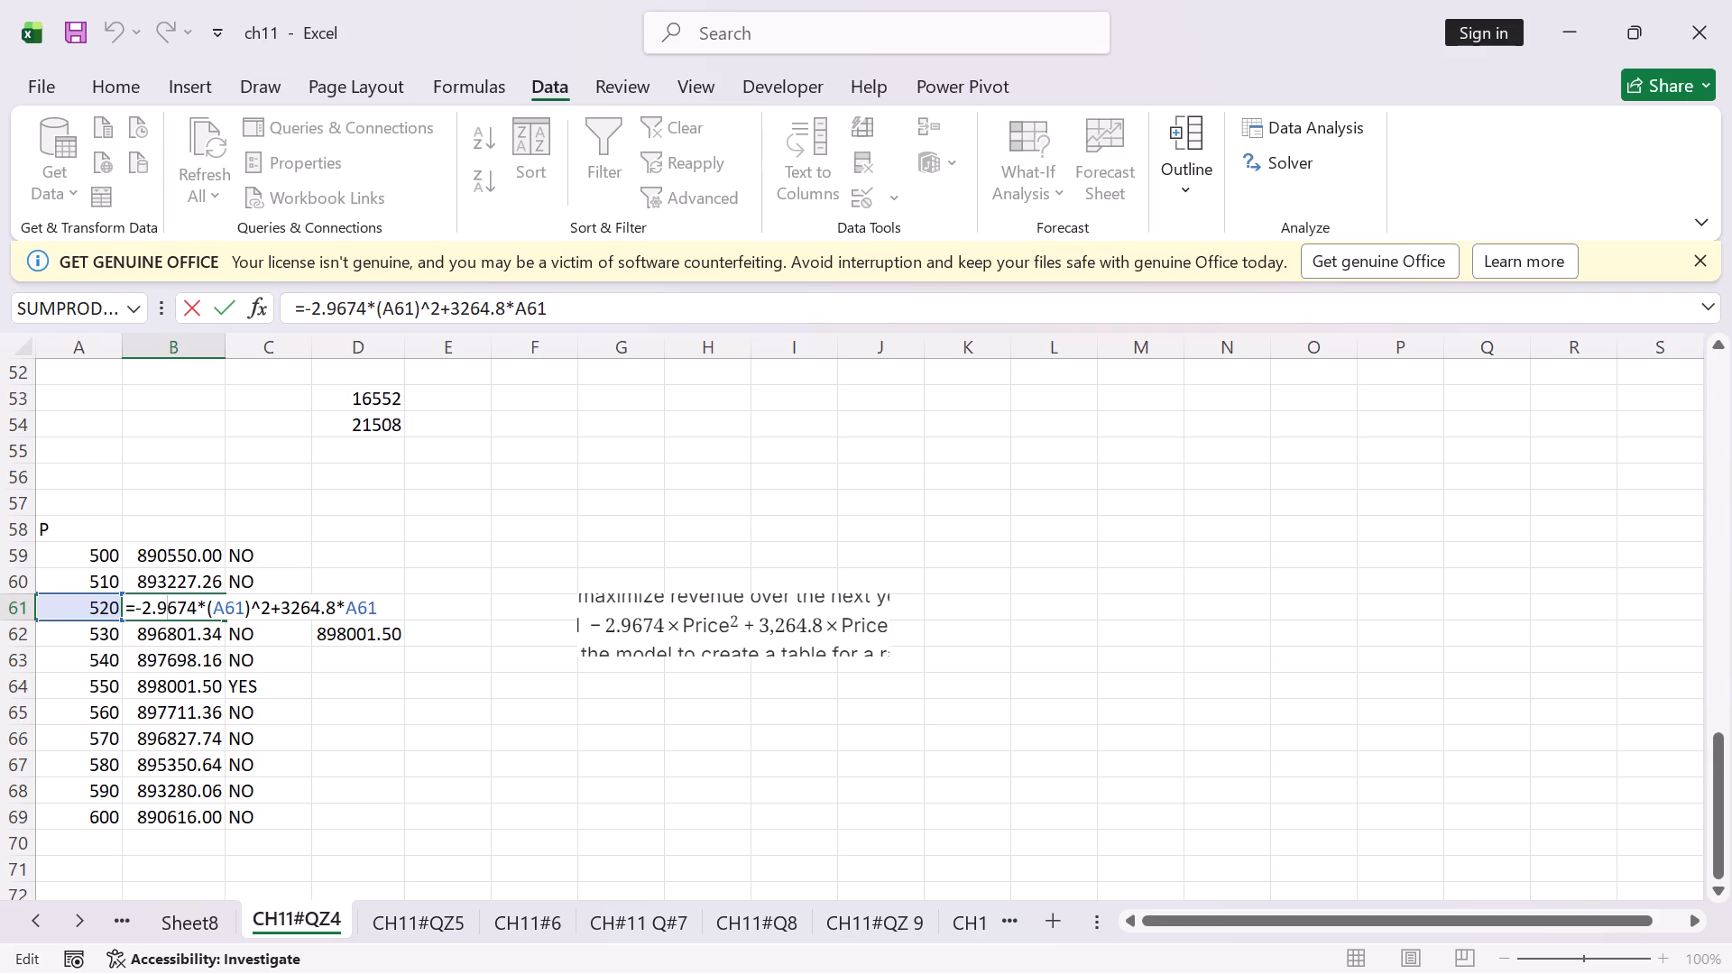
left_click(222, 315)
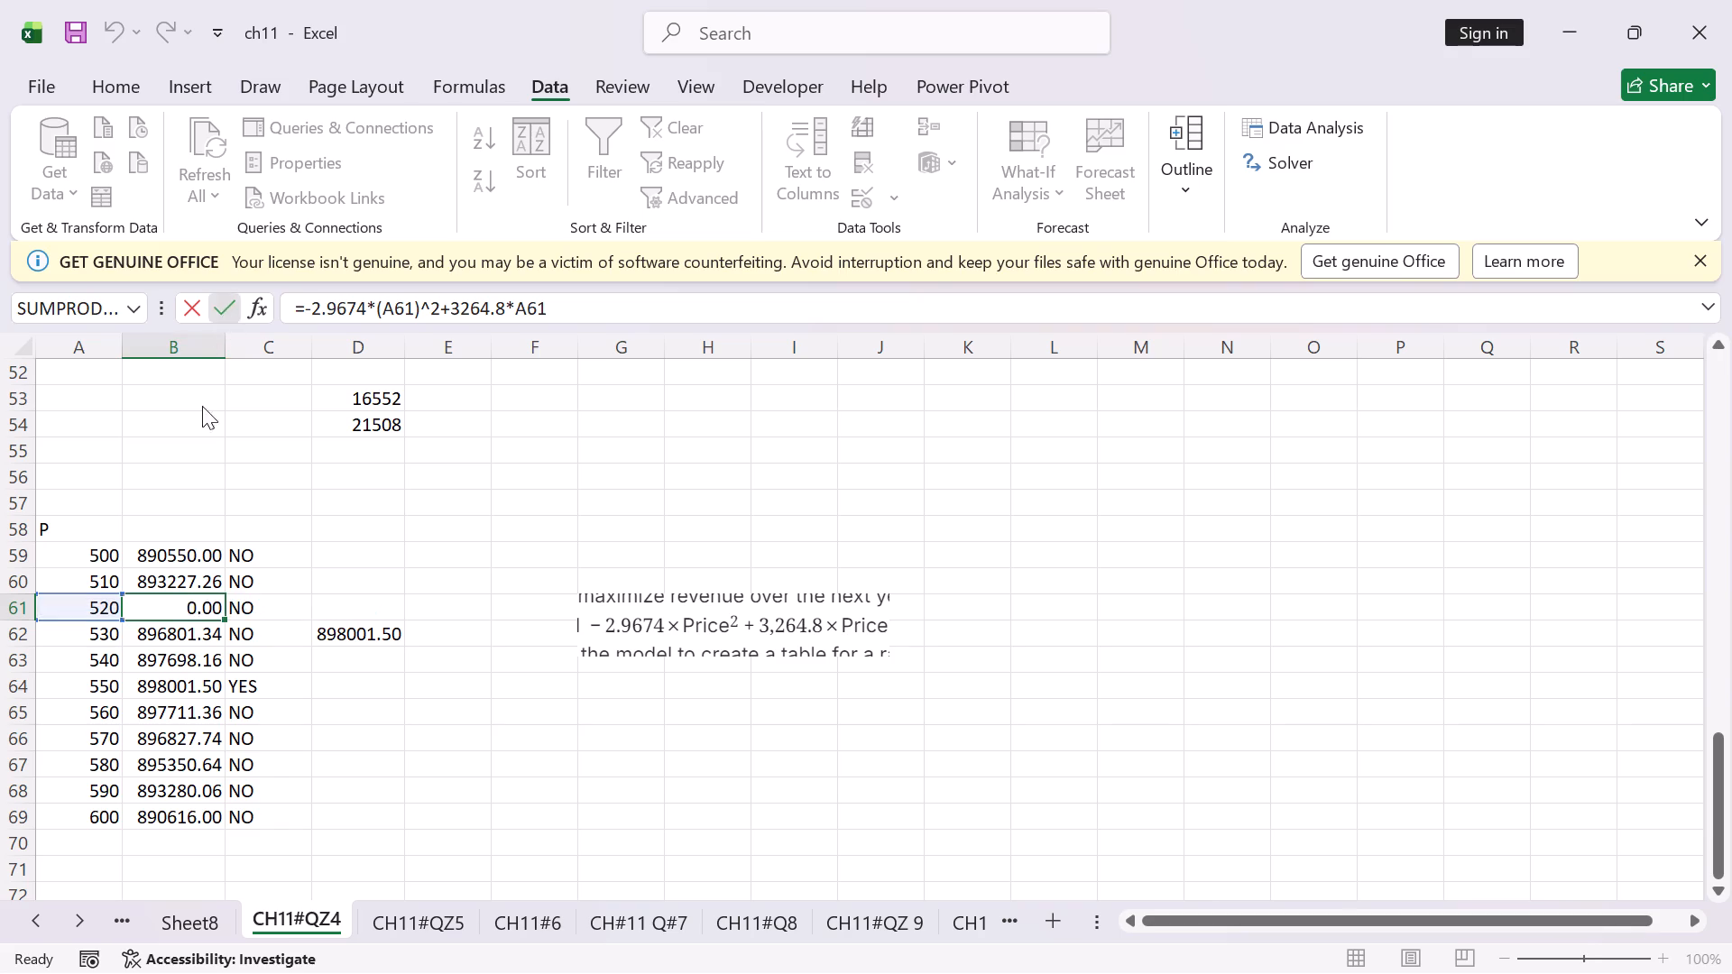
double_click(174, 623)
double_click(170, 627)
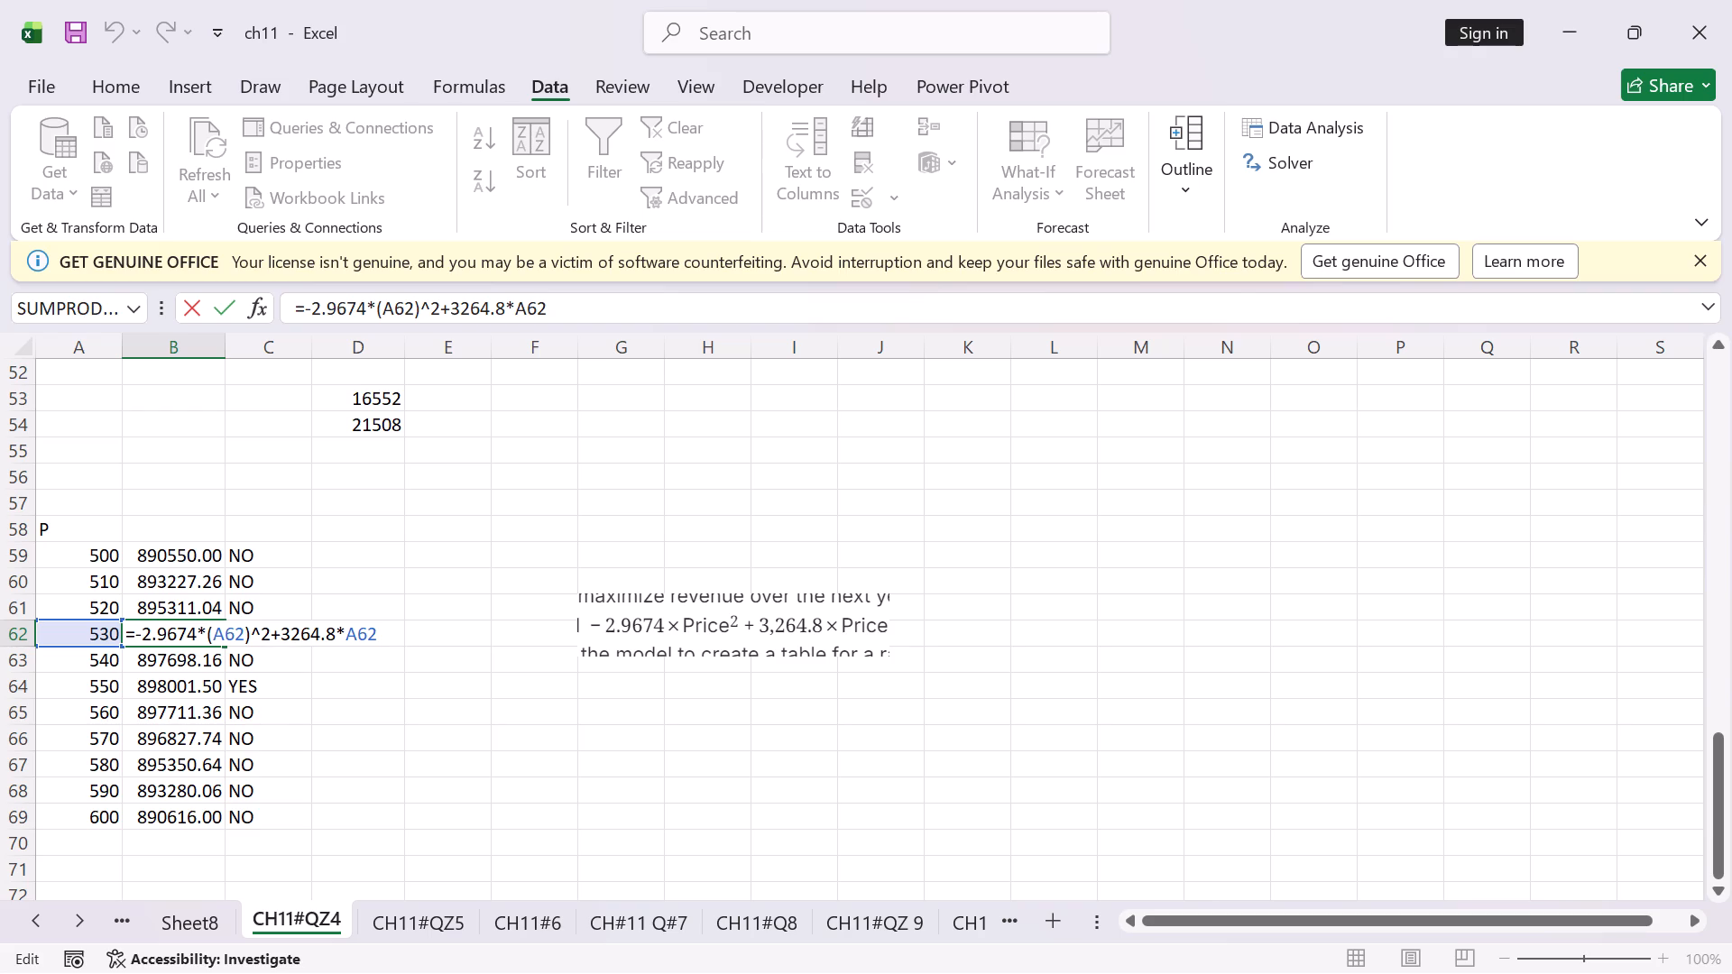
left_click(224, 314)
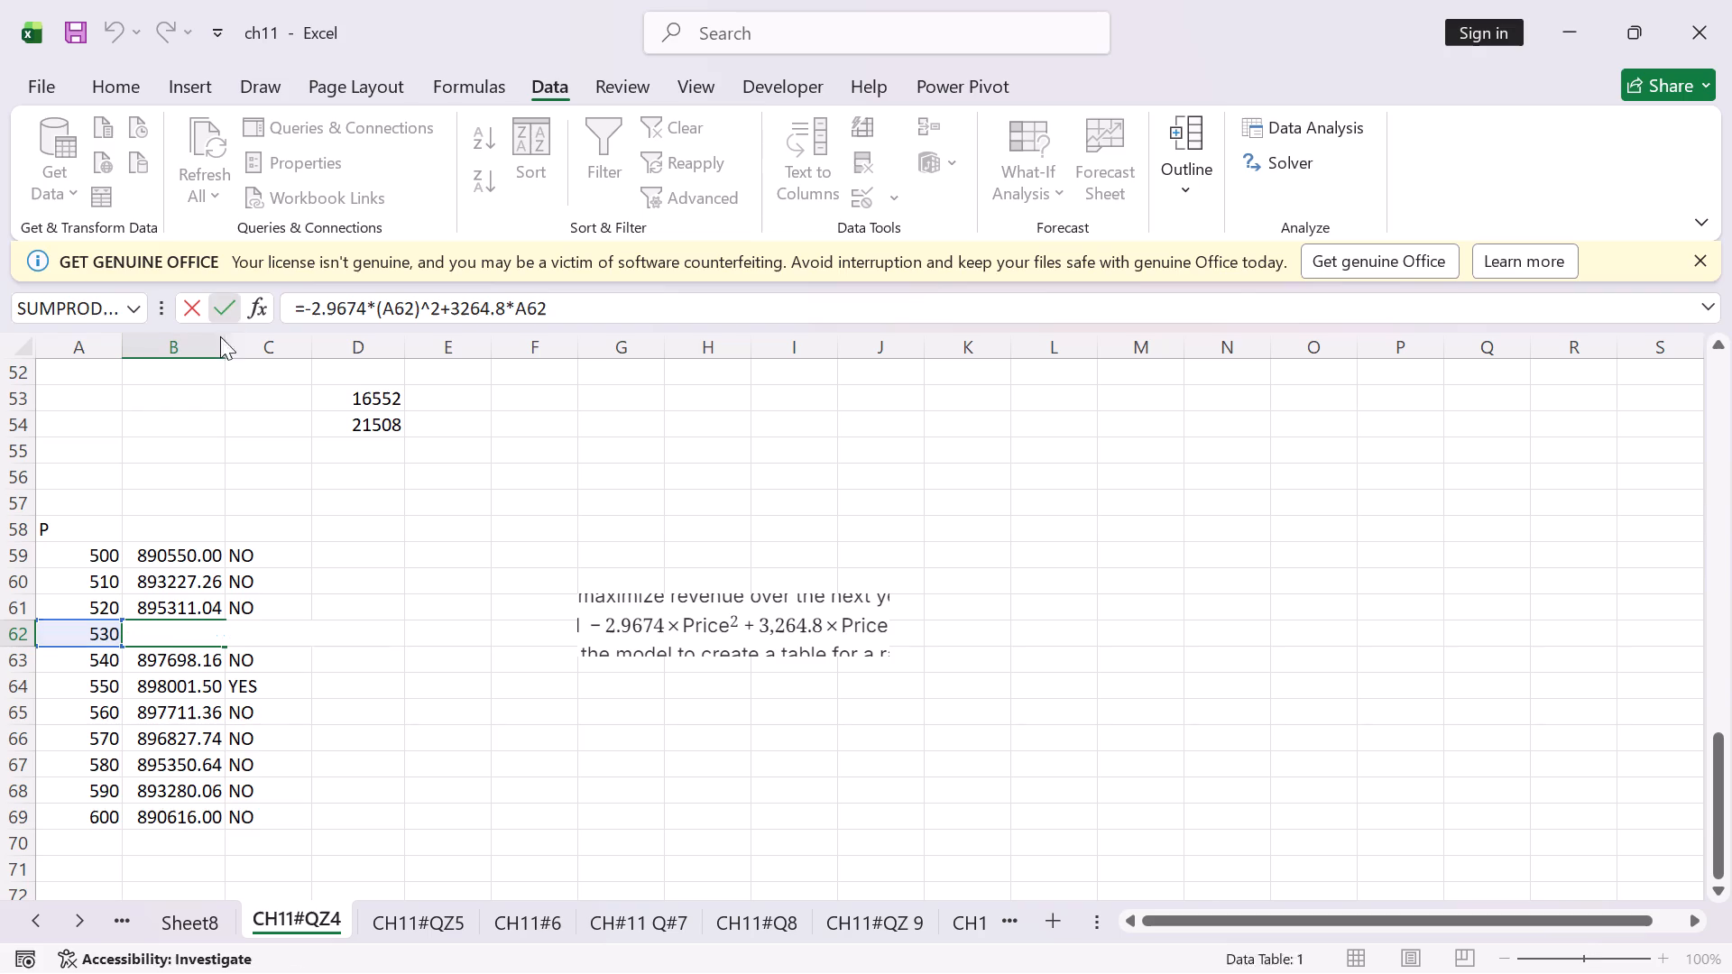
double_click(170, 655)
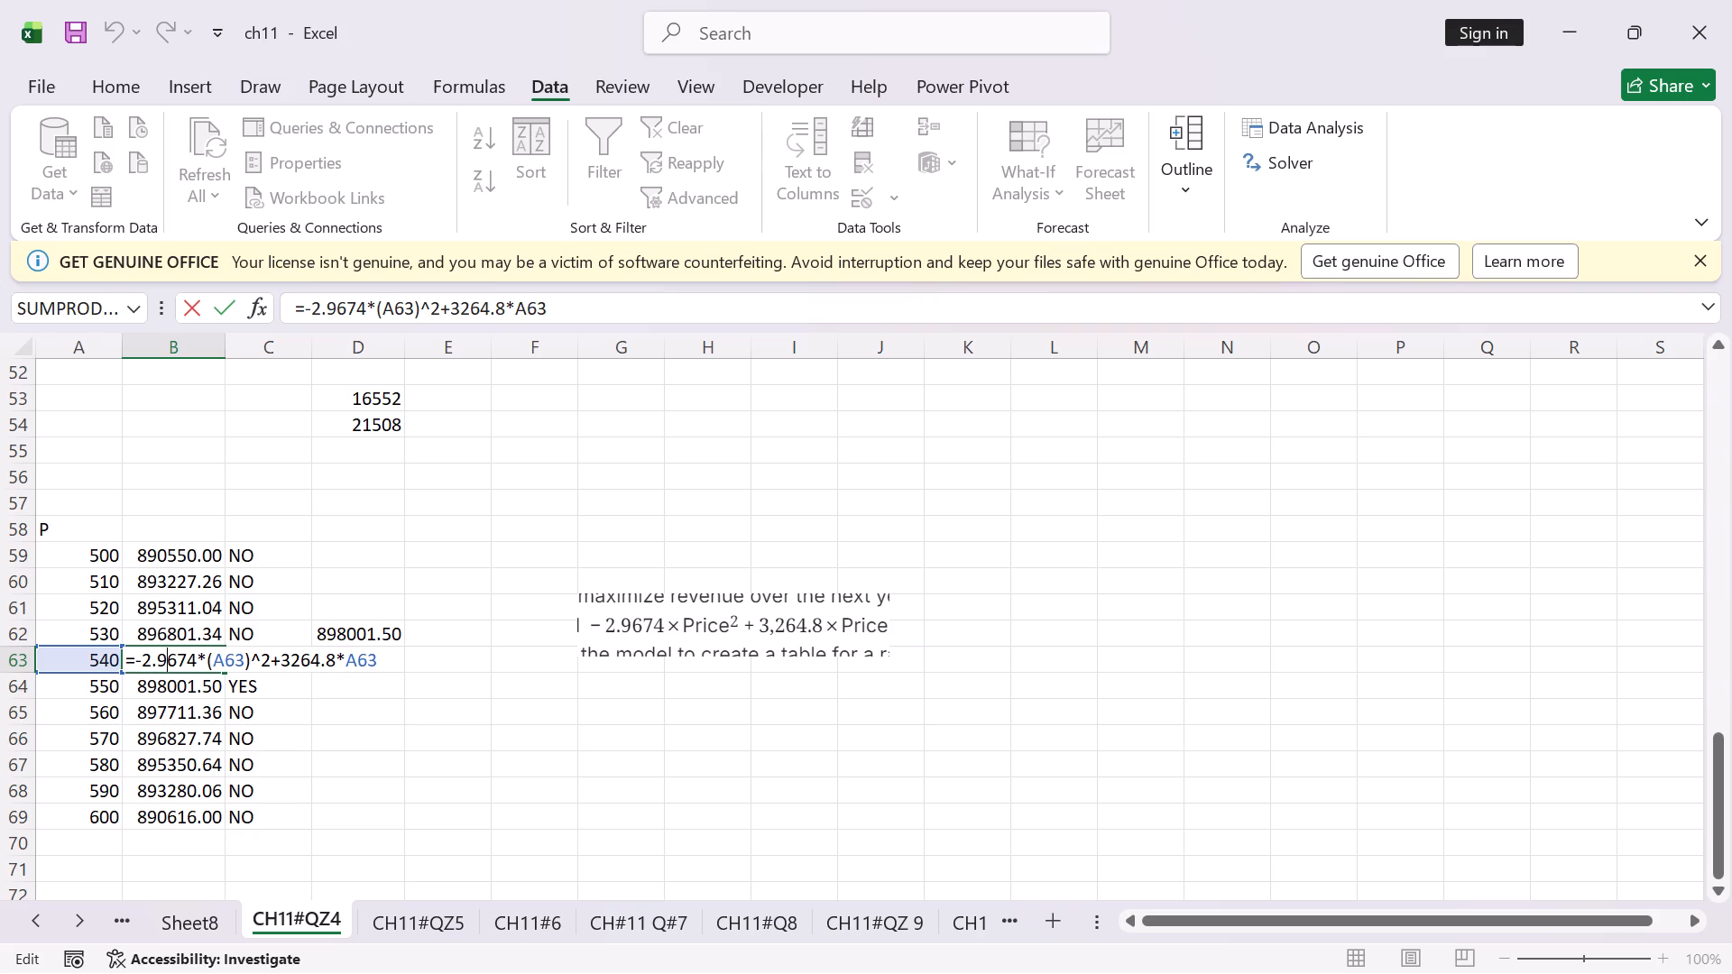
left_click(225, 309)
Examine the revenue formulas in B64 to B69 of the price table, covering prices 550 to 600.
double_click(183, 685)
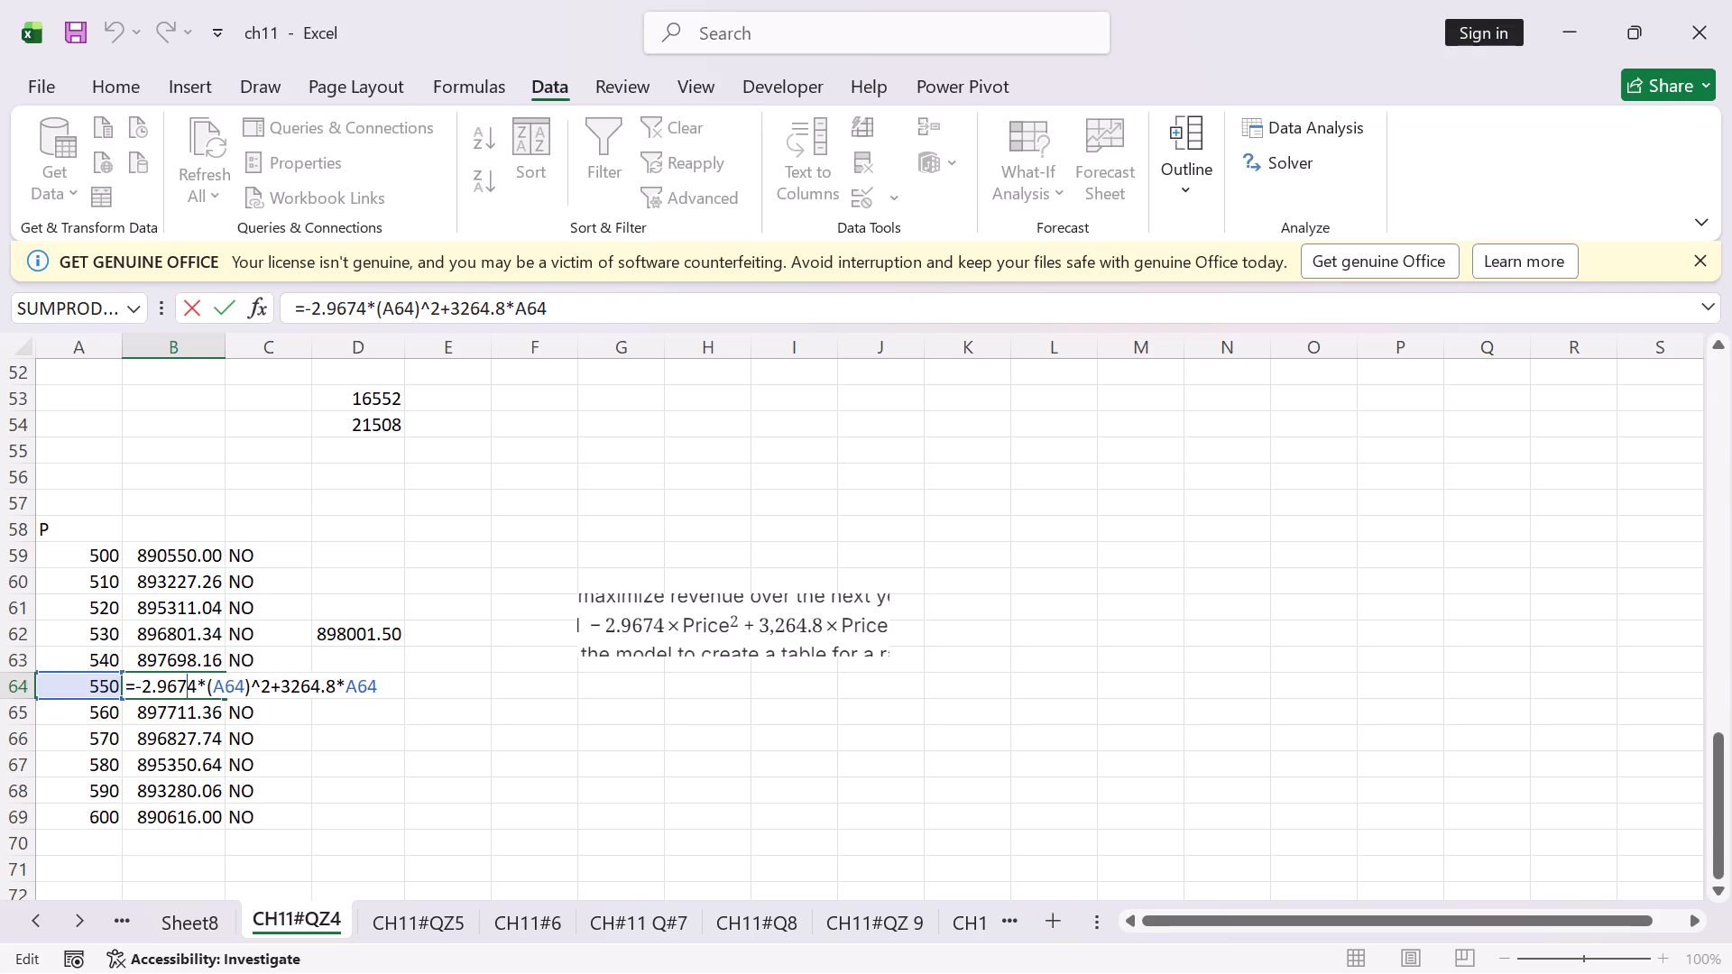
left_click(228, 295)
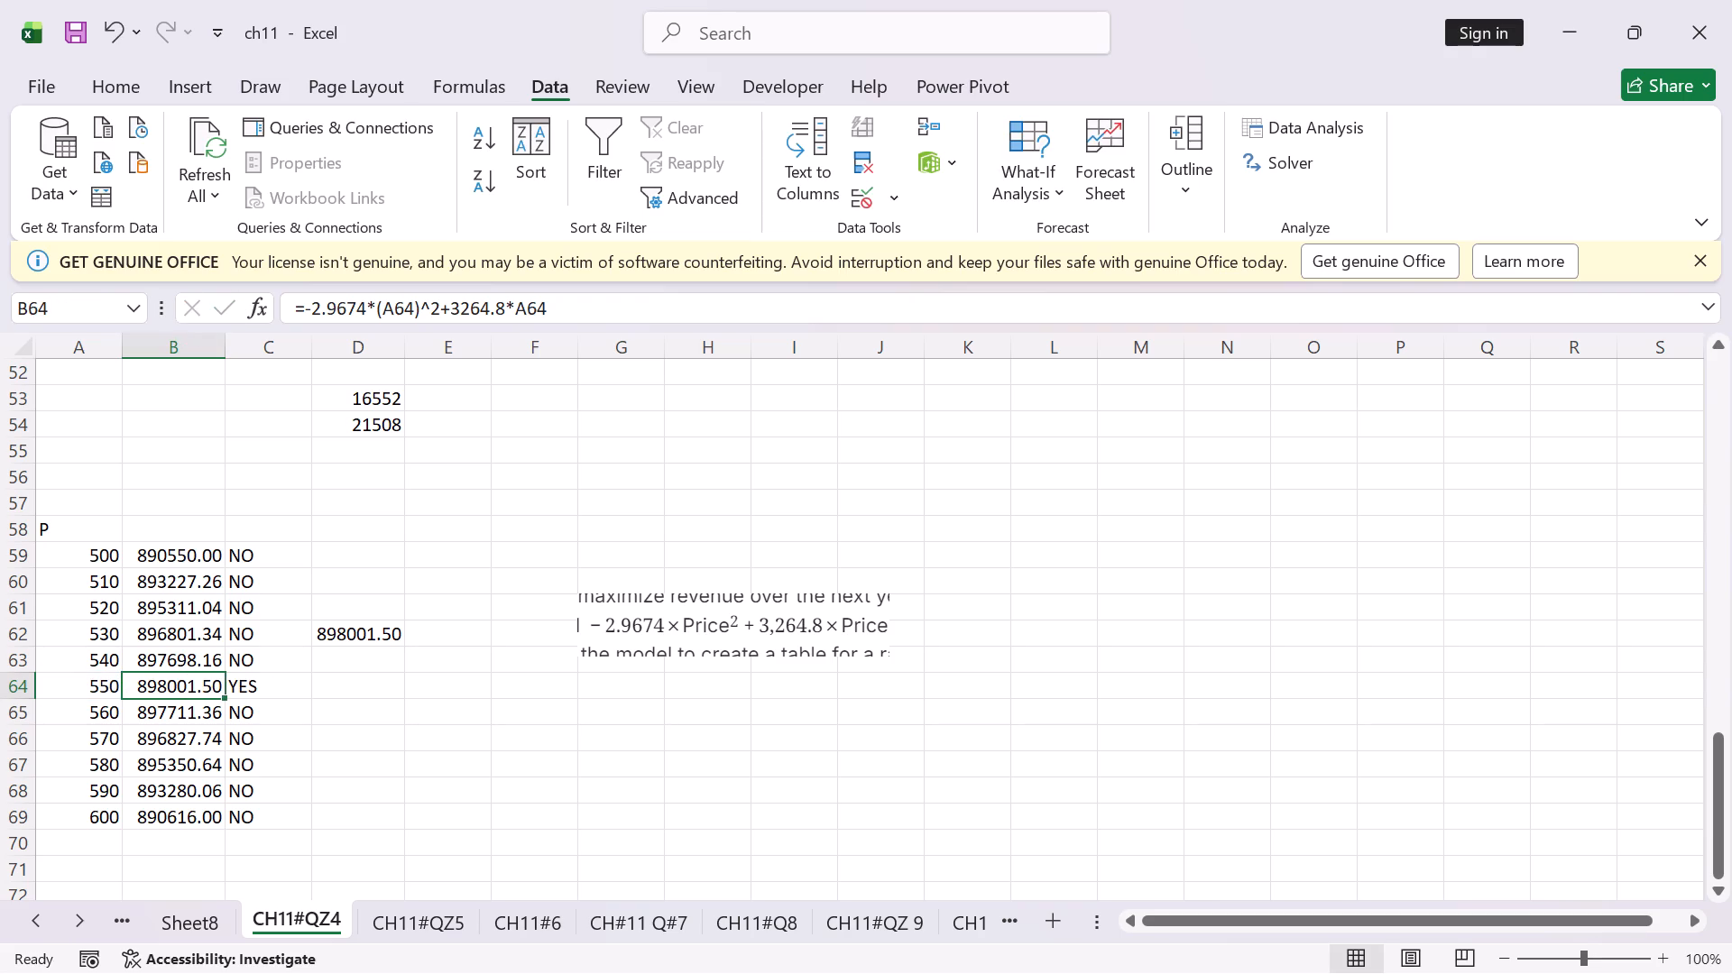
double_click(184, 716)
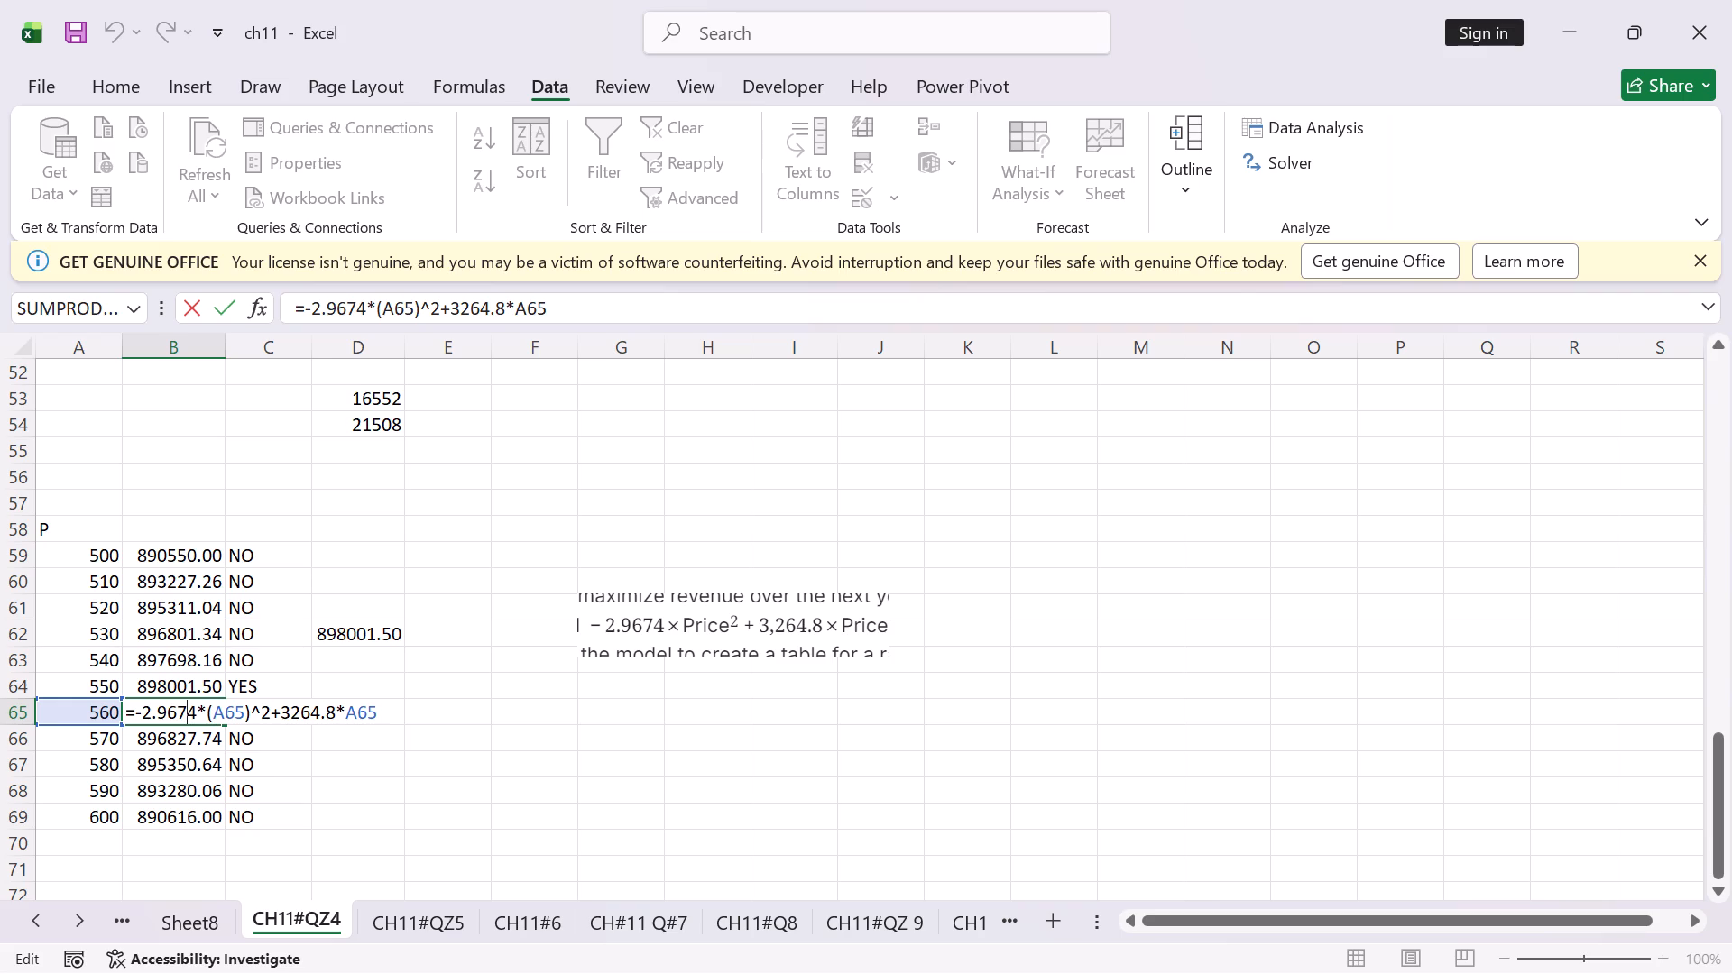
left_click(232, 299)
double_click(188, 741)
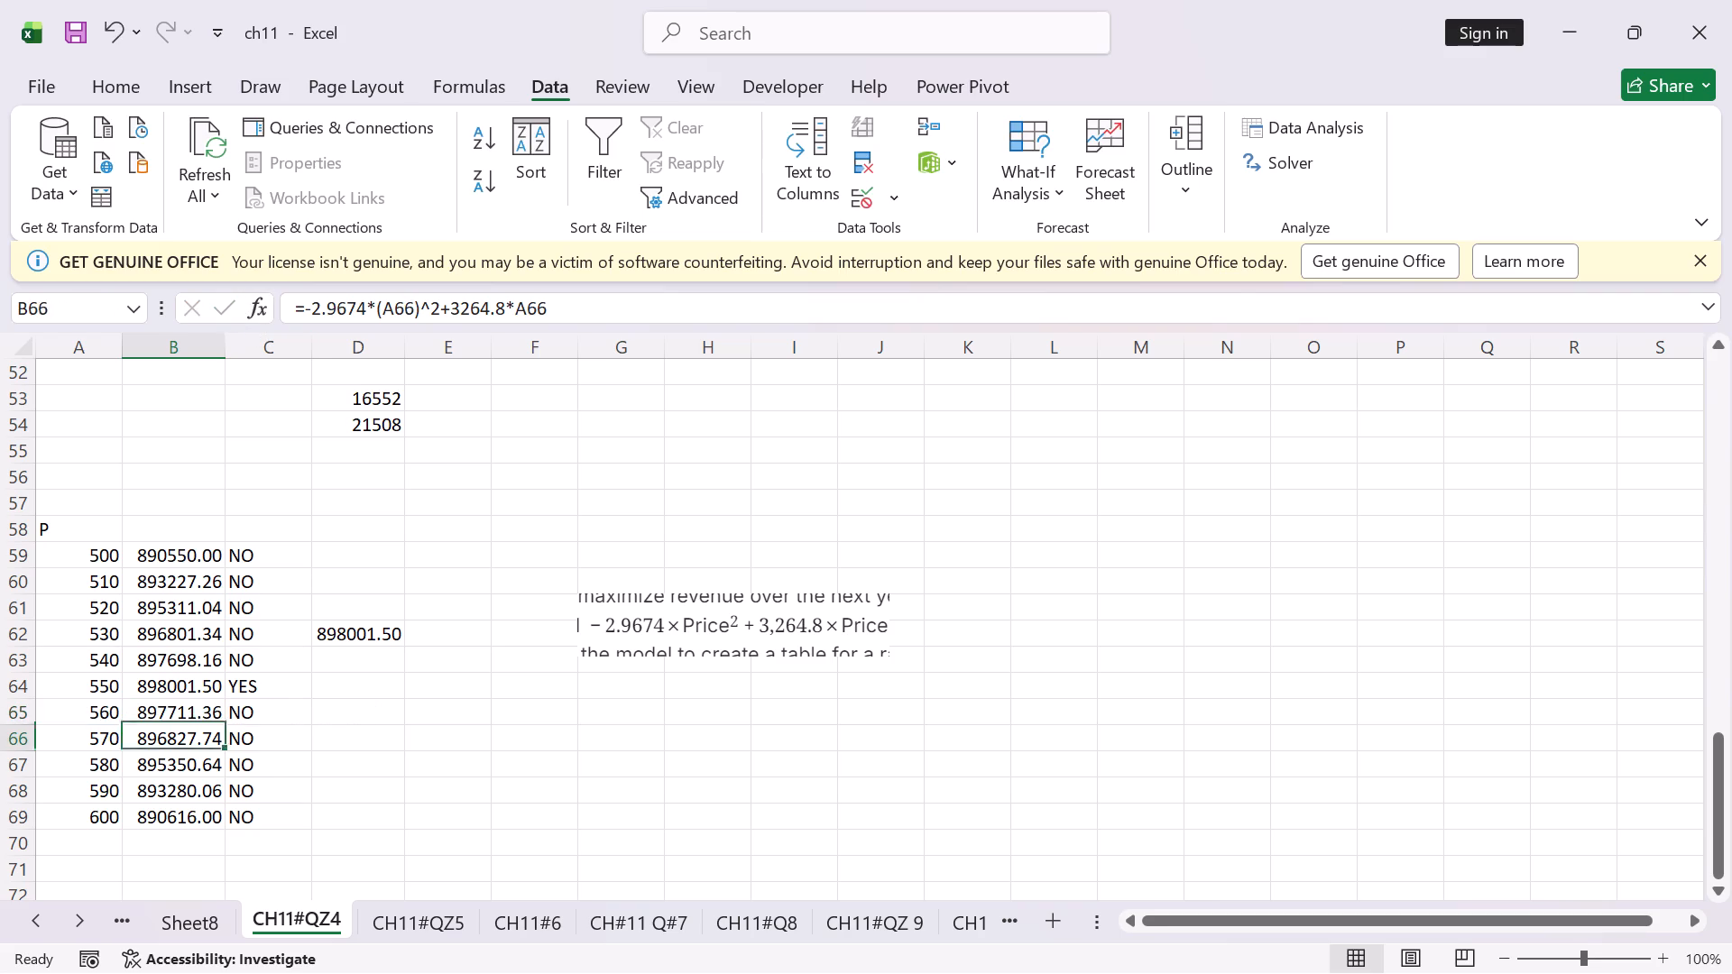
left_click(225, 305)
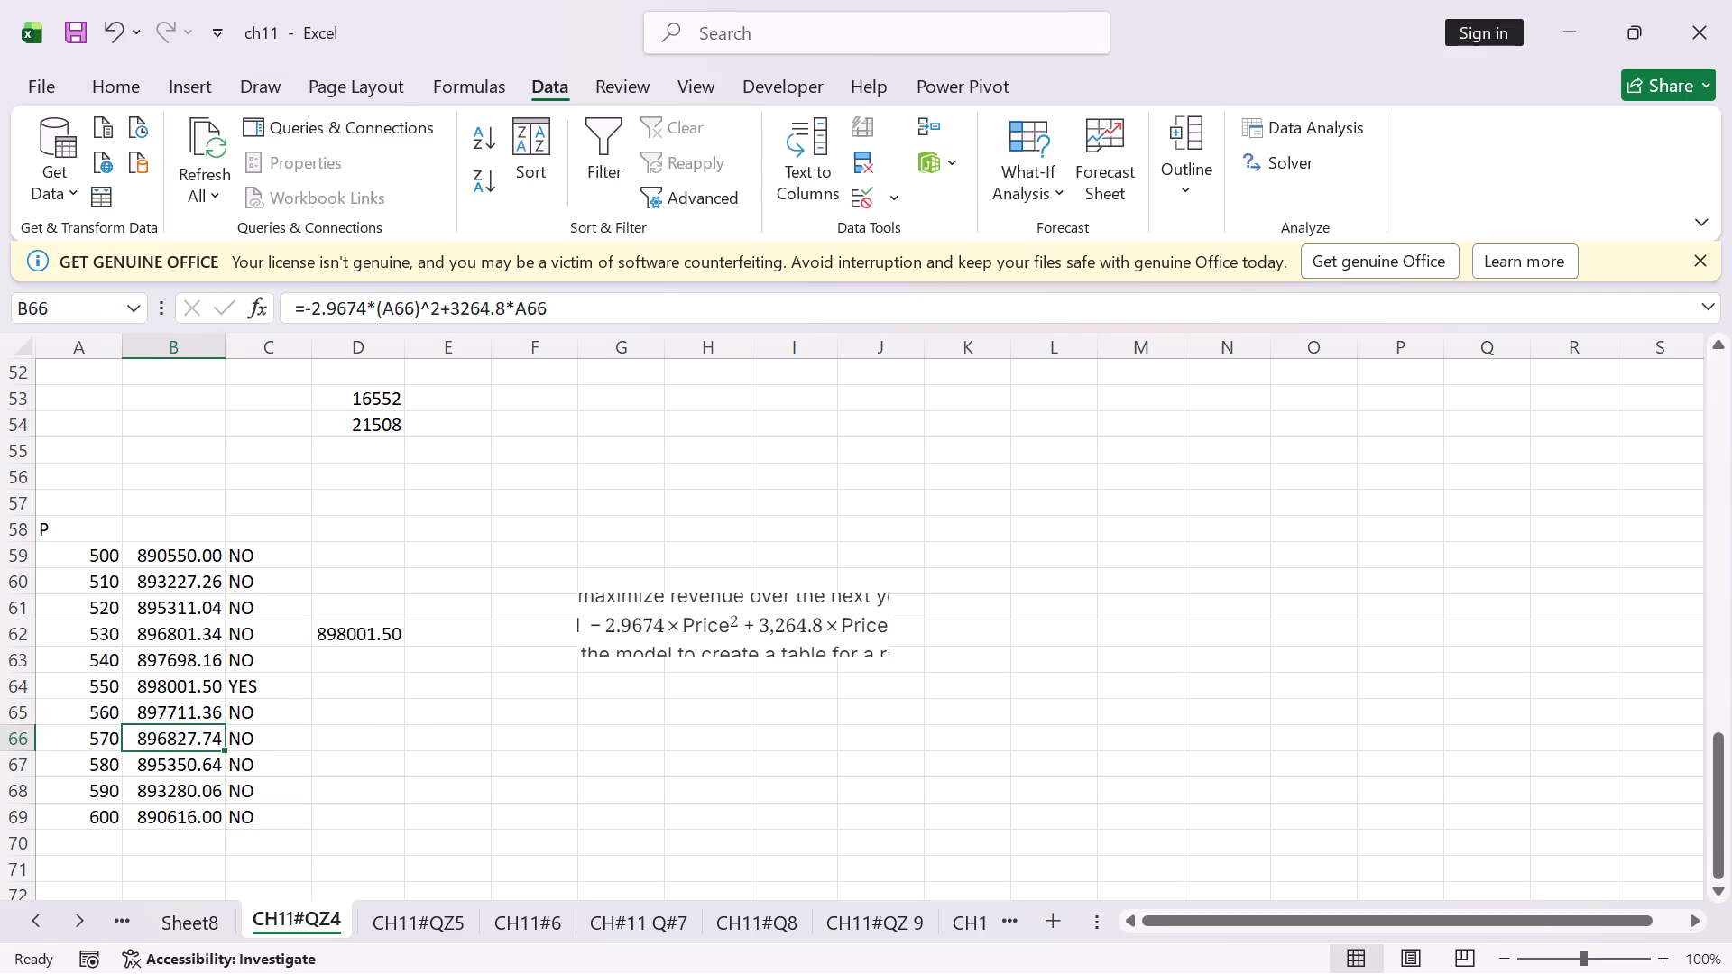
double_click(198, 760)
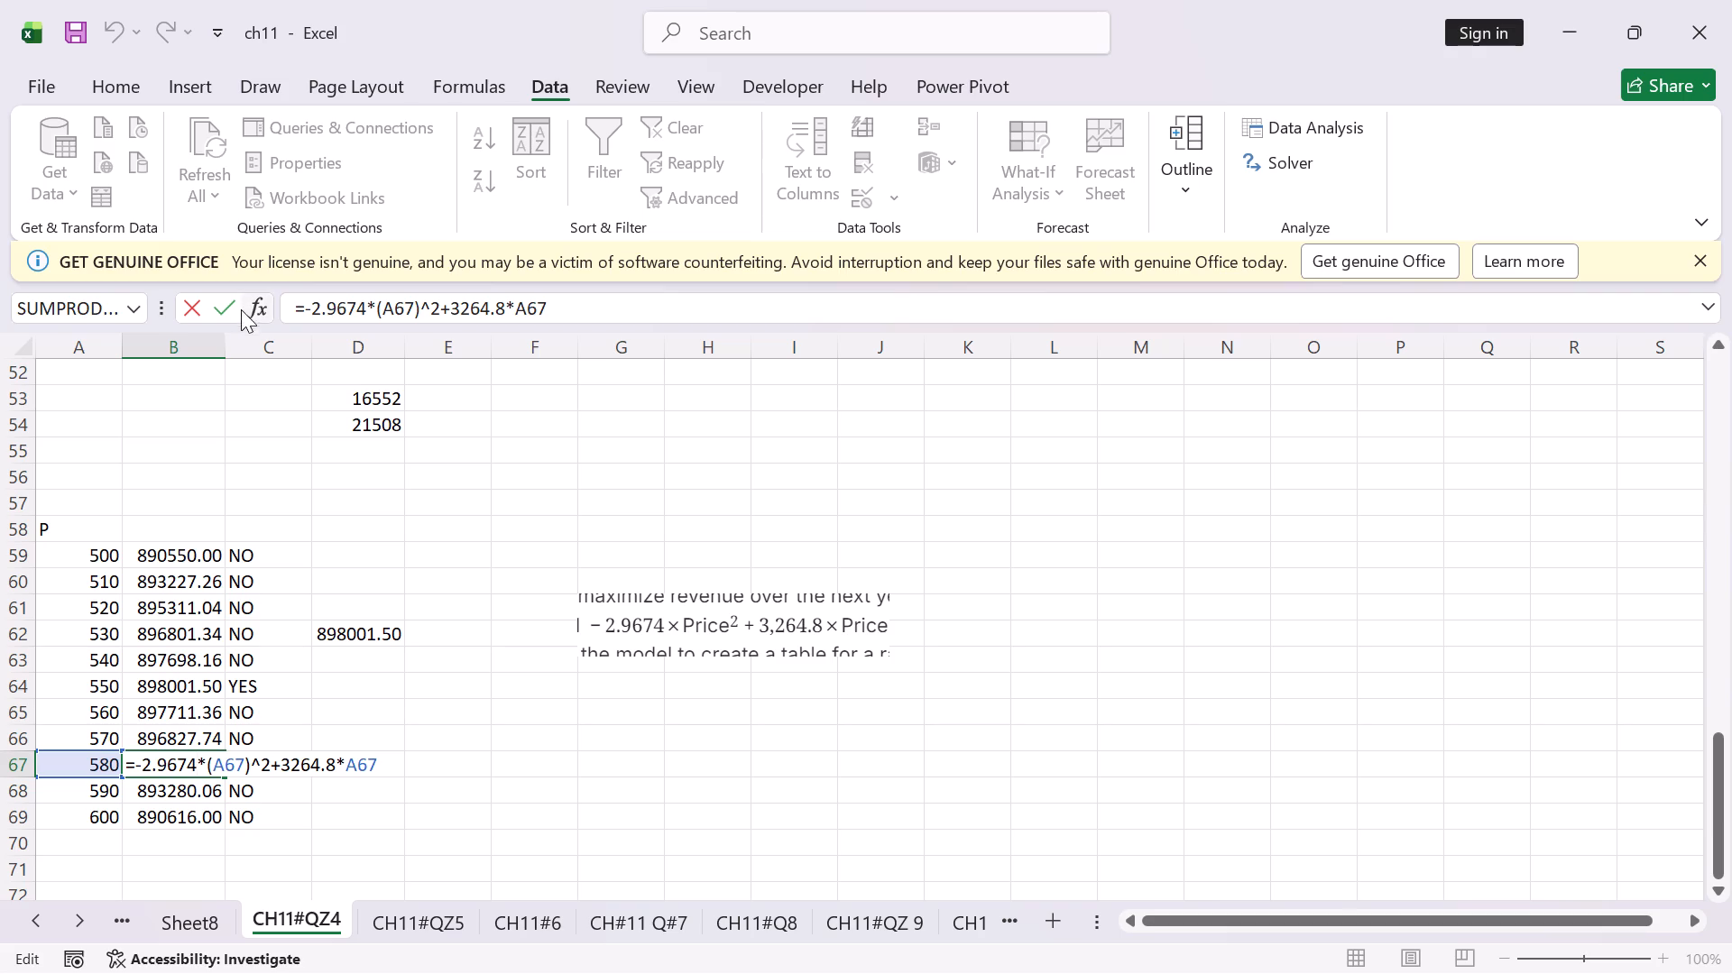
left_click(233, 306)
double_click(180, 792)
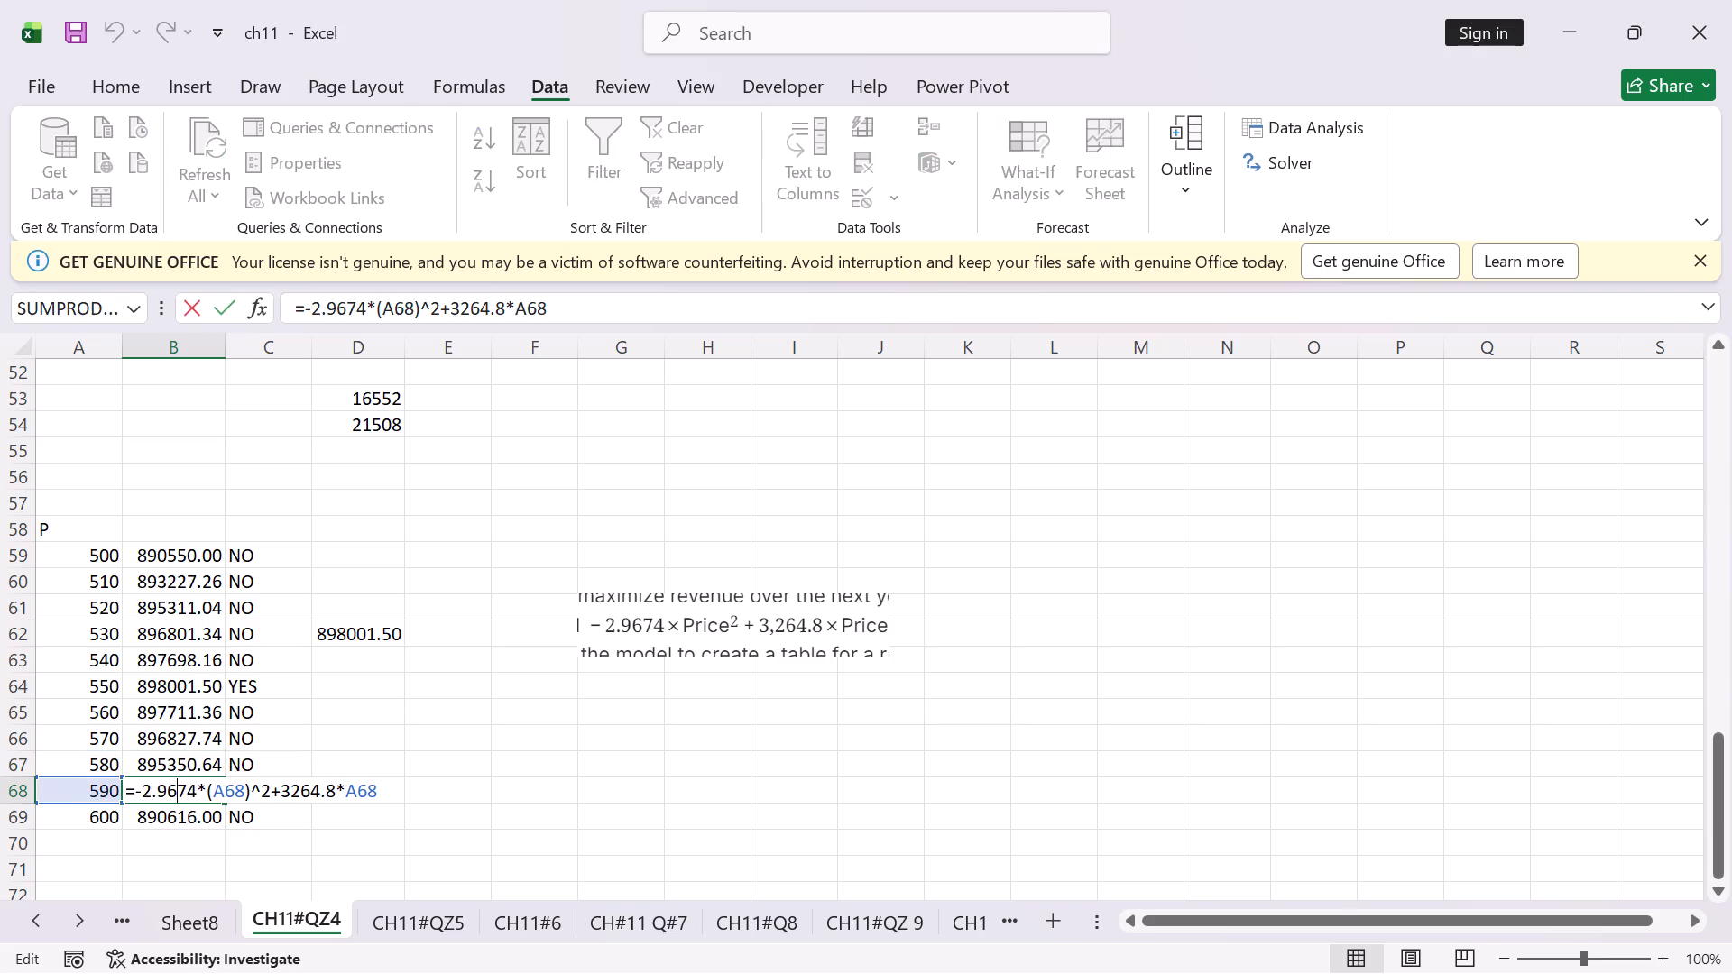
left_click(232, 304)
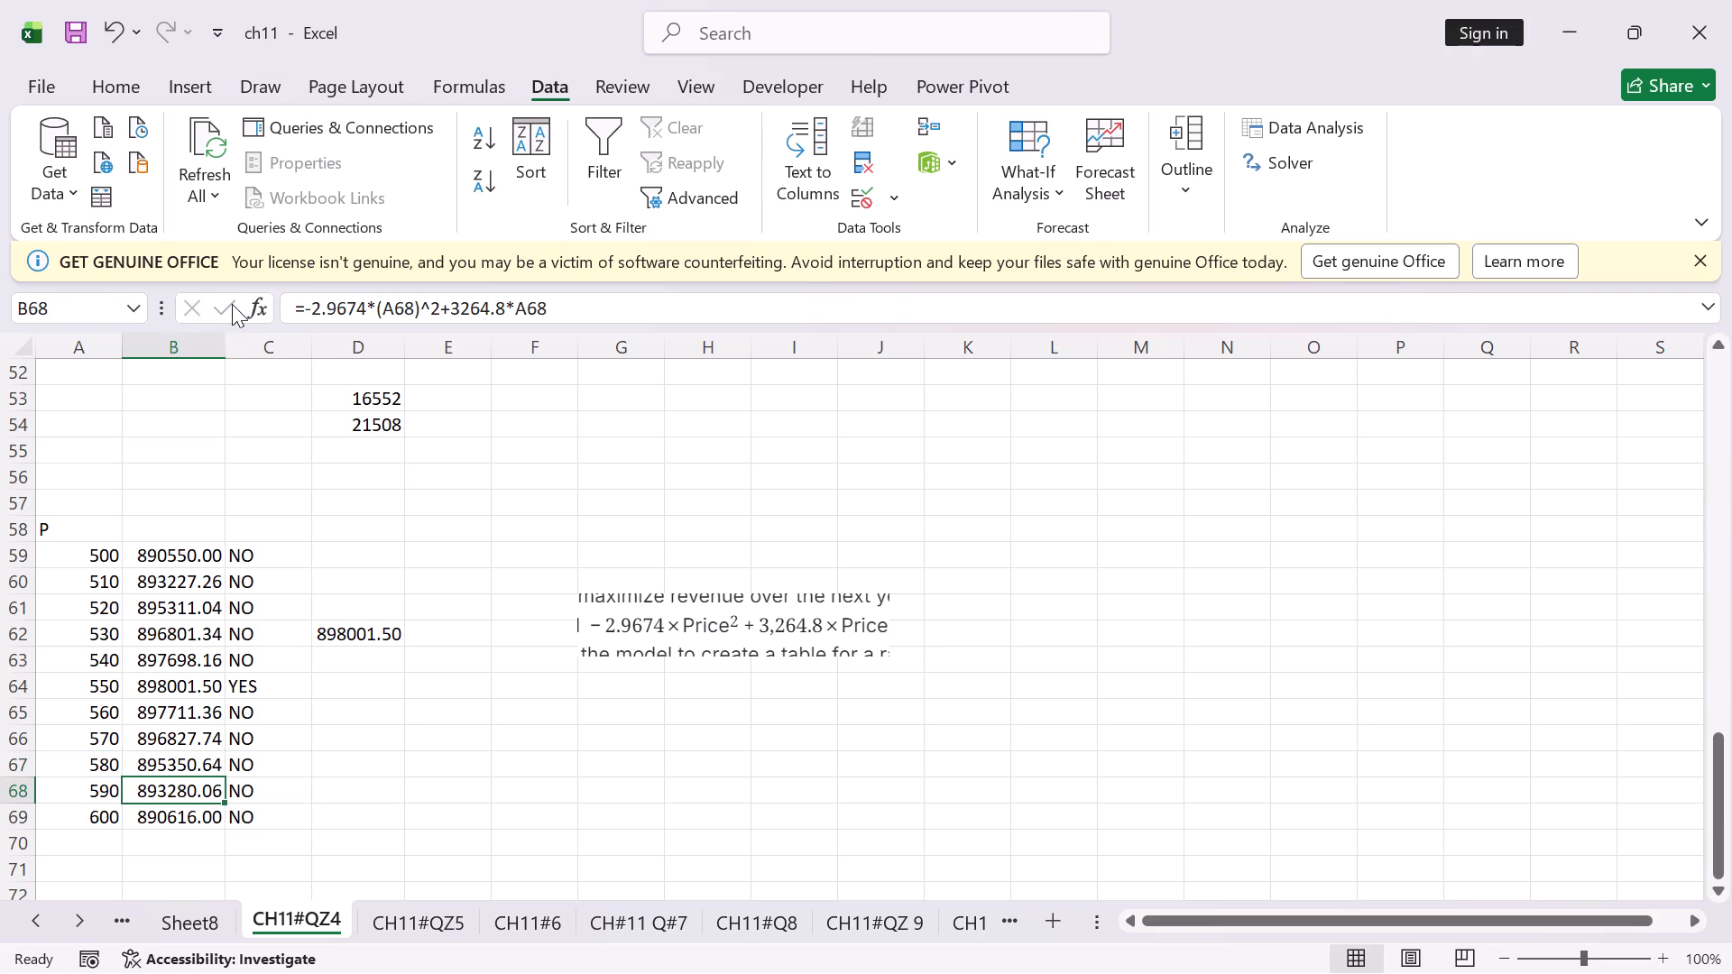
double_click(188, 821)
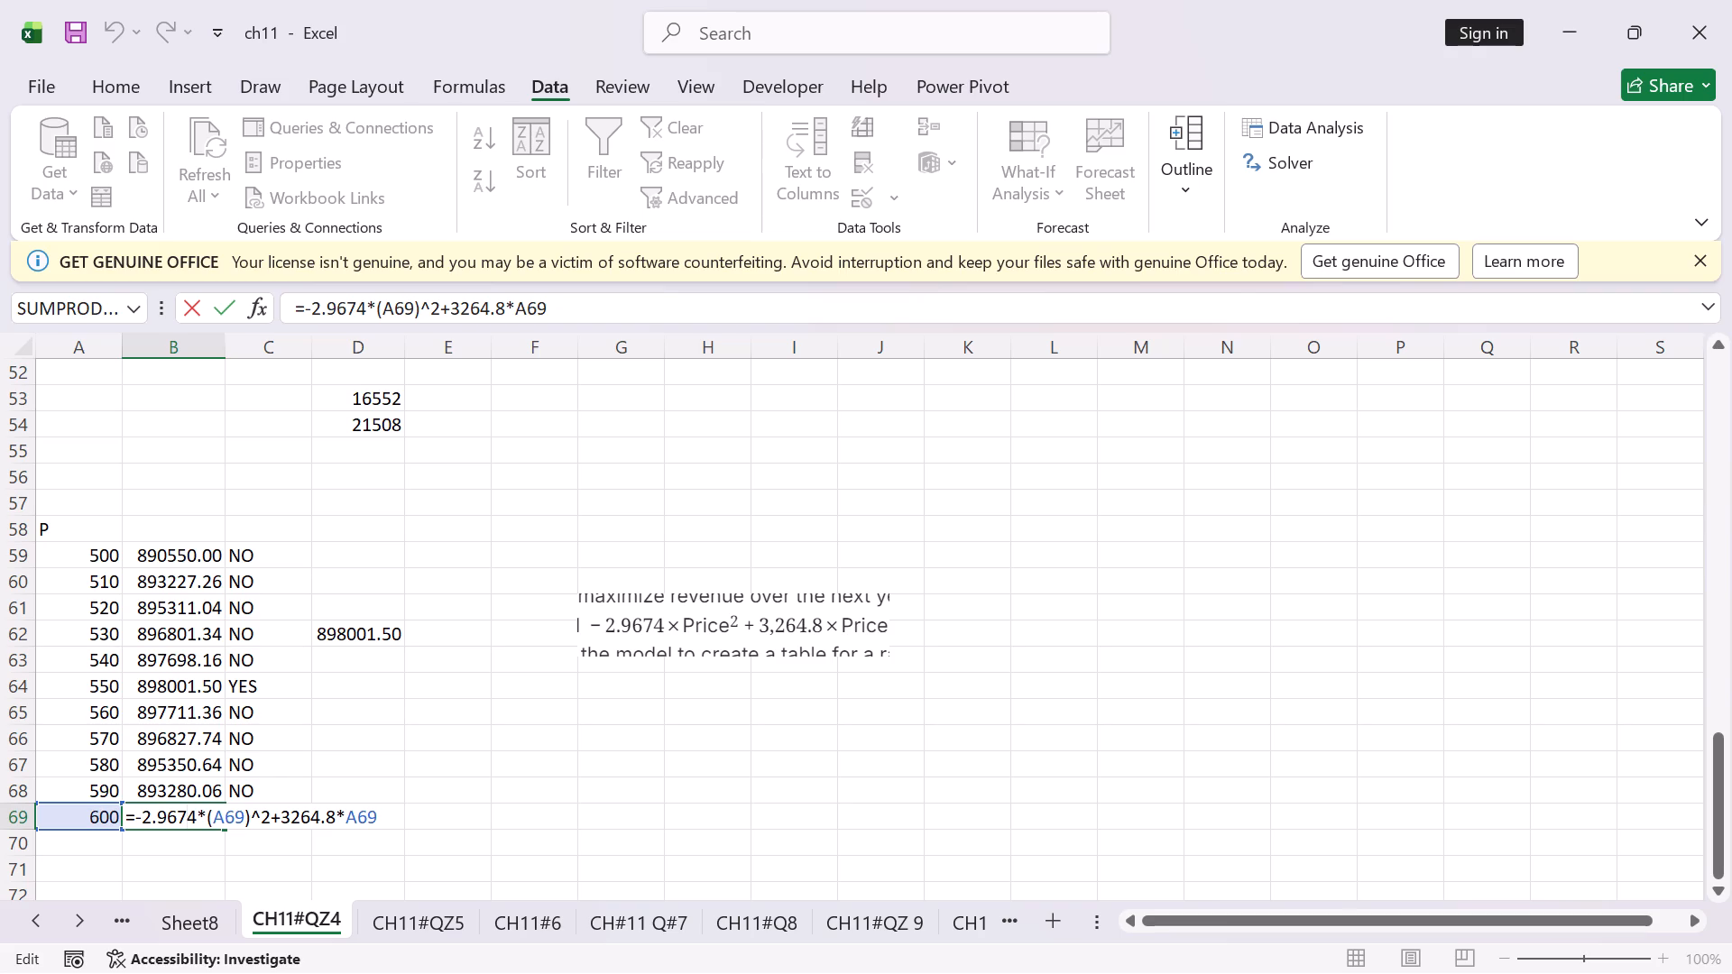
left_click(223, 307)
Examine the YES/NO IF formulas in C69 and in C59 to C63 that compare each revenue with D62.
double_click(235, 813)
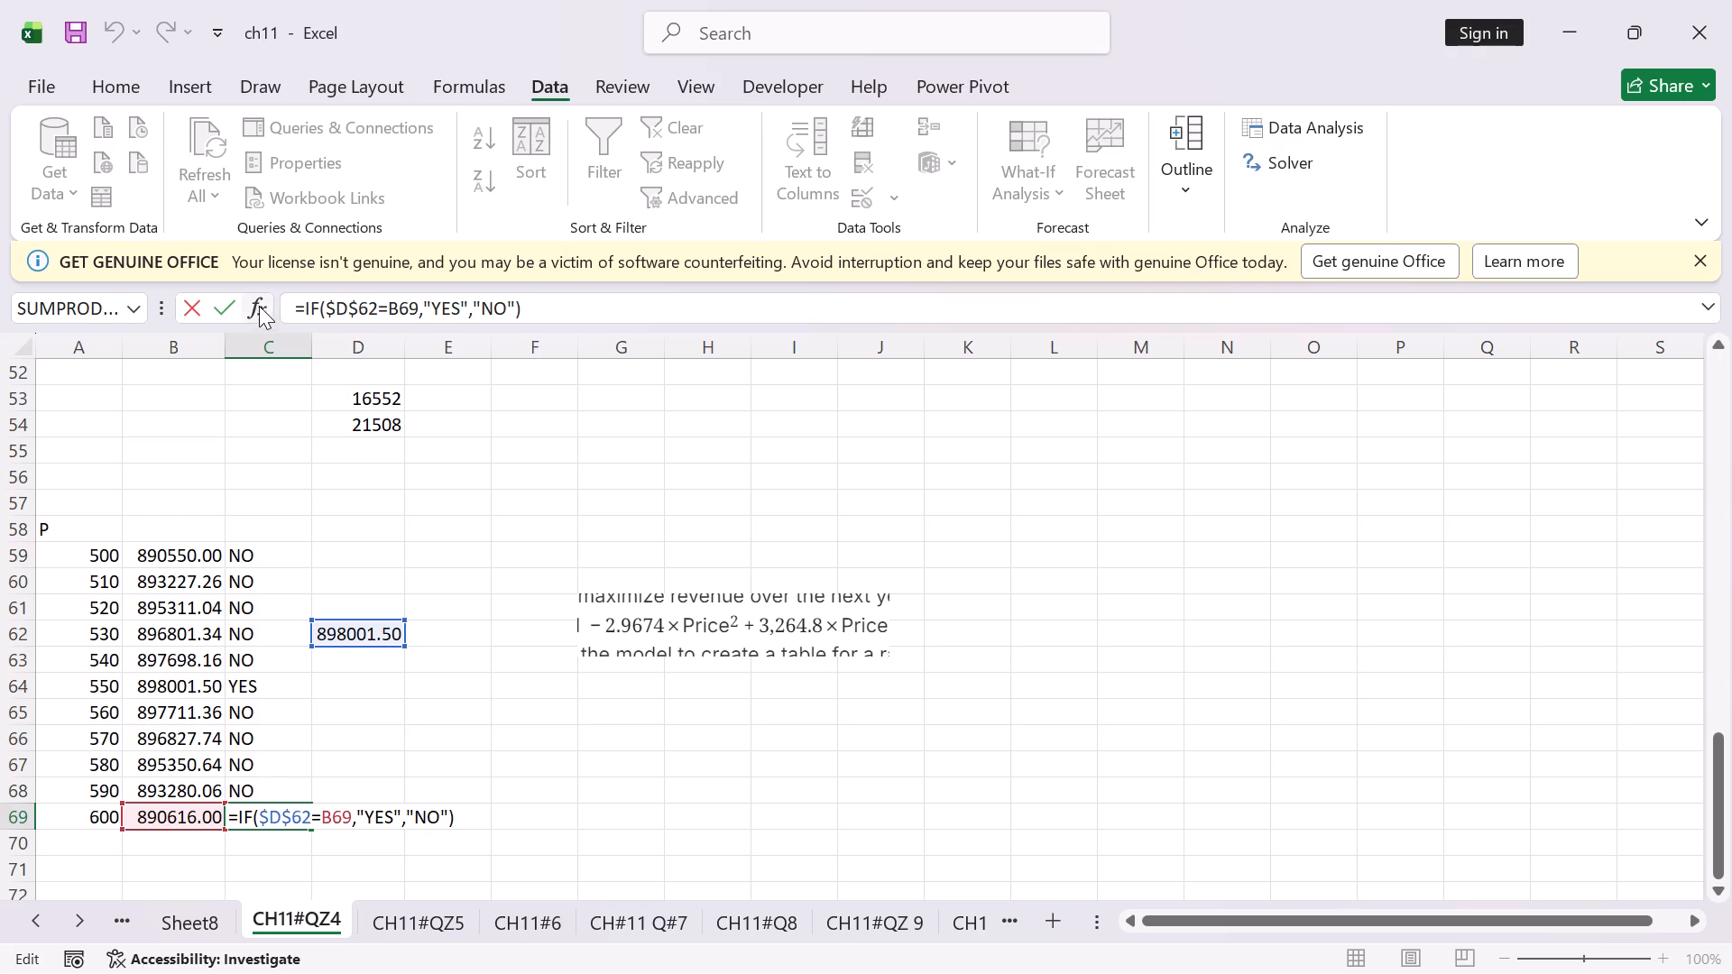
left_click(221, 303)
double_click(248, 550)
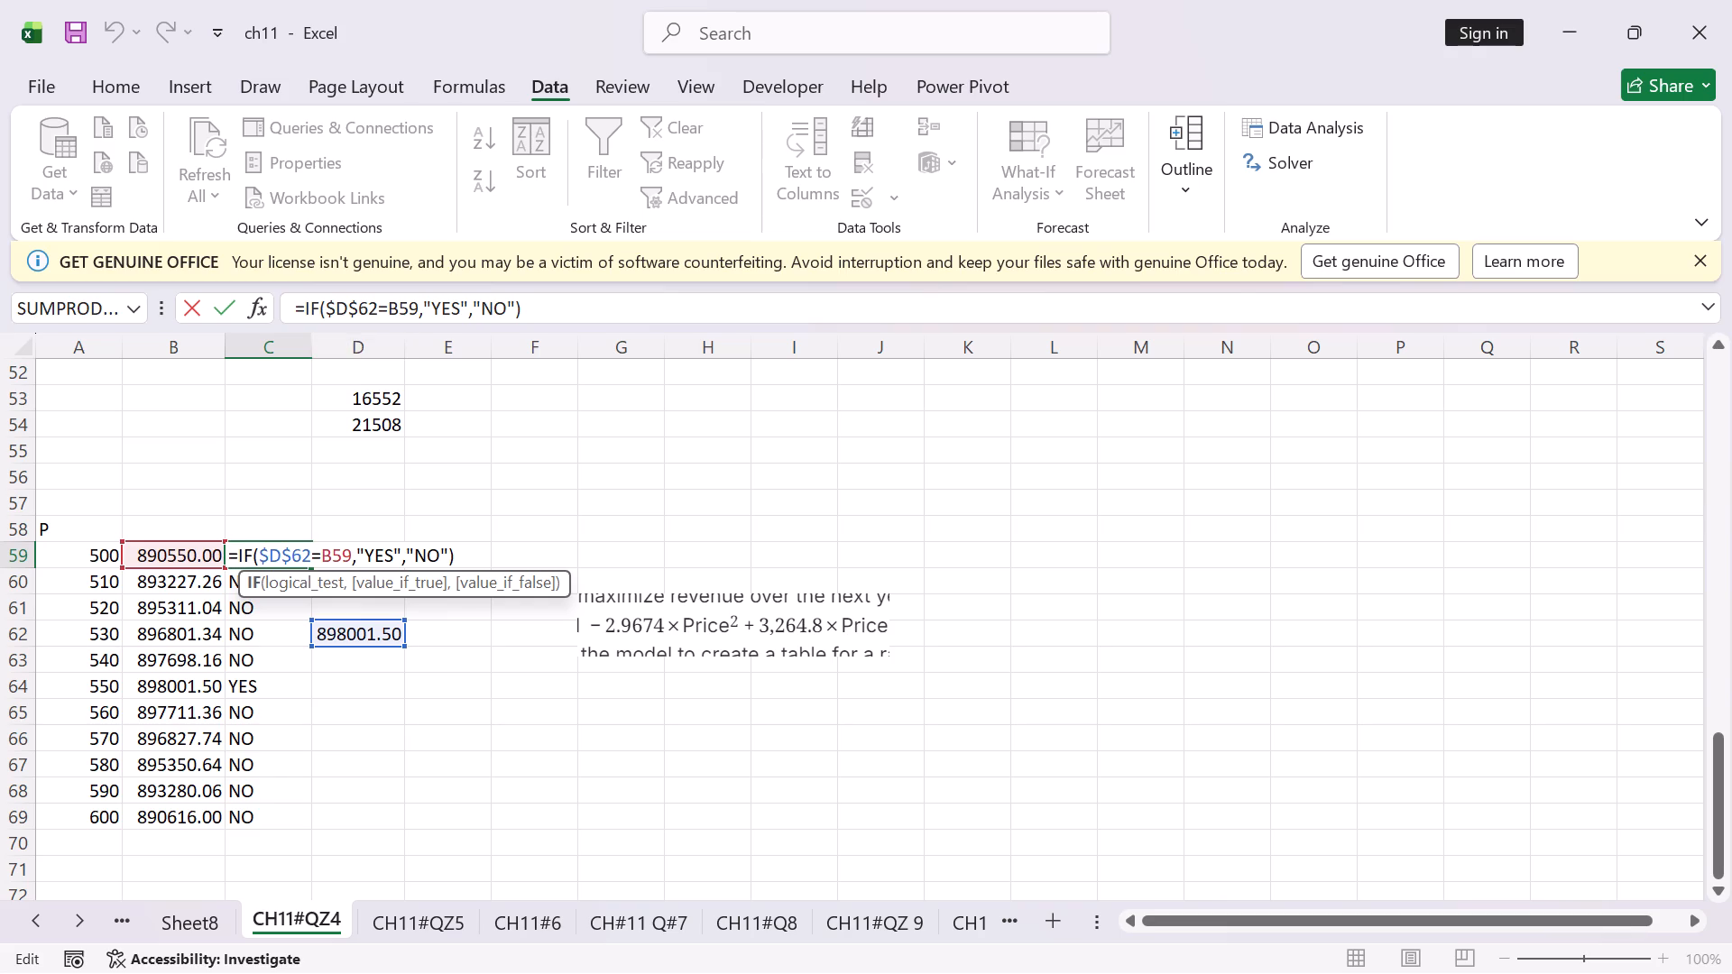
left_click(226, 306)
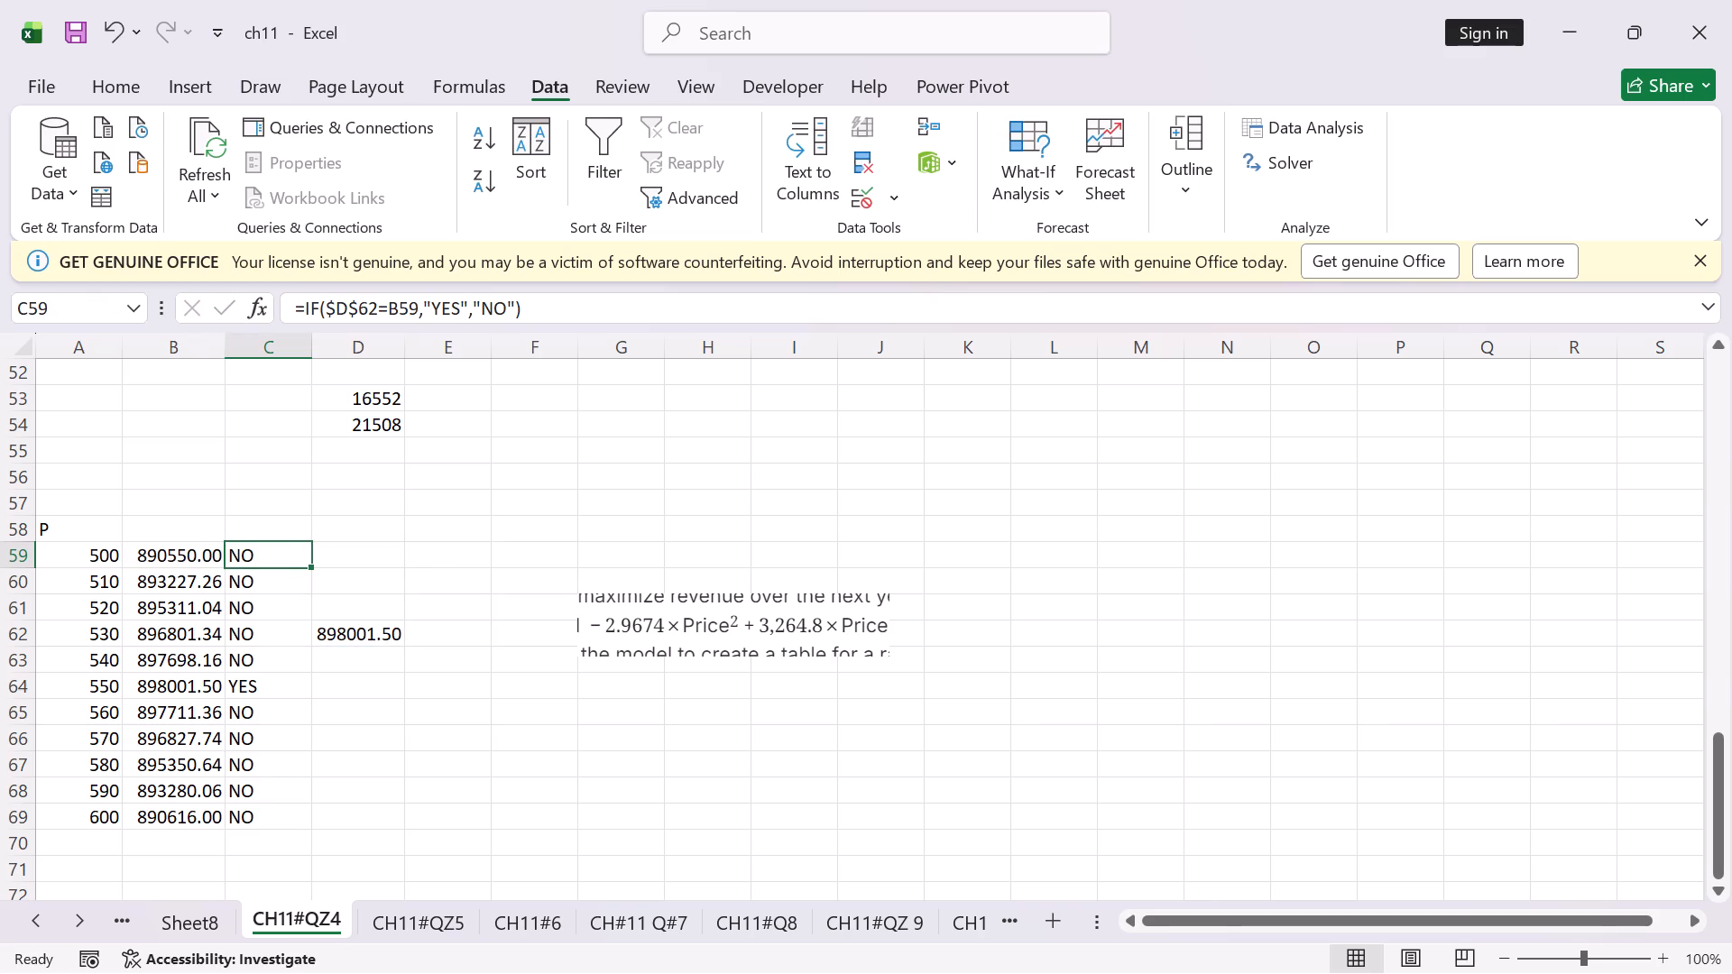
double_click(254, 581)
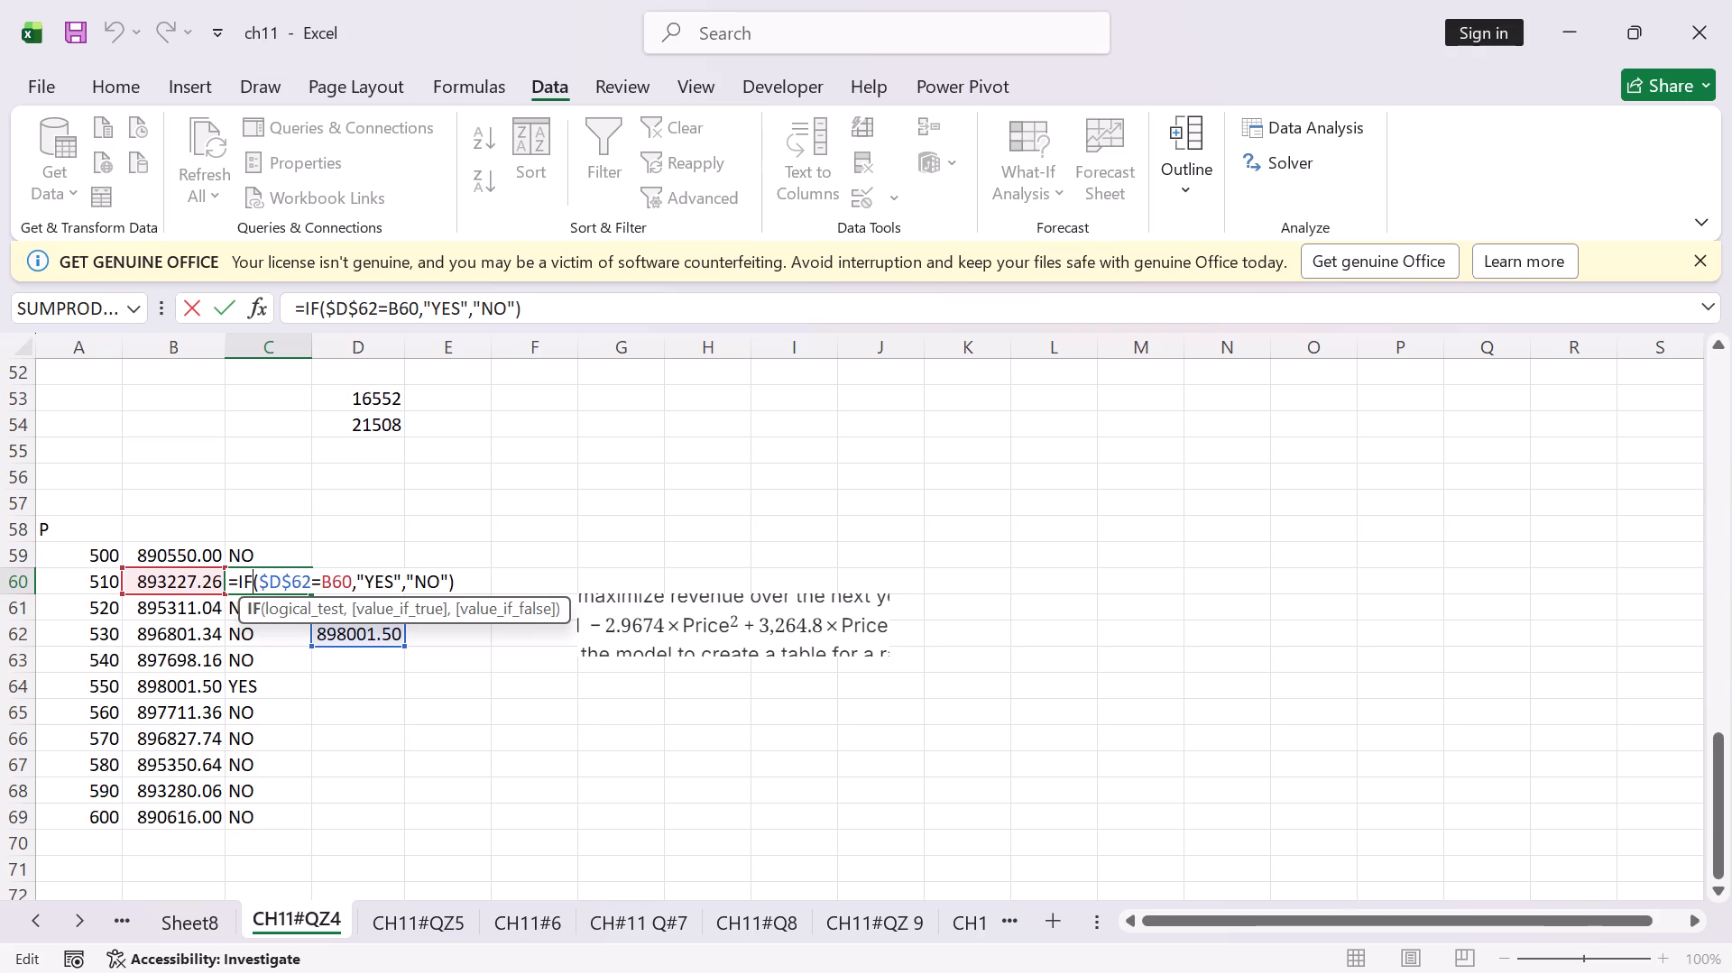
left_click(225, 306)
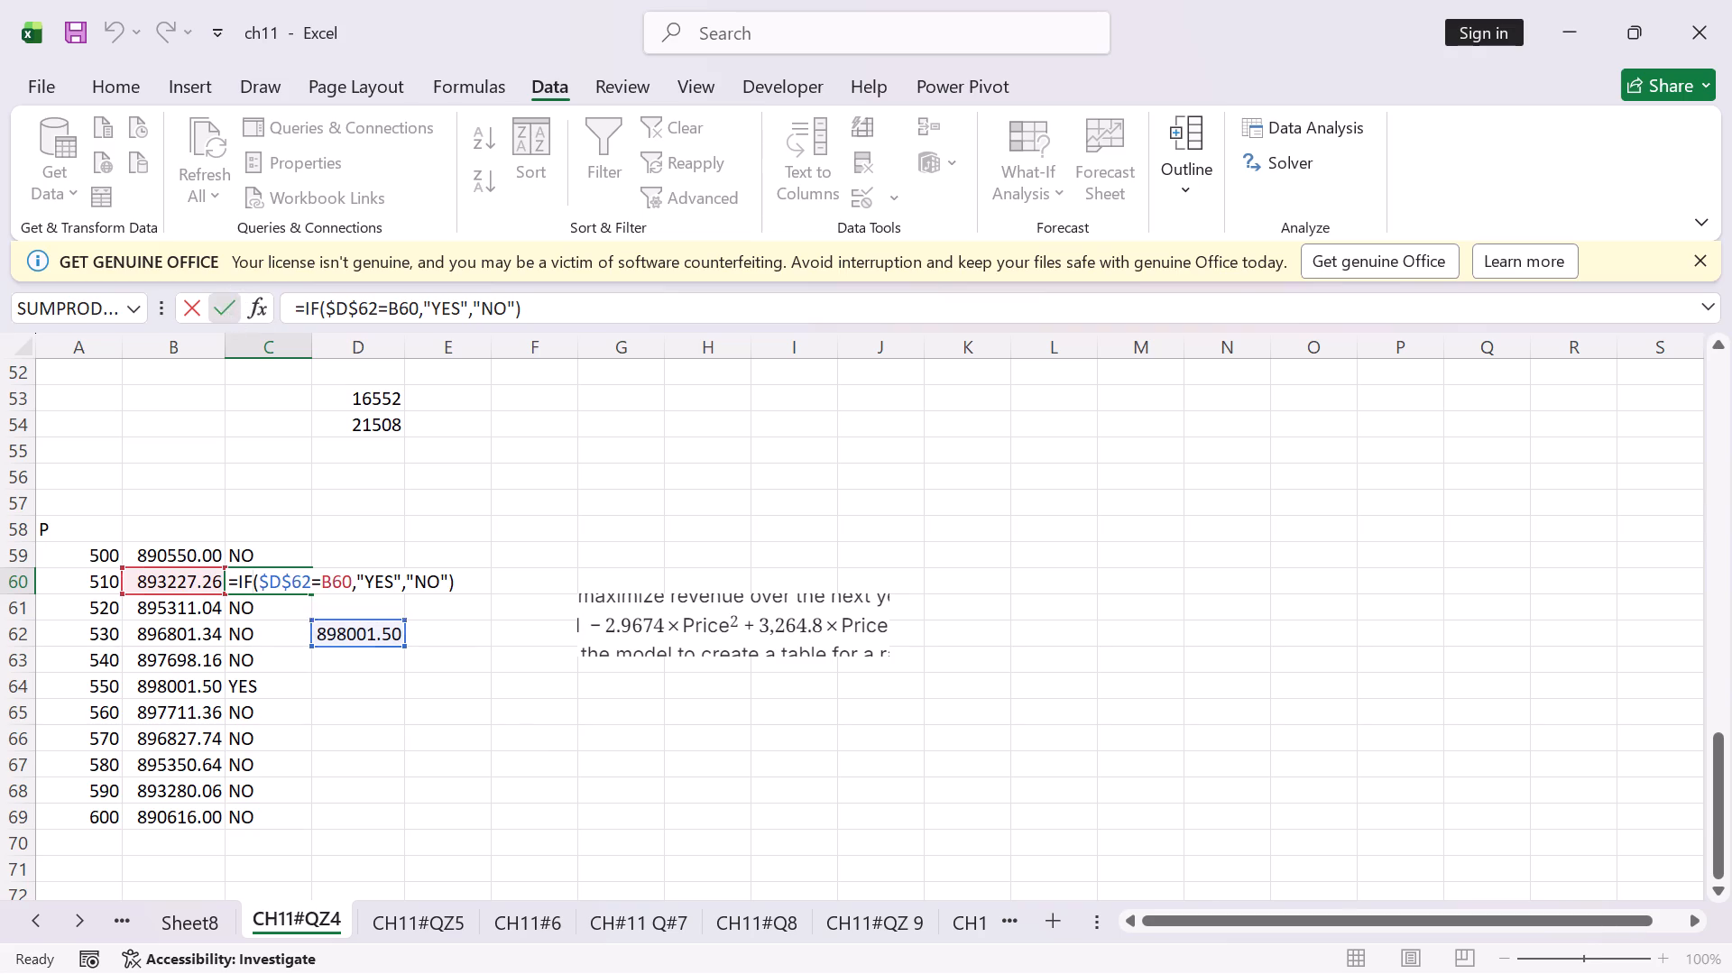
double_click(265, 602)
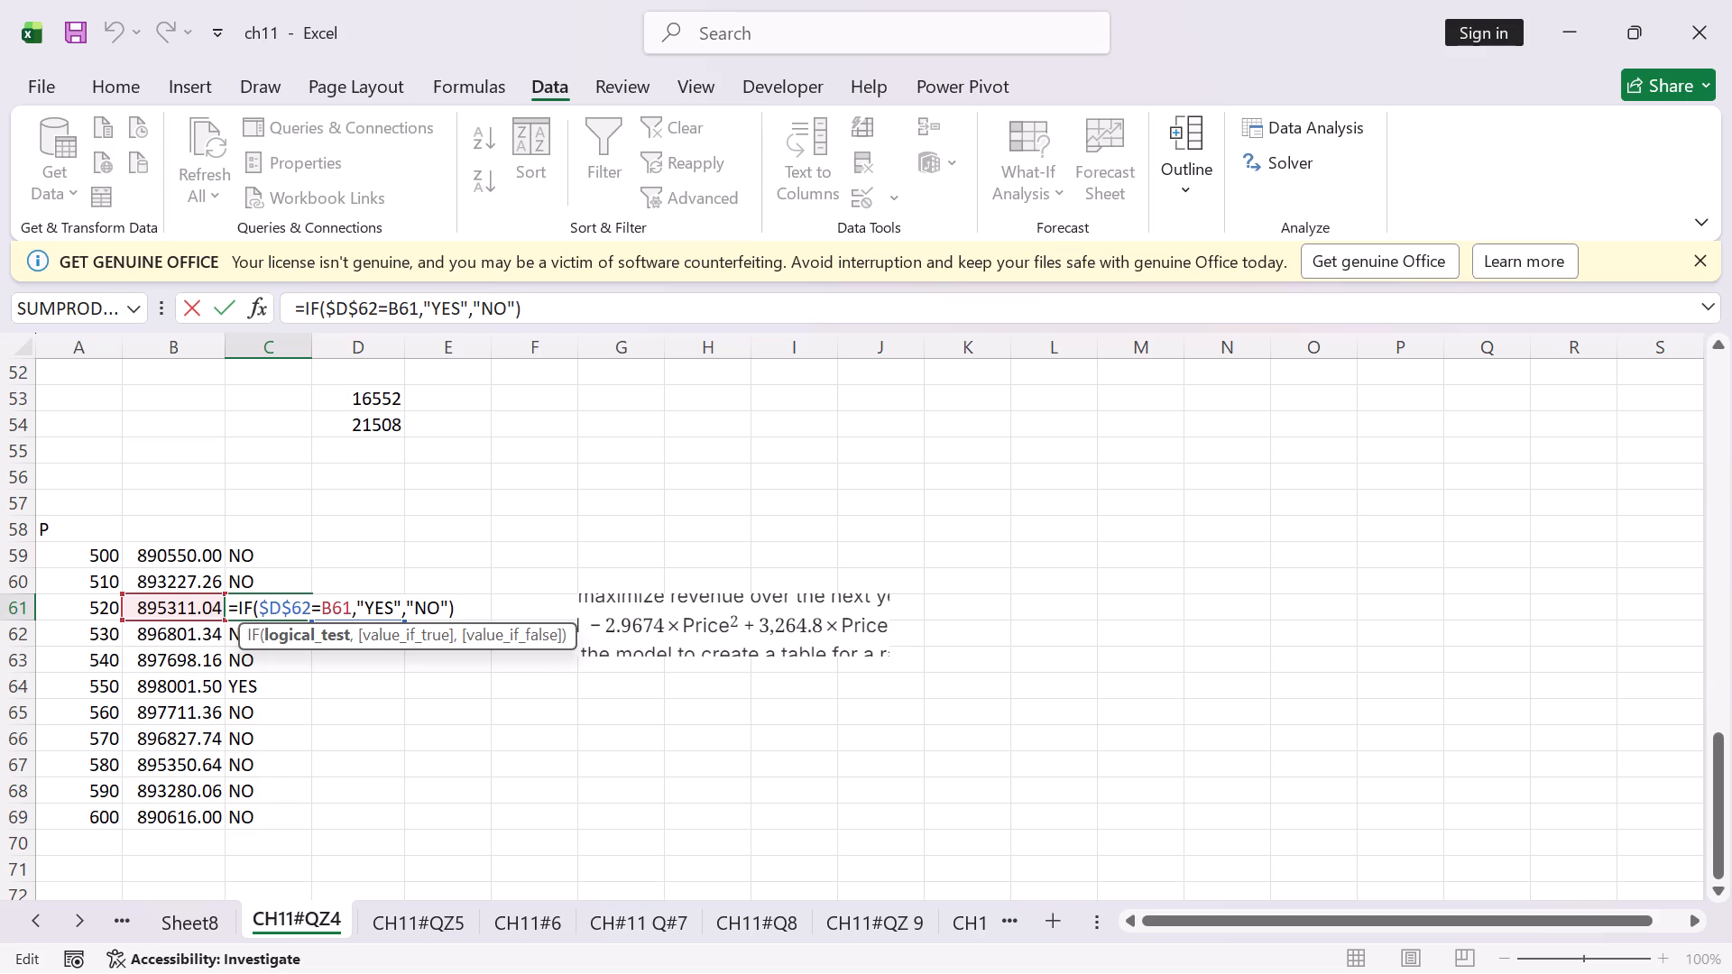
left_click(232, 305)
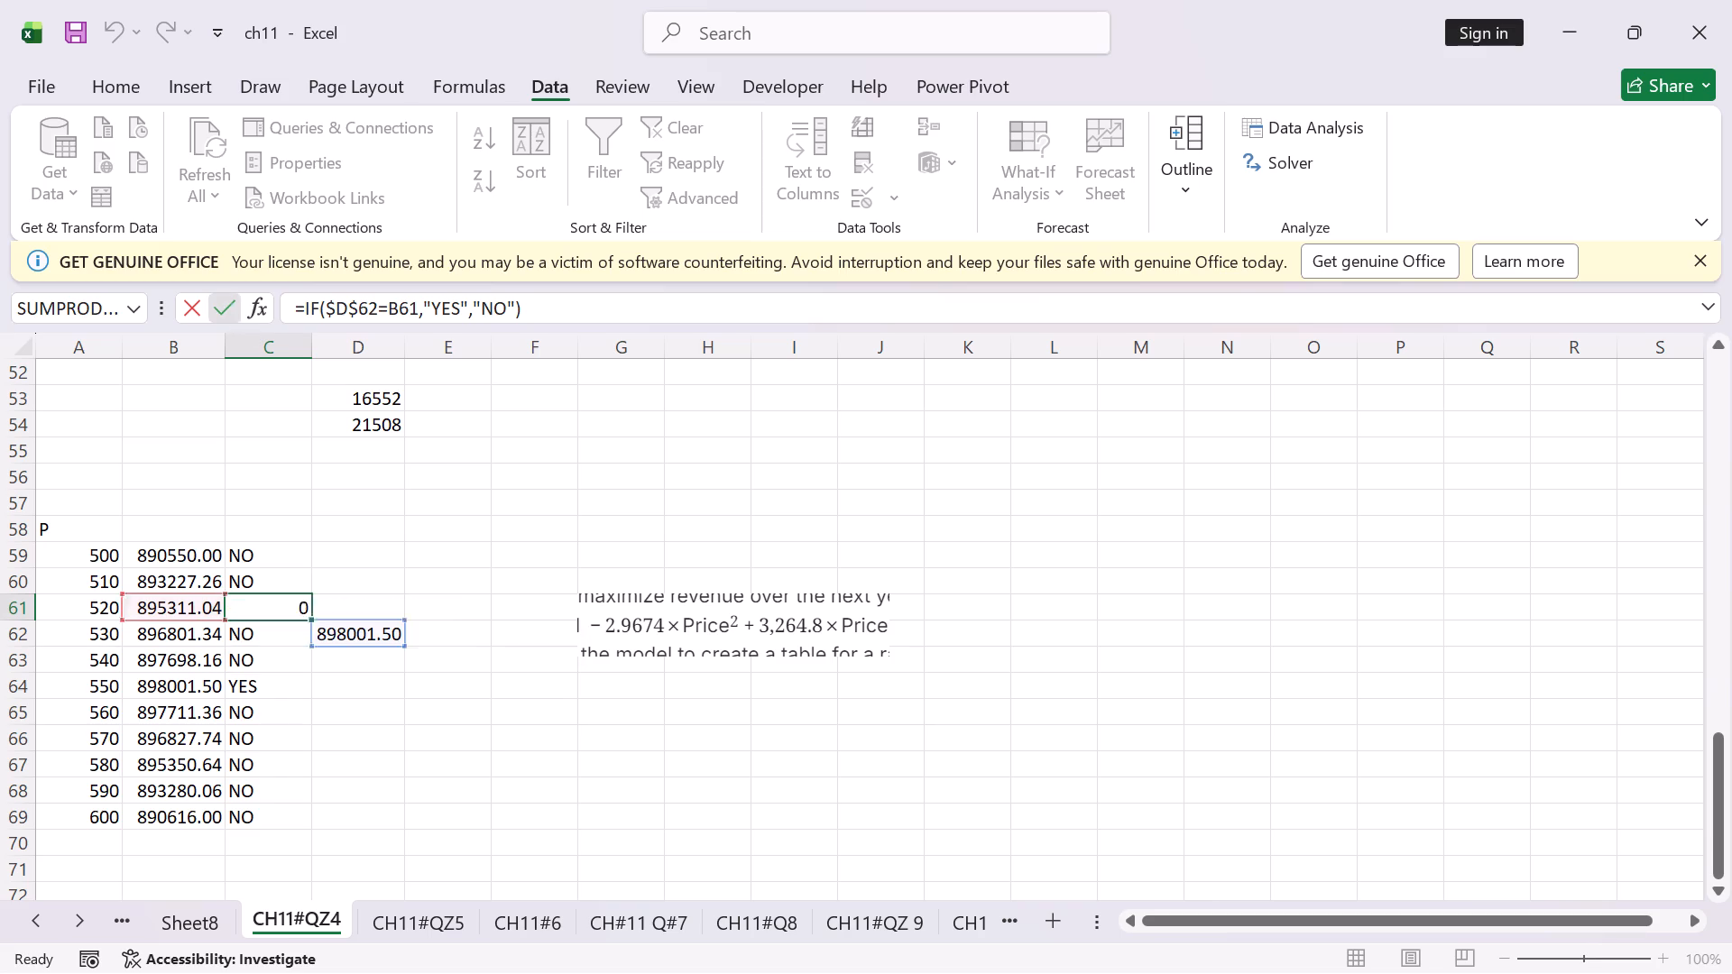
double_click(253, 639)
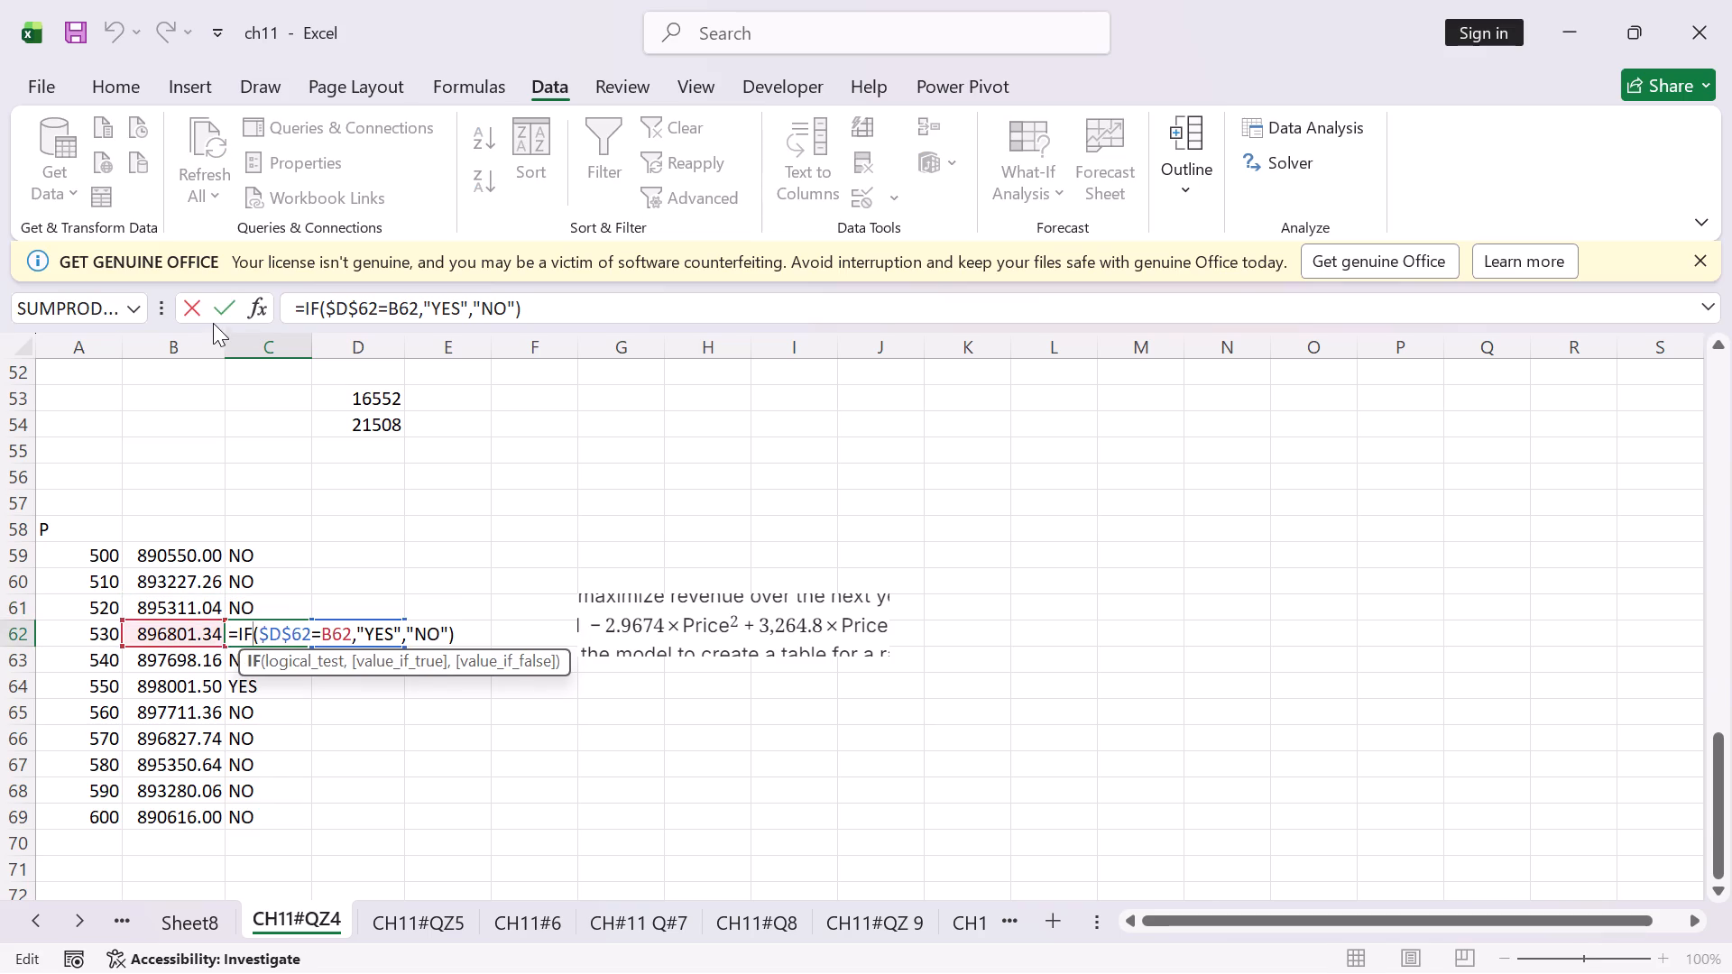
left_click(219, 311)
left_click(266, 653)
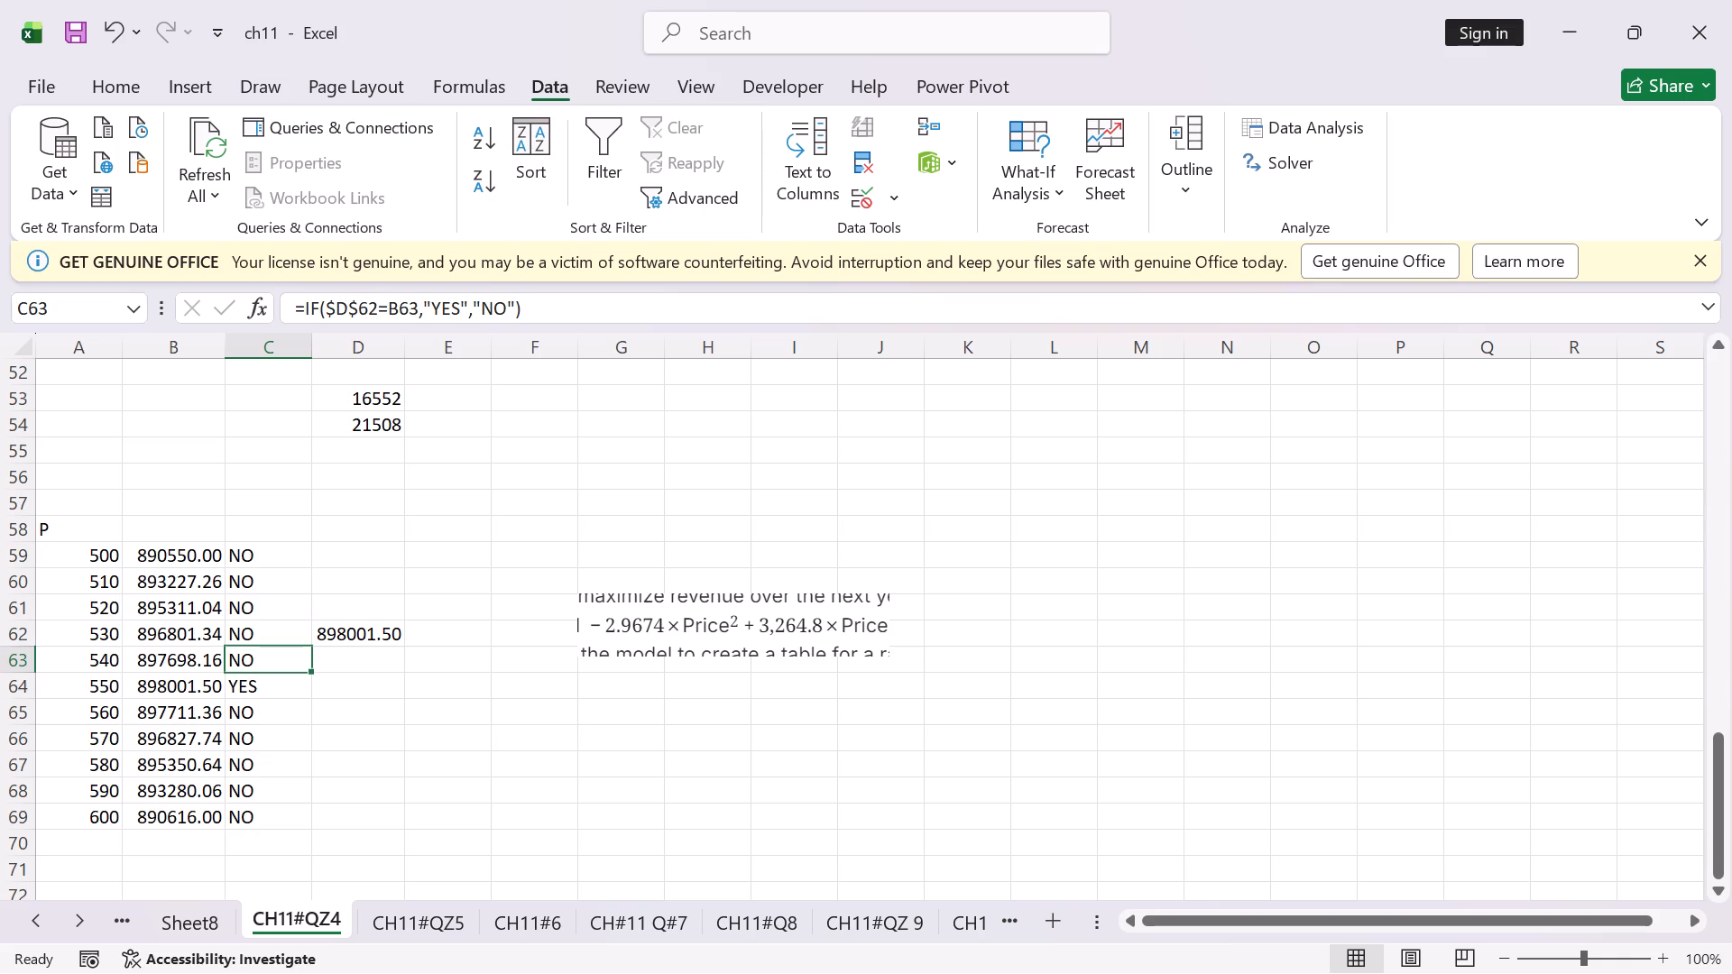
triple_click(265, 654)
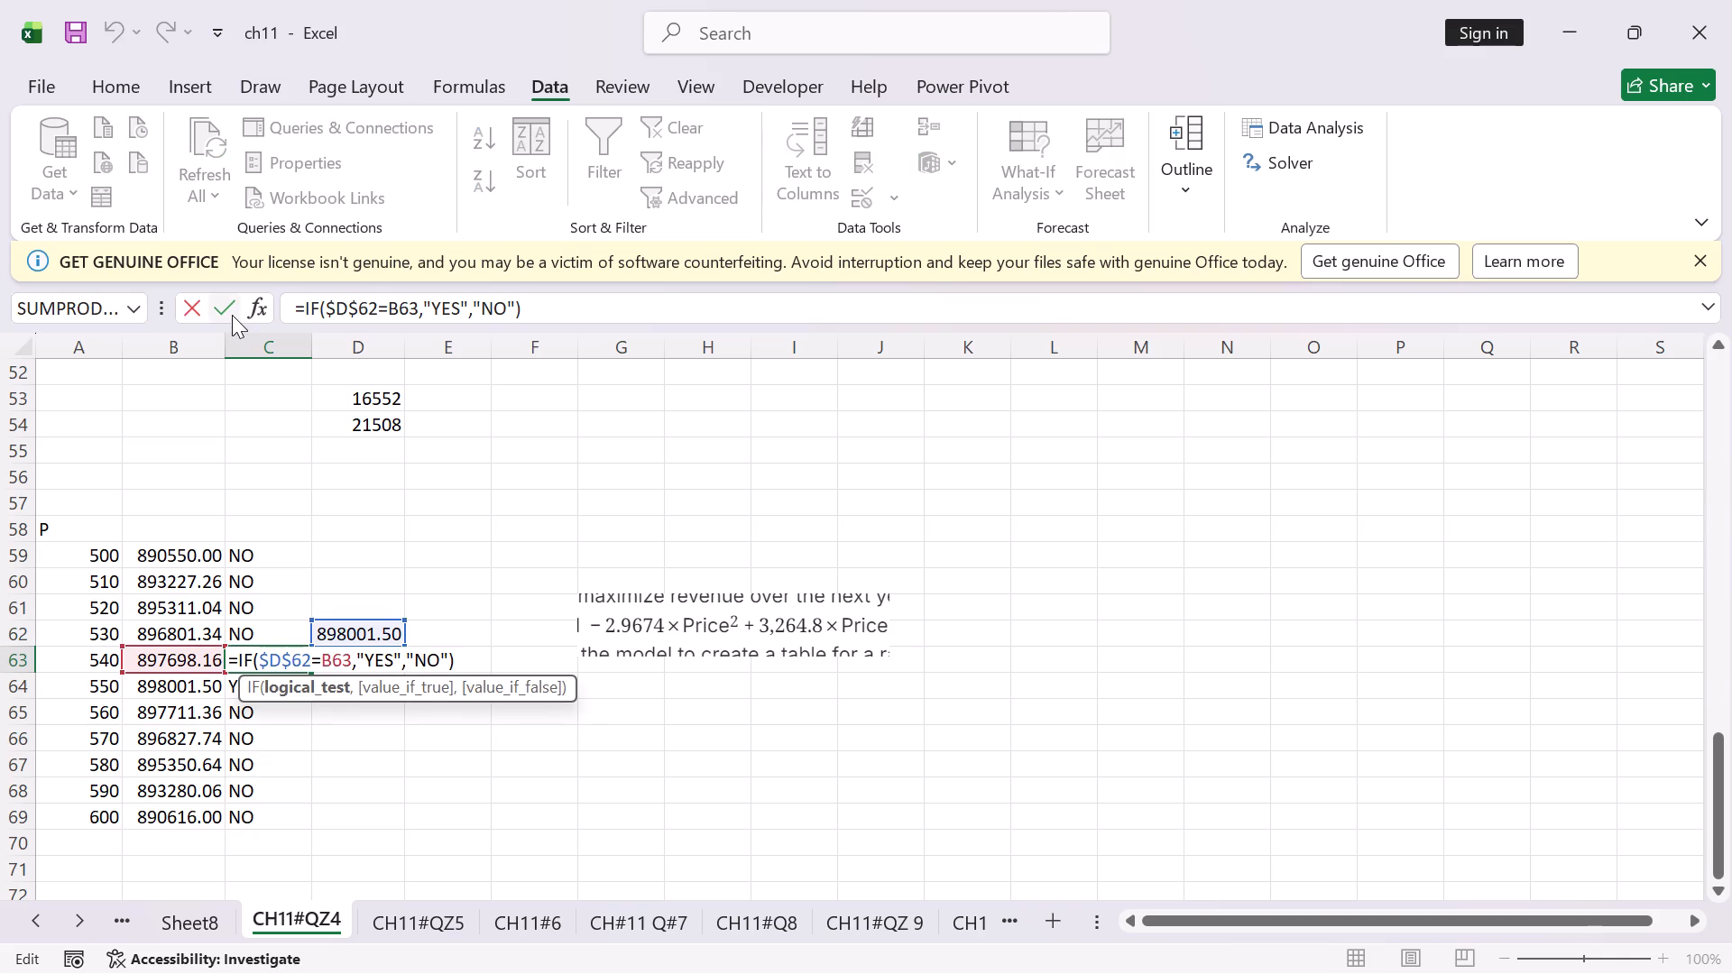
left_click(229, 312)
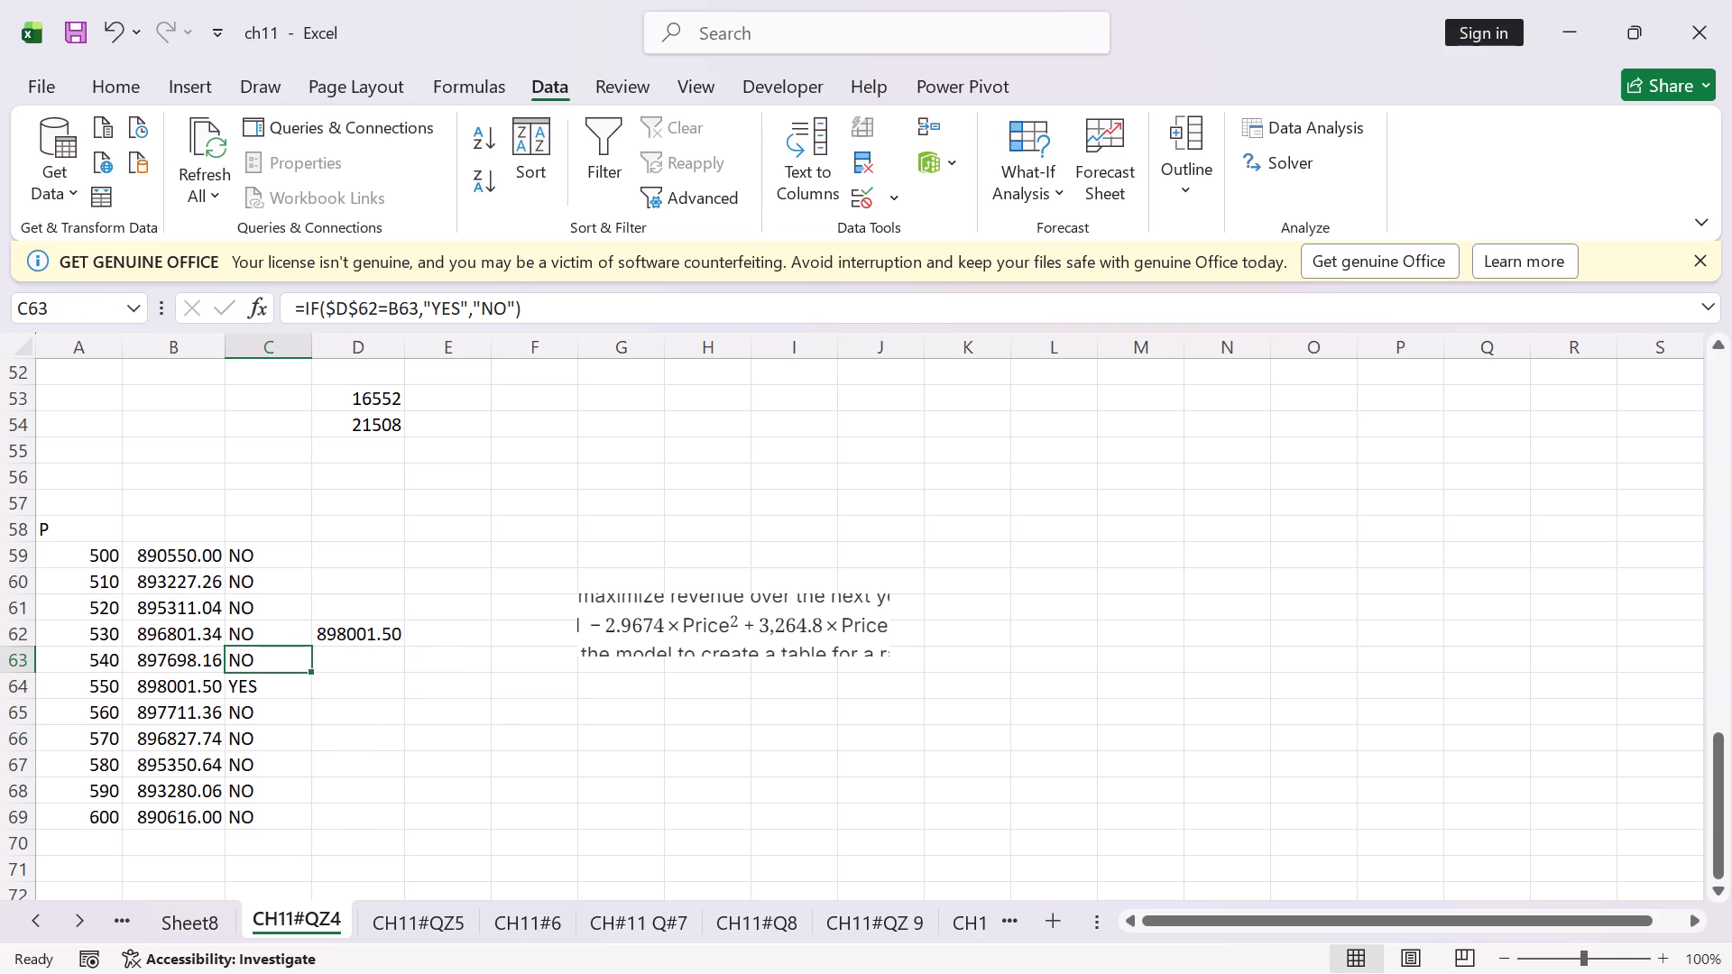
Examine the YES/NO IF formulas in C64 to C69 of the price table, covering prices 550 to 600.
double_click(241, 680)
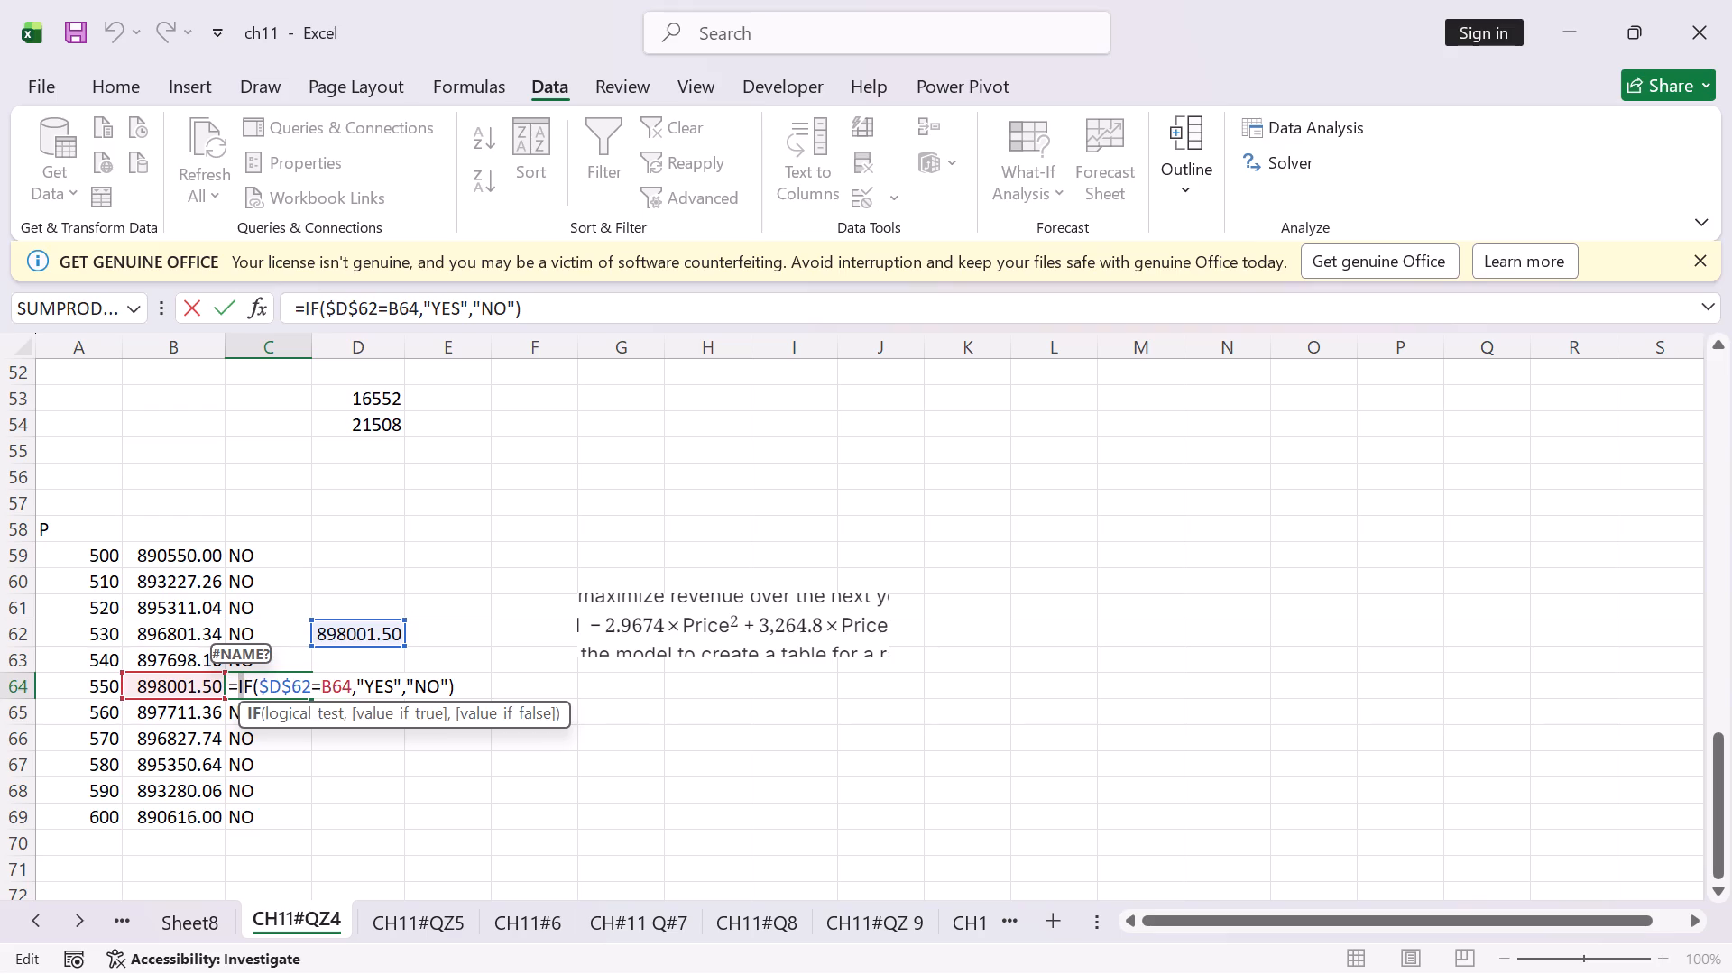
left_click(229, 312)
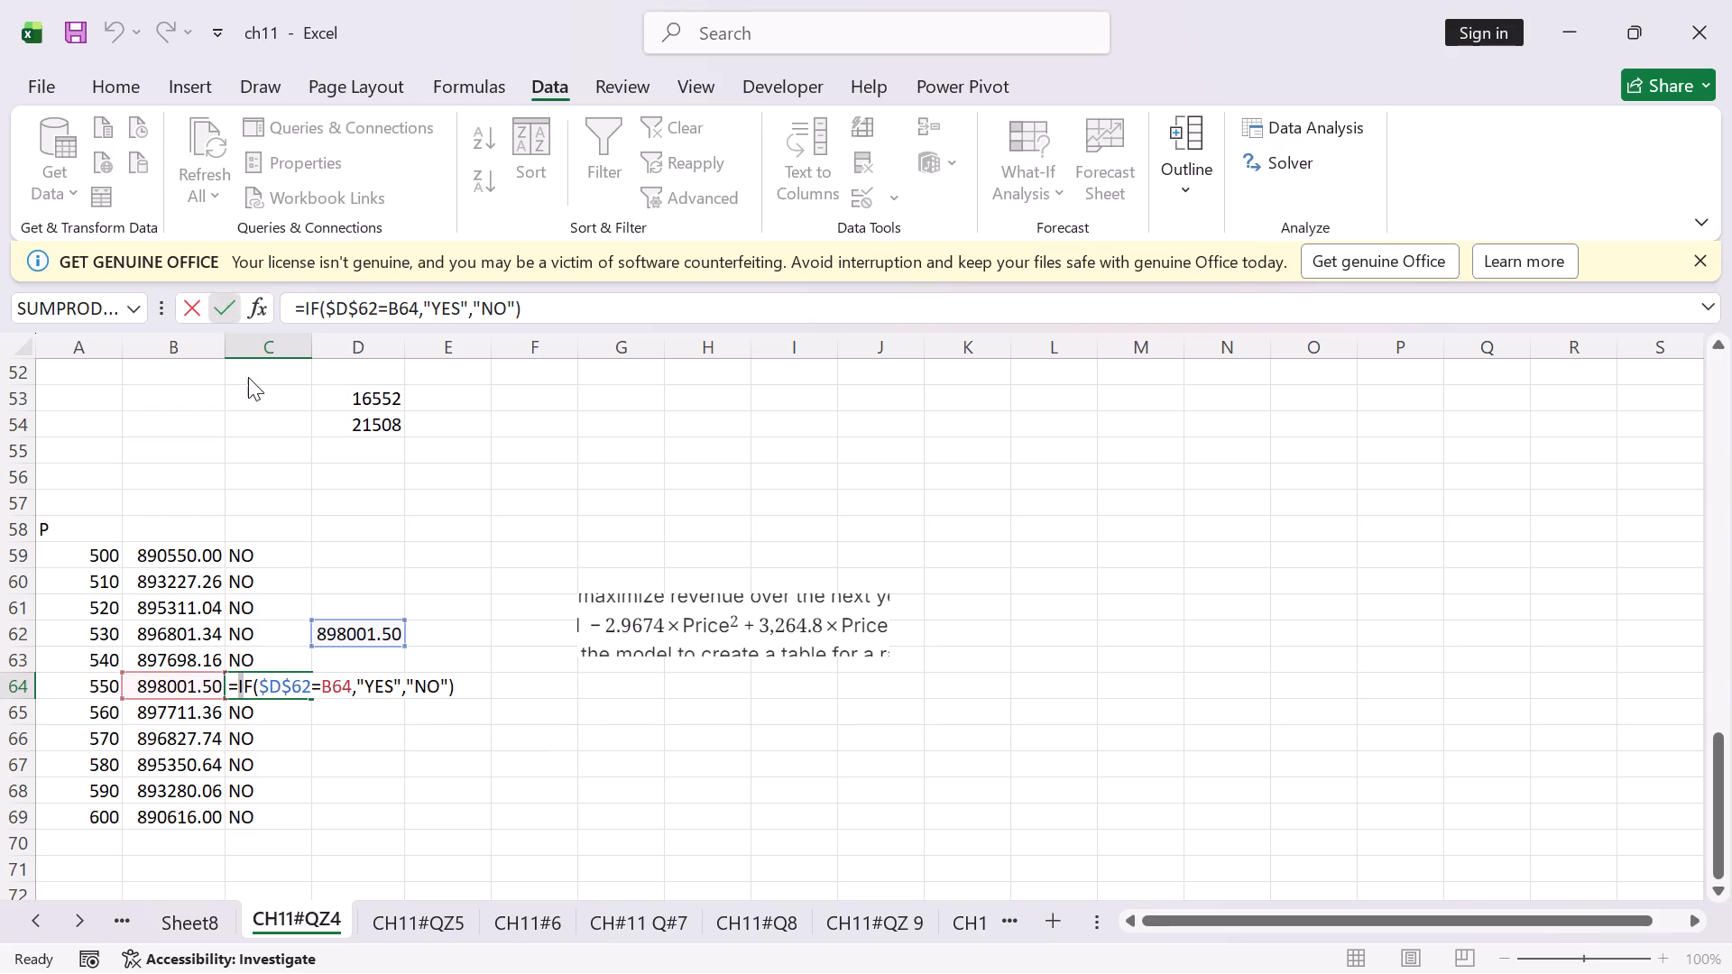
double_click(286, 706)
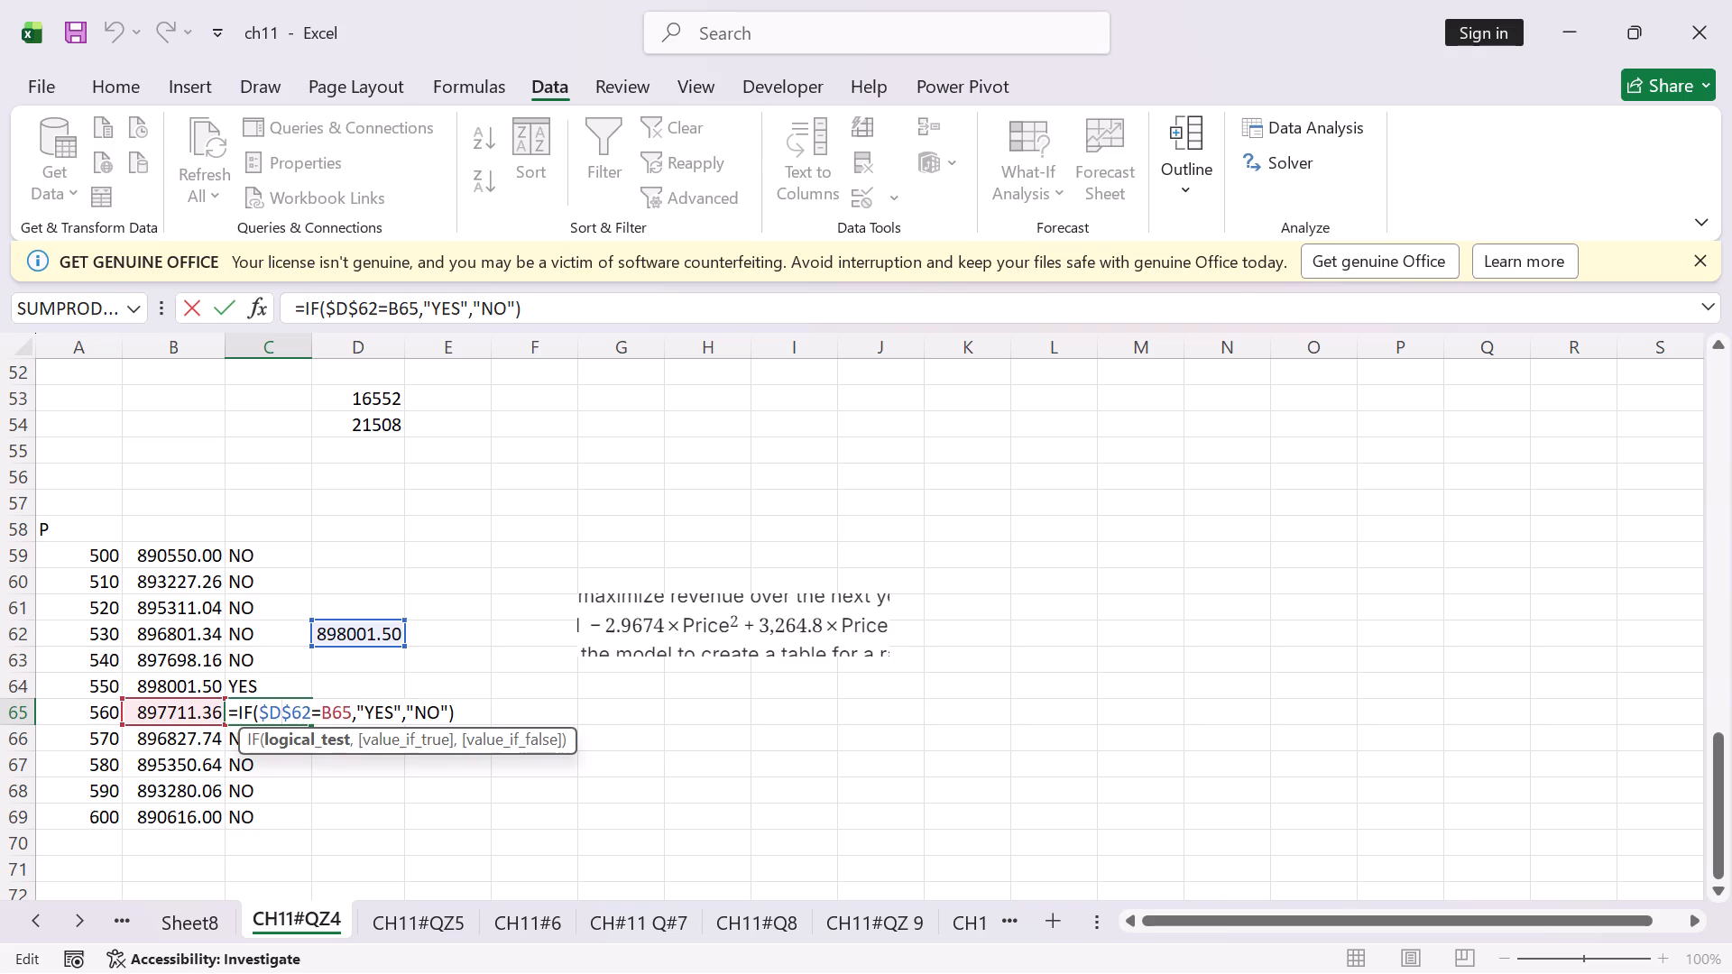
left_click(230, 312)
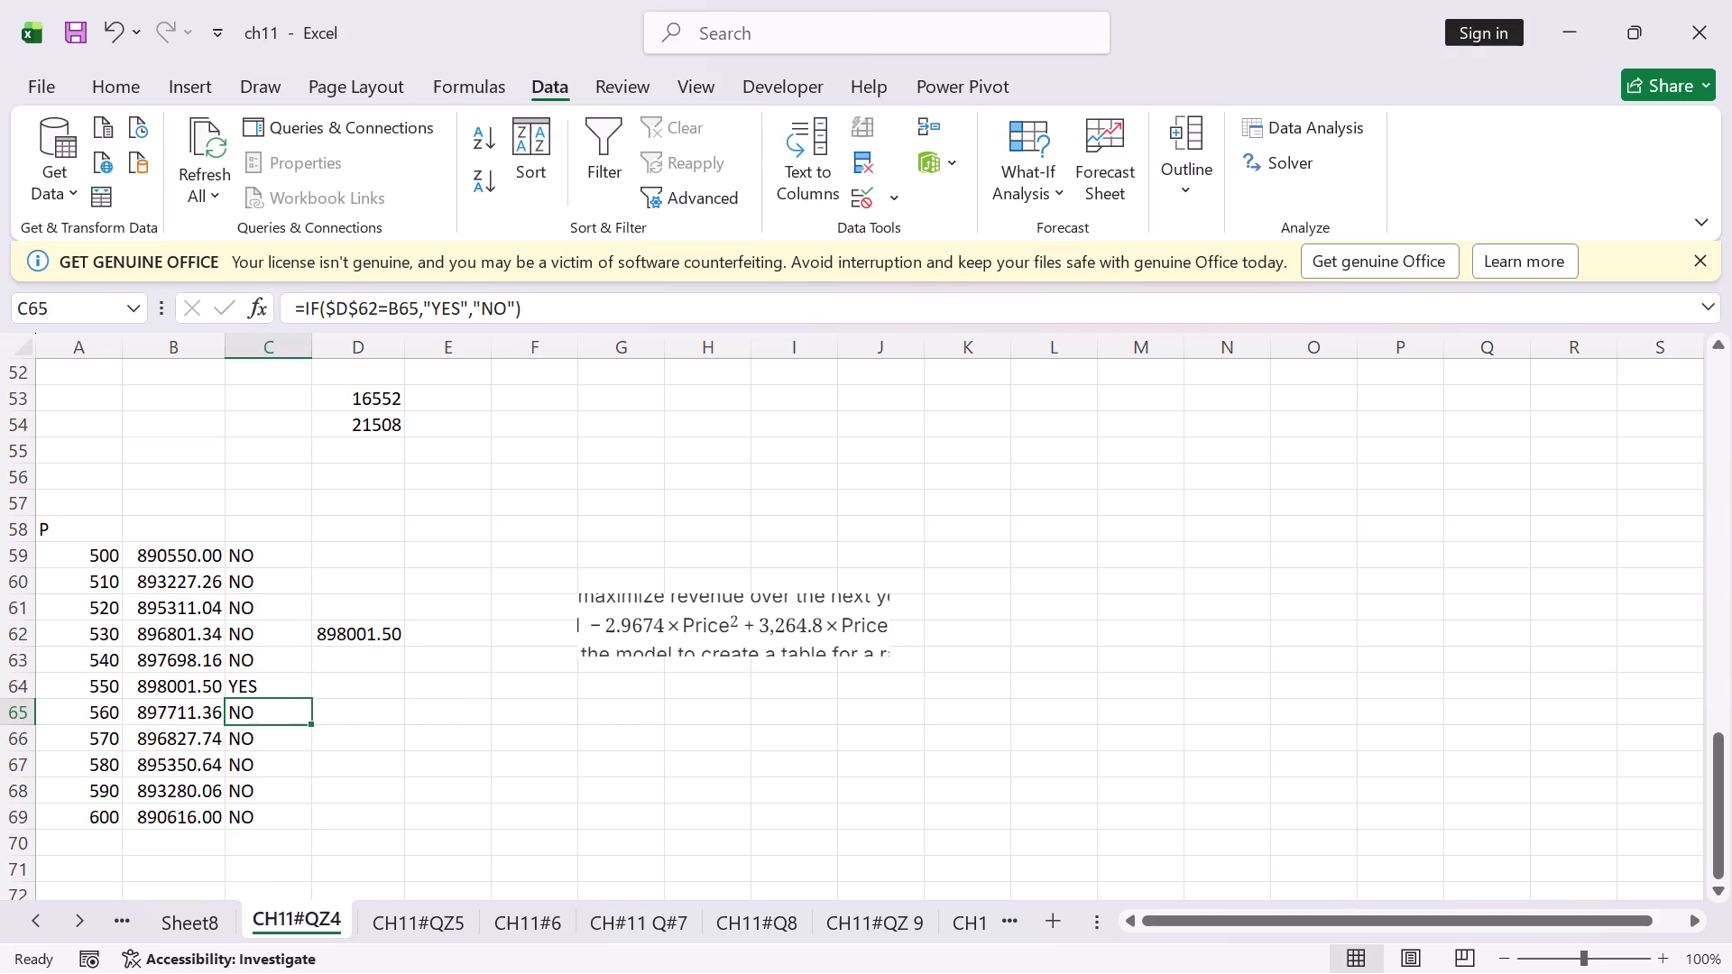
double_click(254, 744)
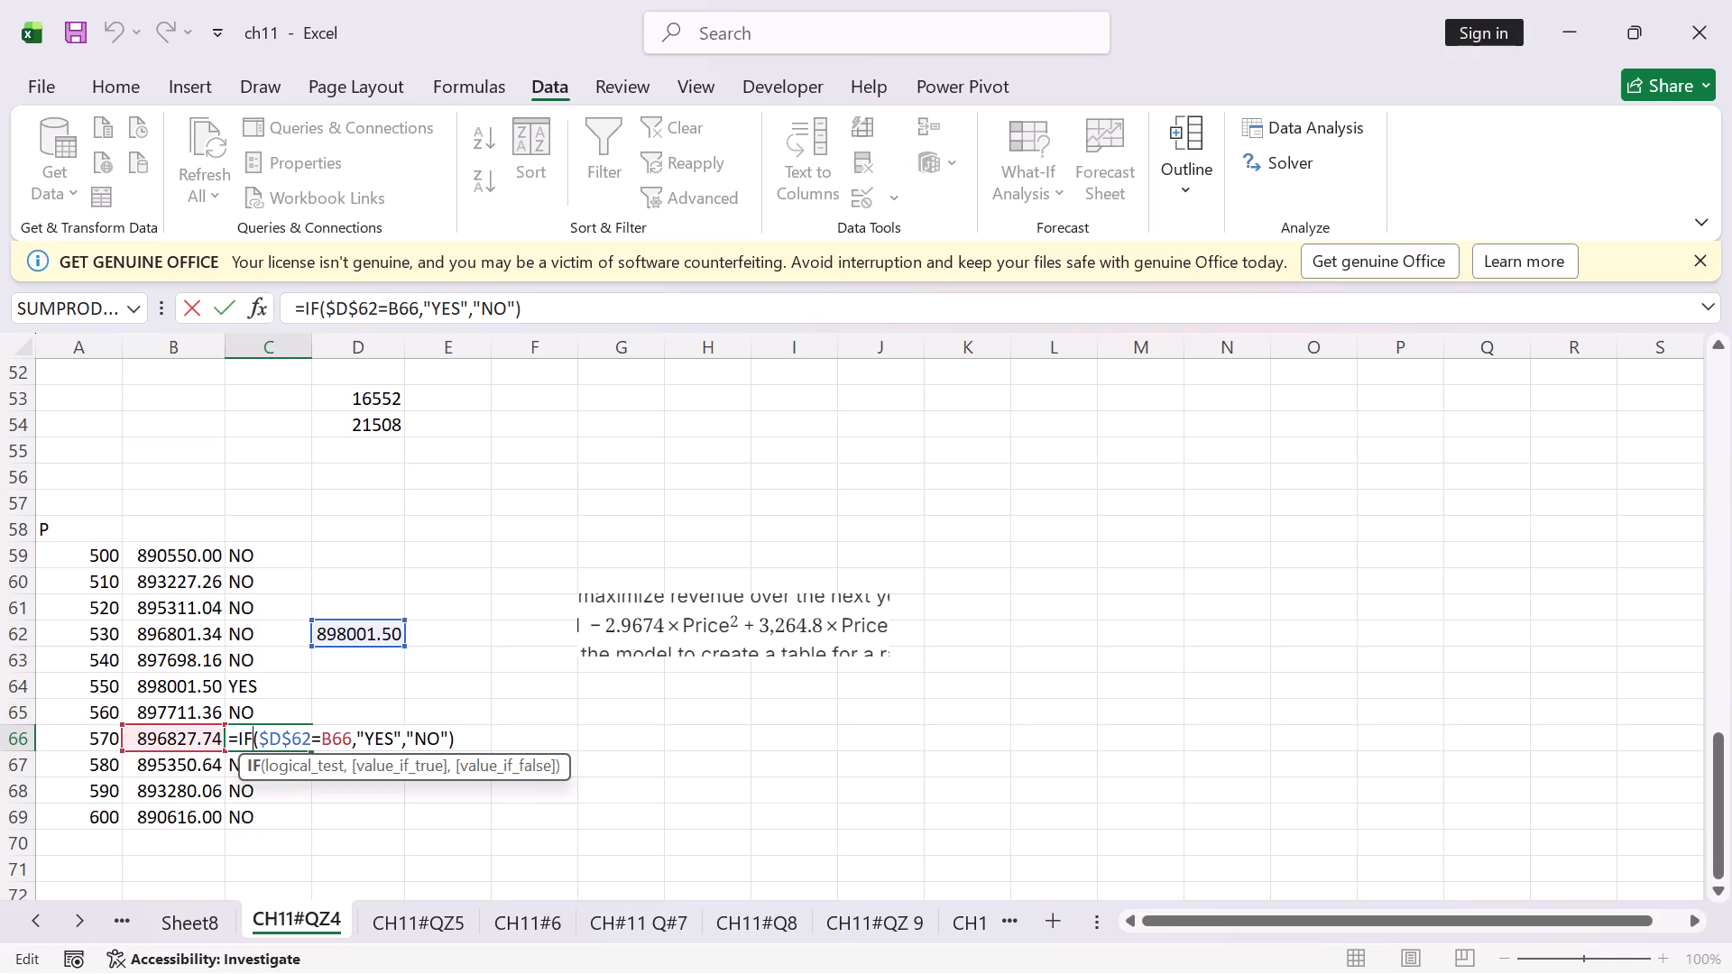
left_click(236, 304)
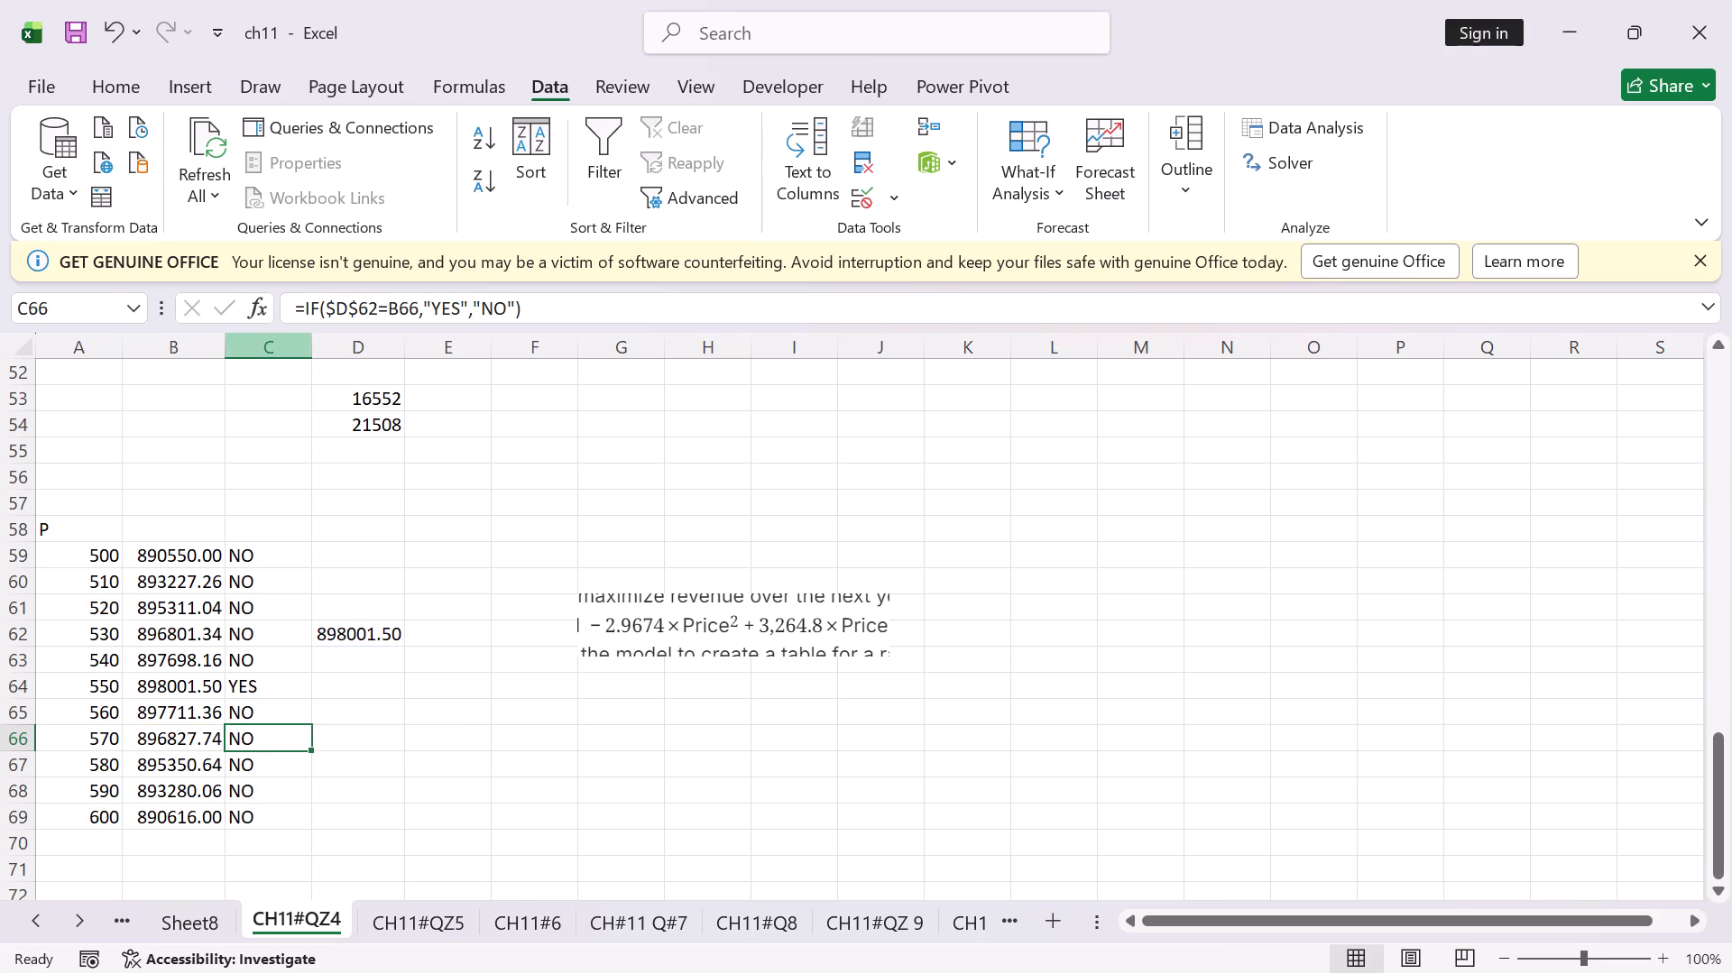
double_click(241, 760)
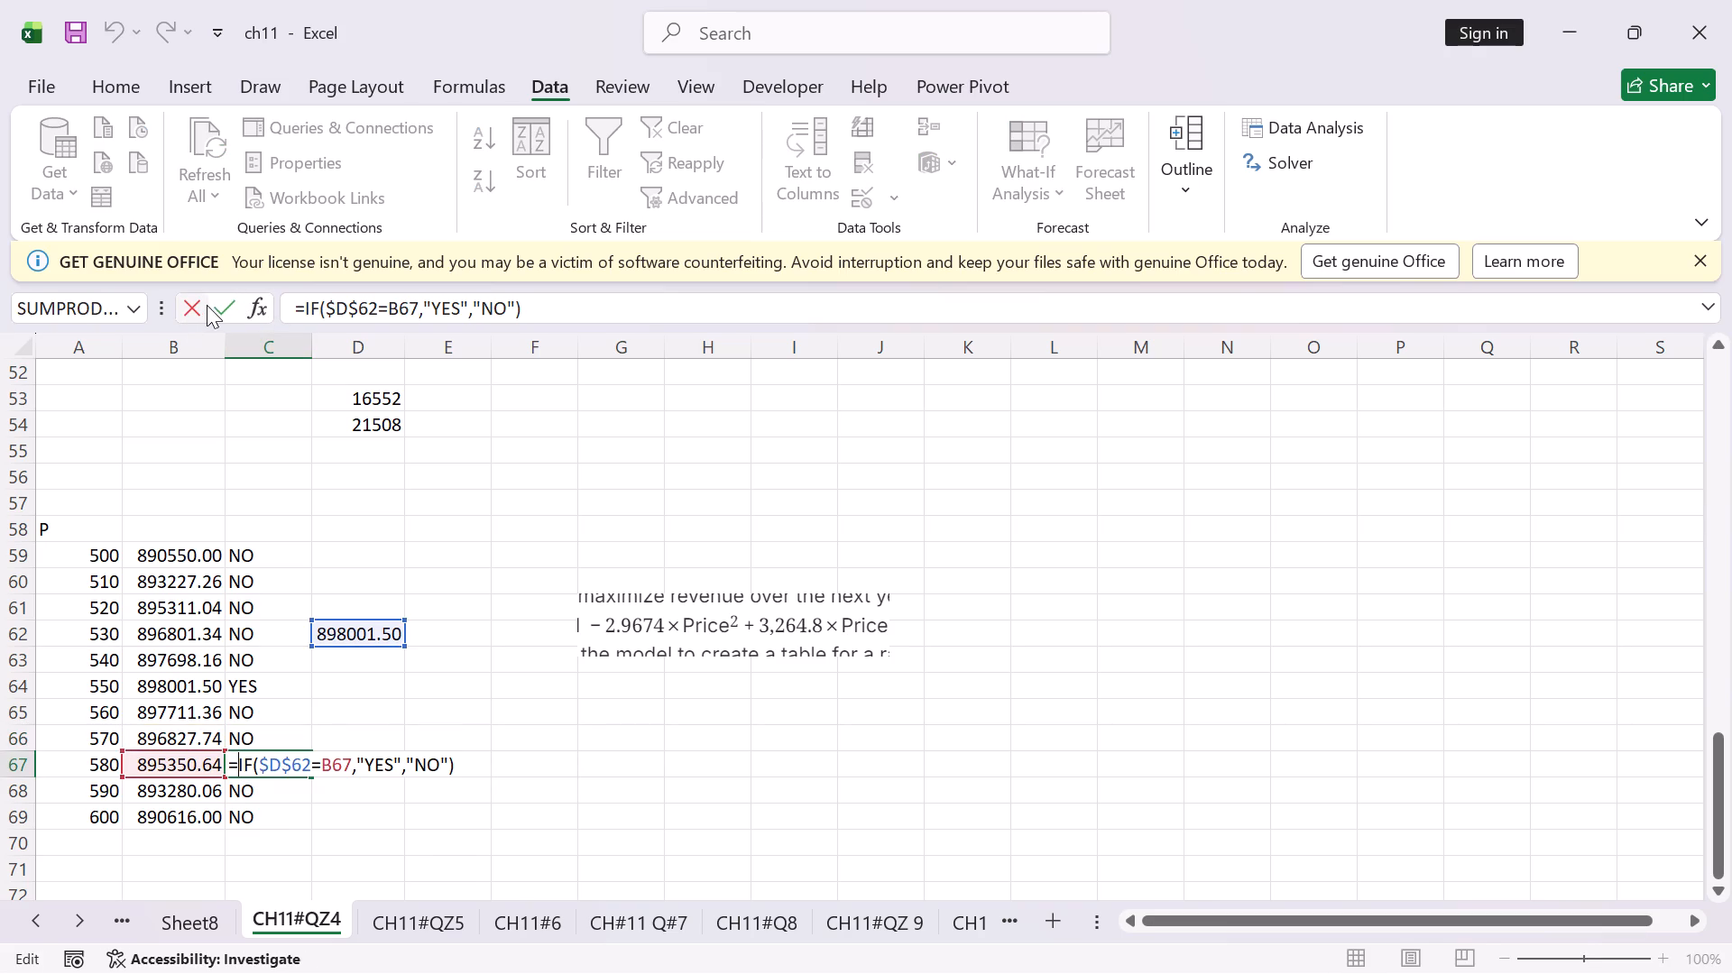
left_click(214, 303)
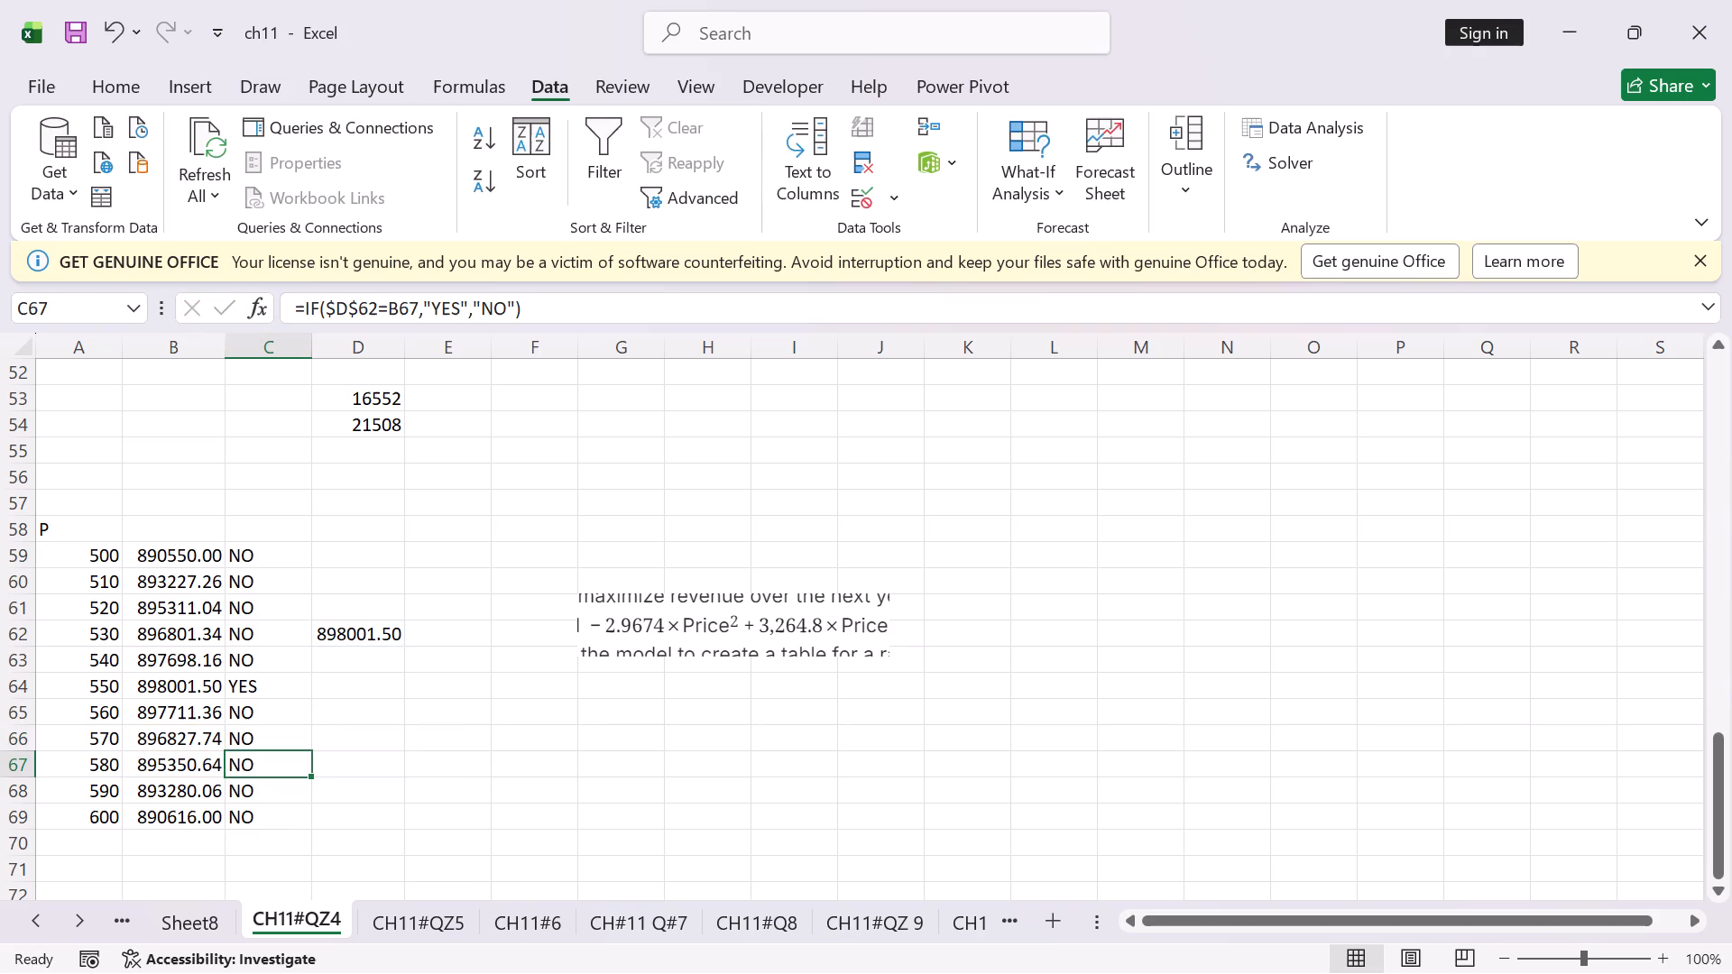
double_click(264, 790)
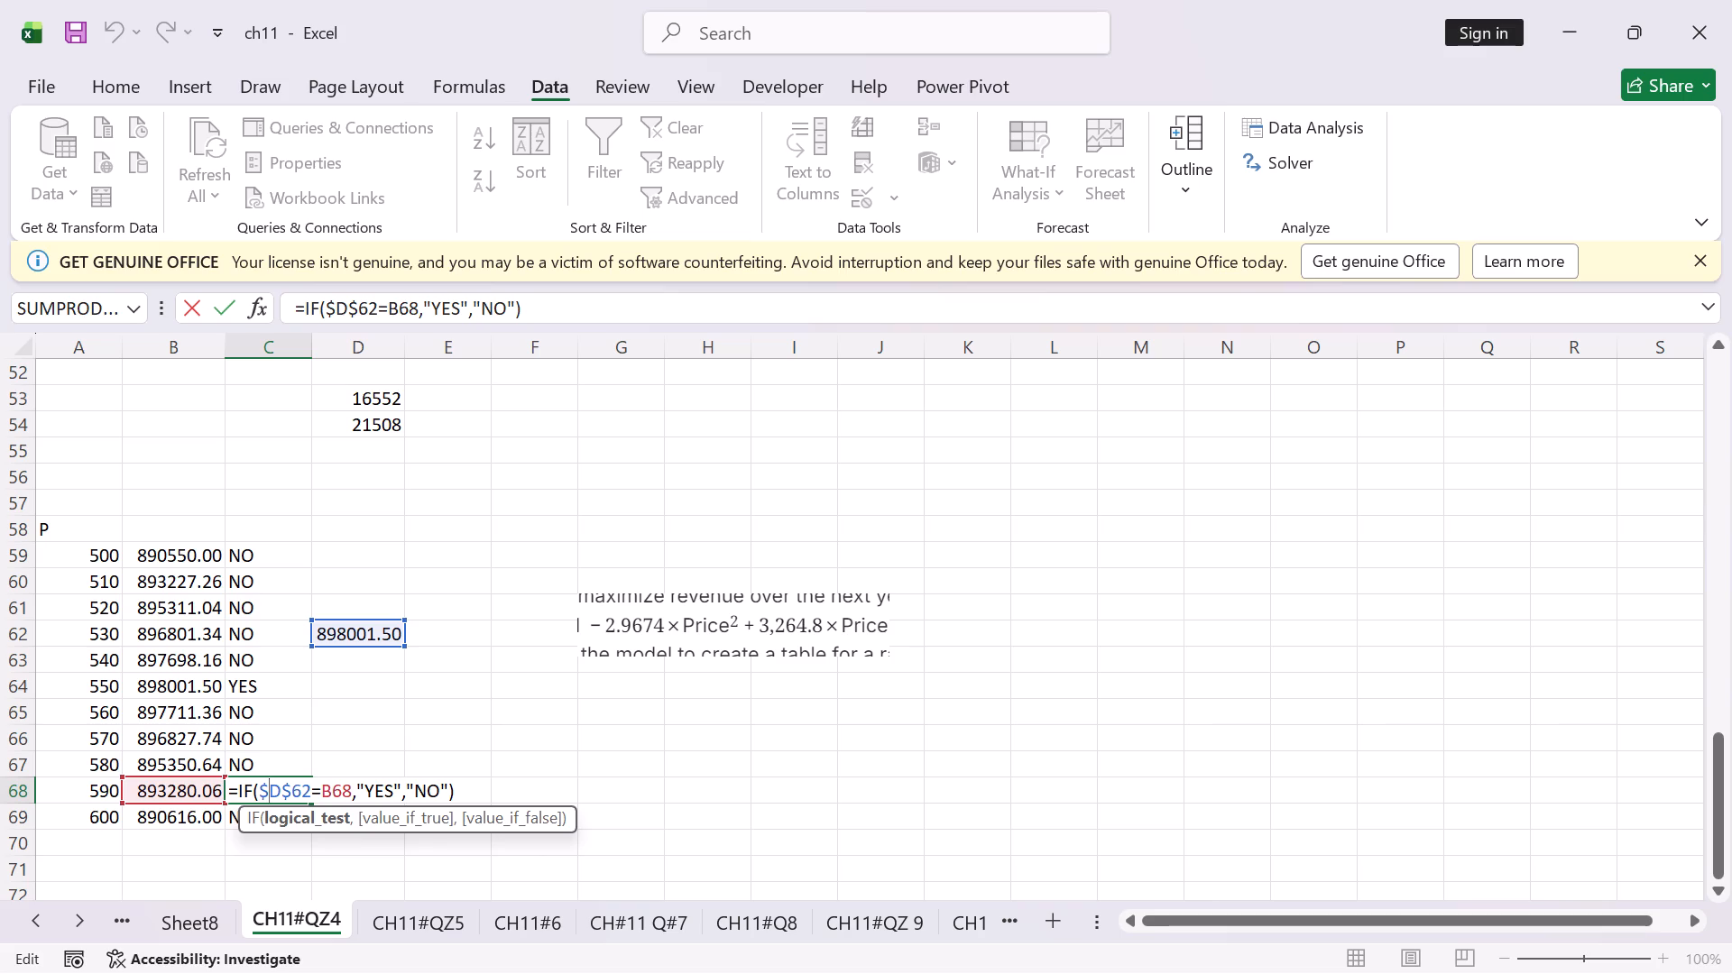
left_click(225, 308)
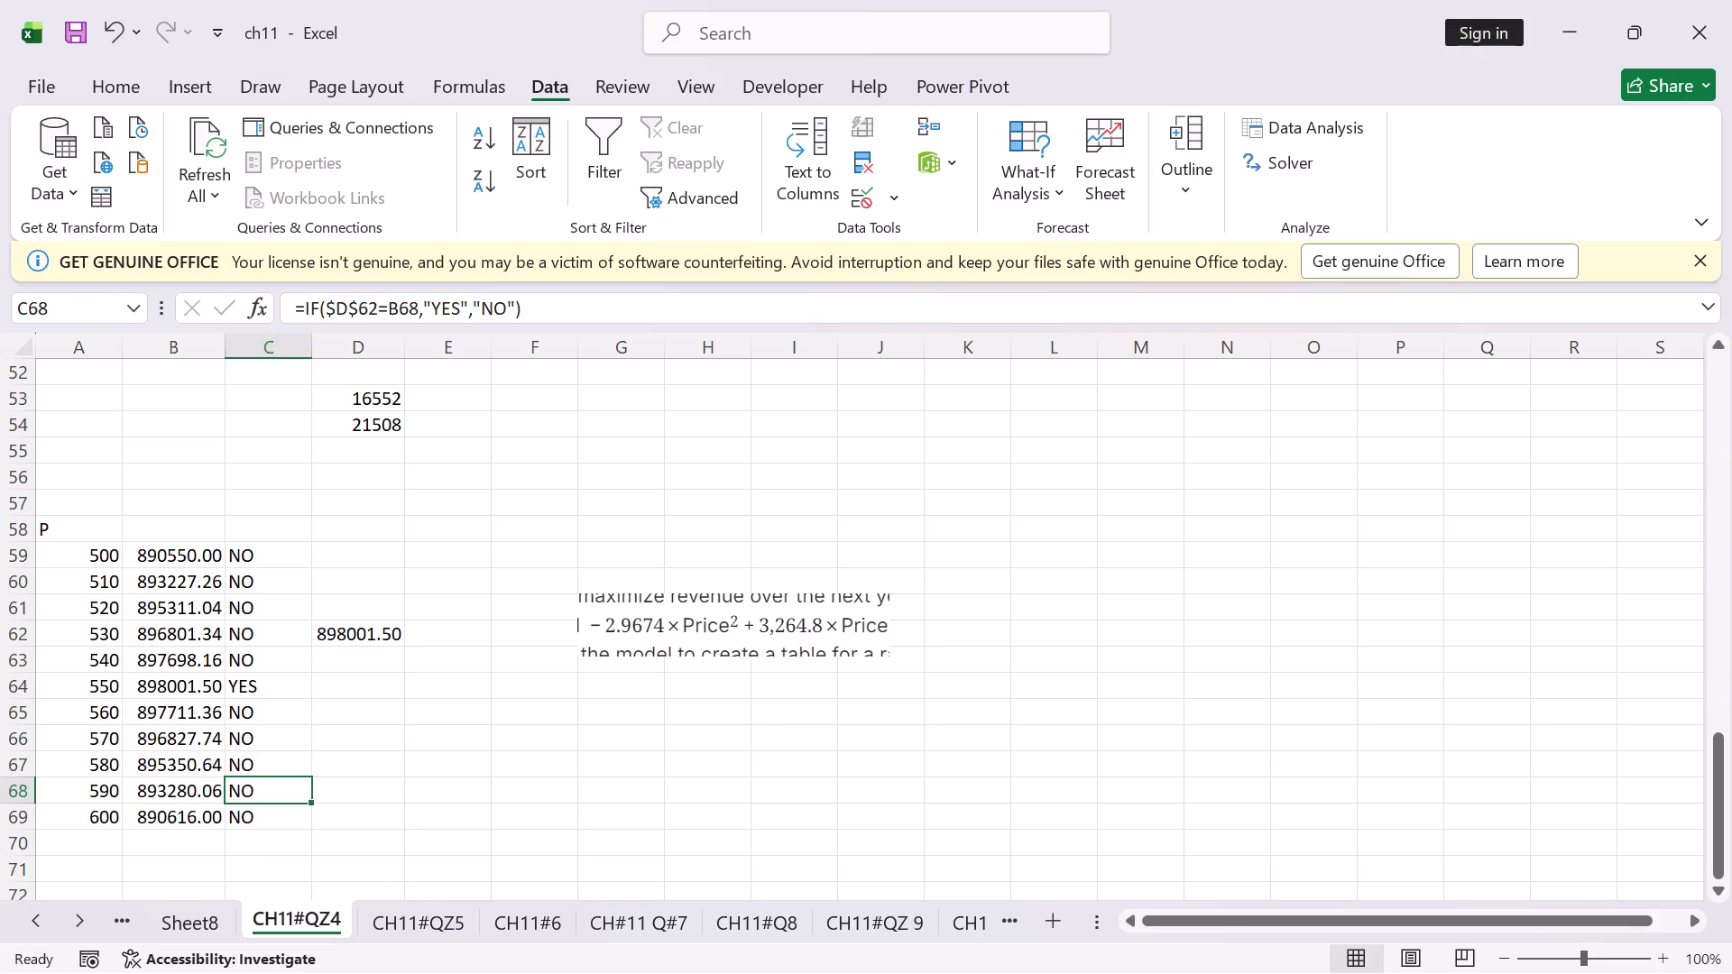
double_click(235, 806)
double_click(235, 807)
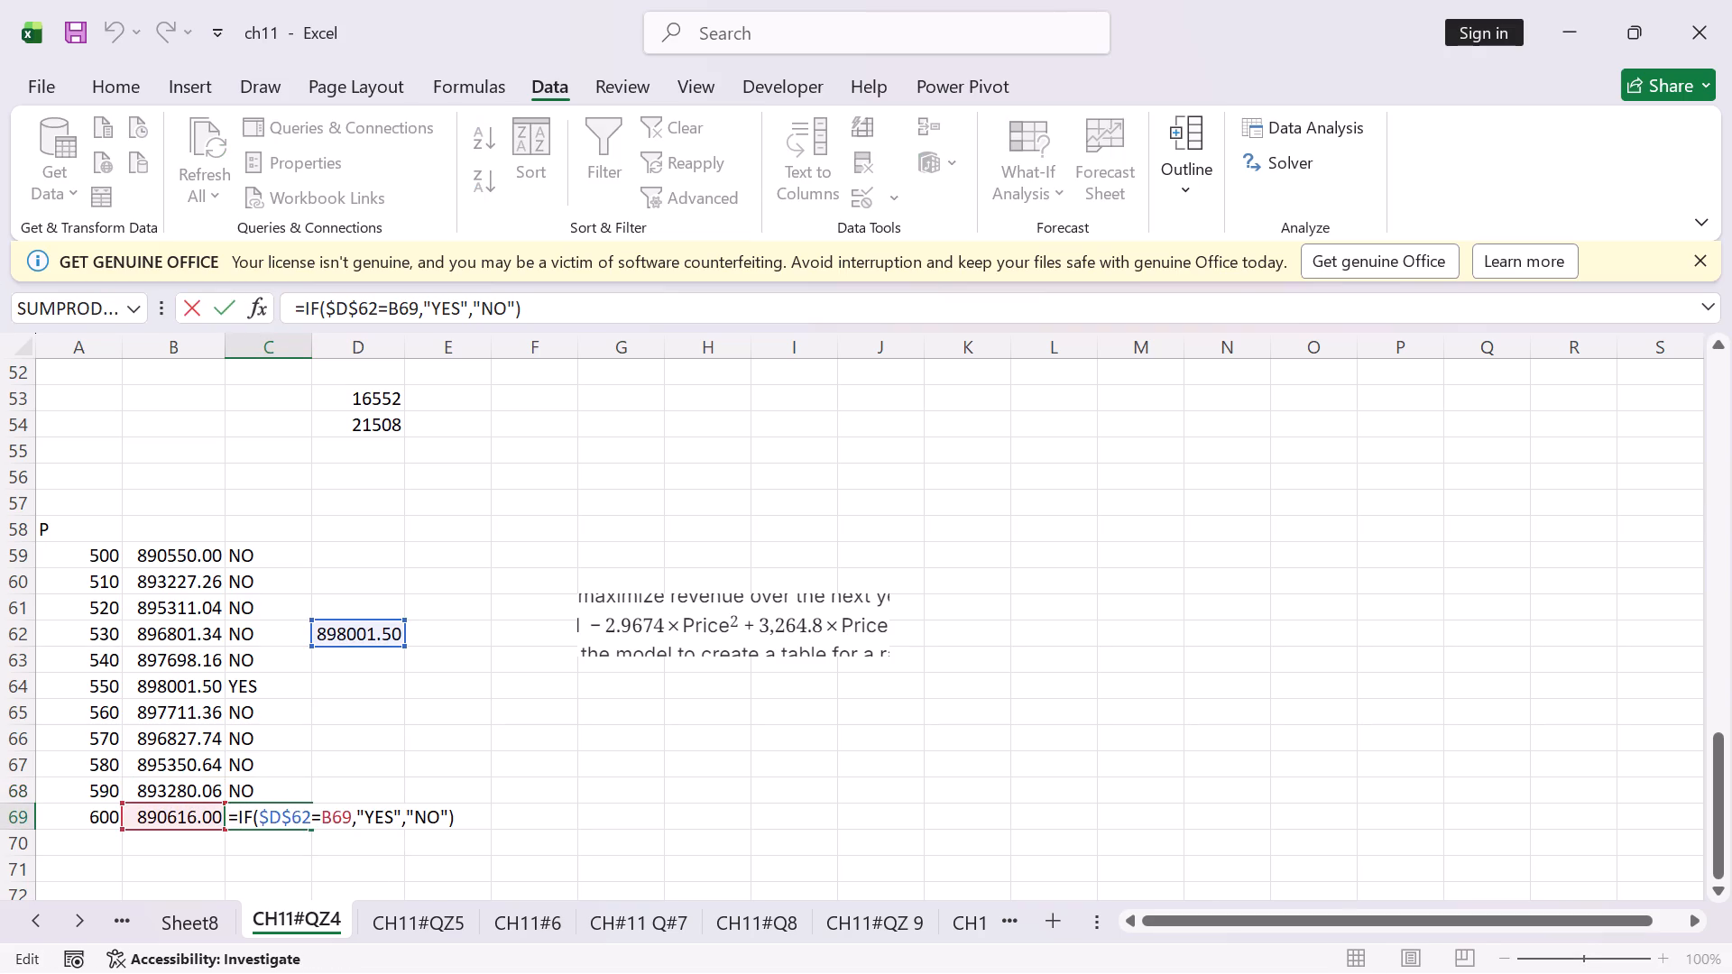
left_click(228, 303)
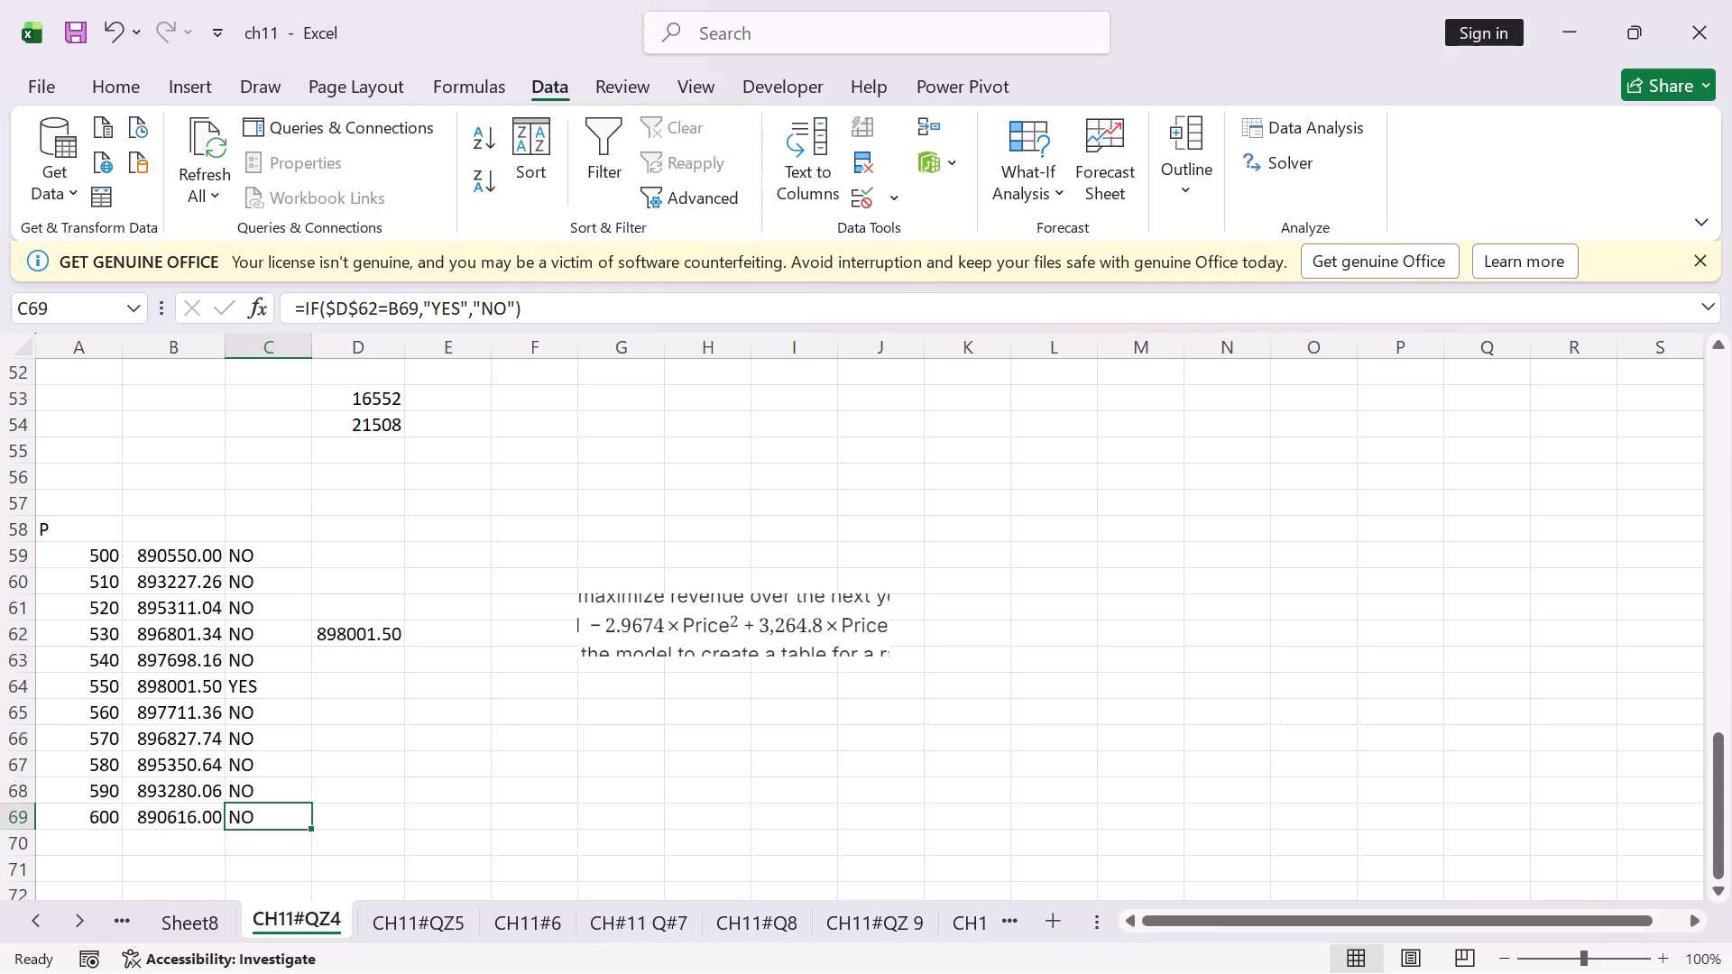
Recheck the quadratic revenue formula in B59 for the price of 500.
double_click(211, 549)
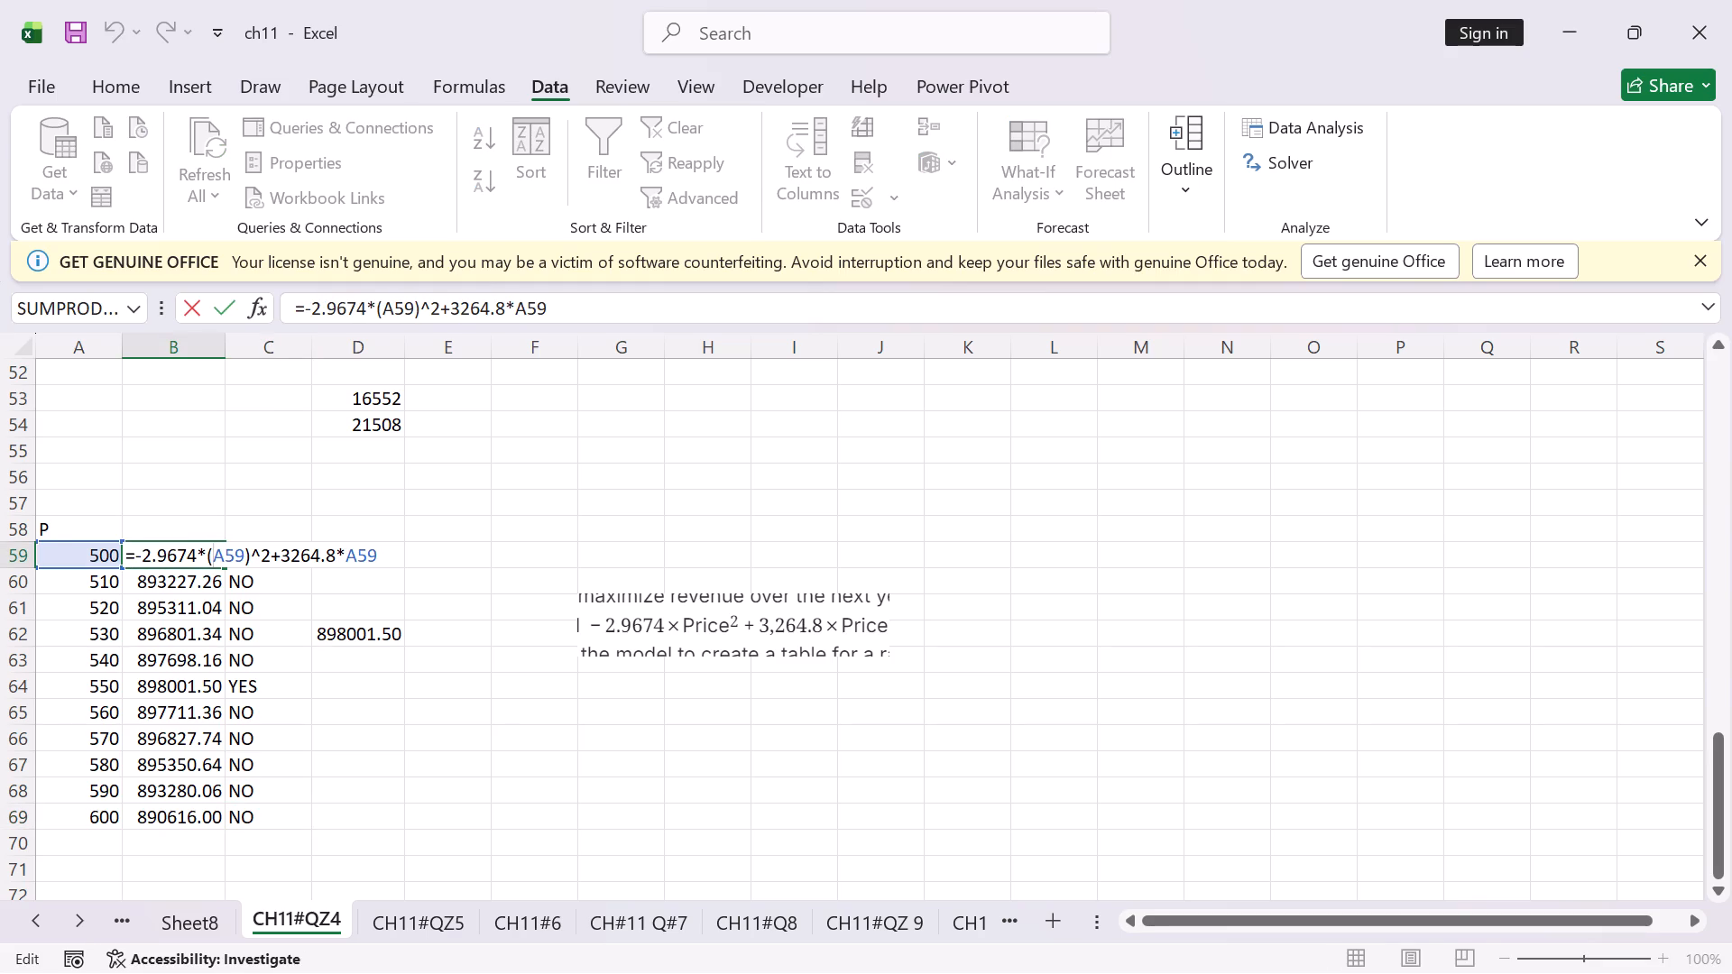
left_click(232, 305)
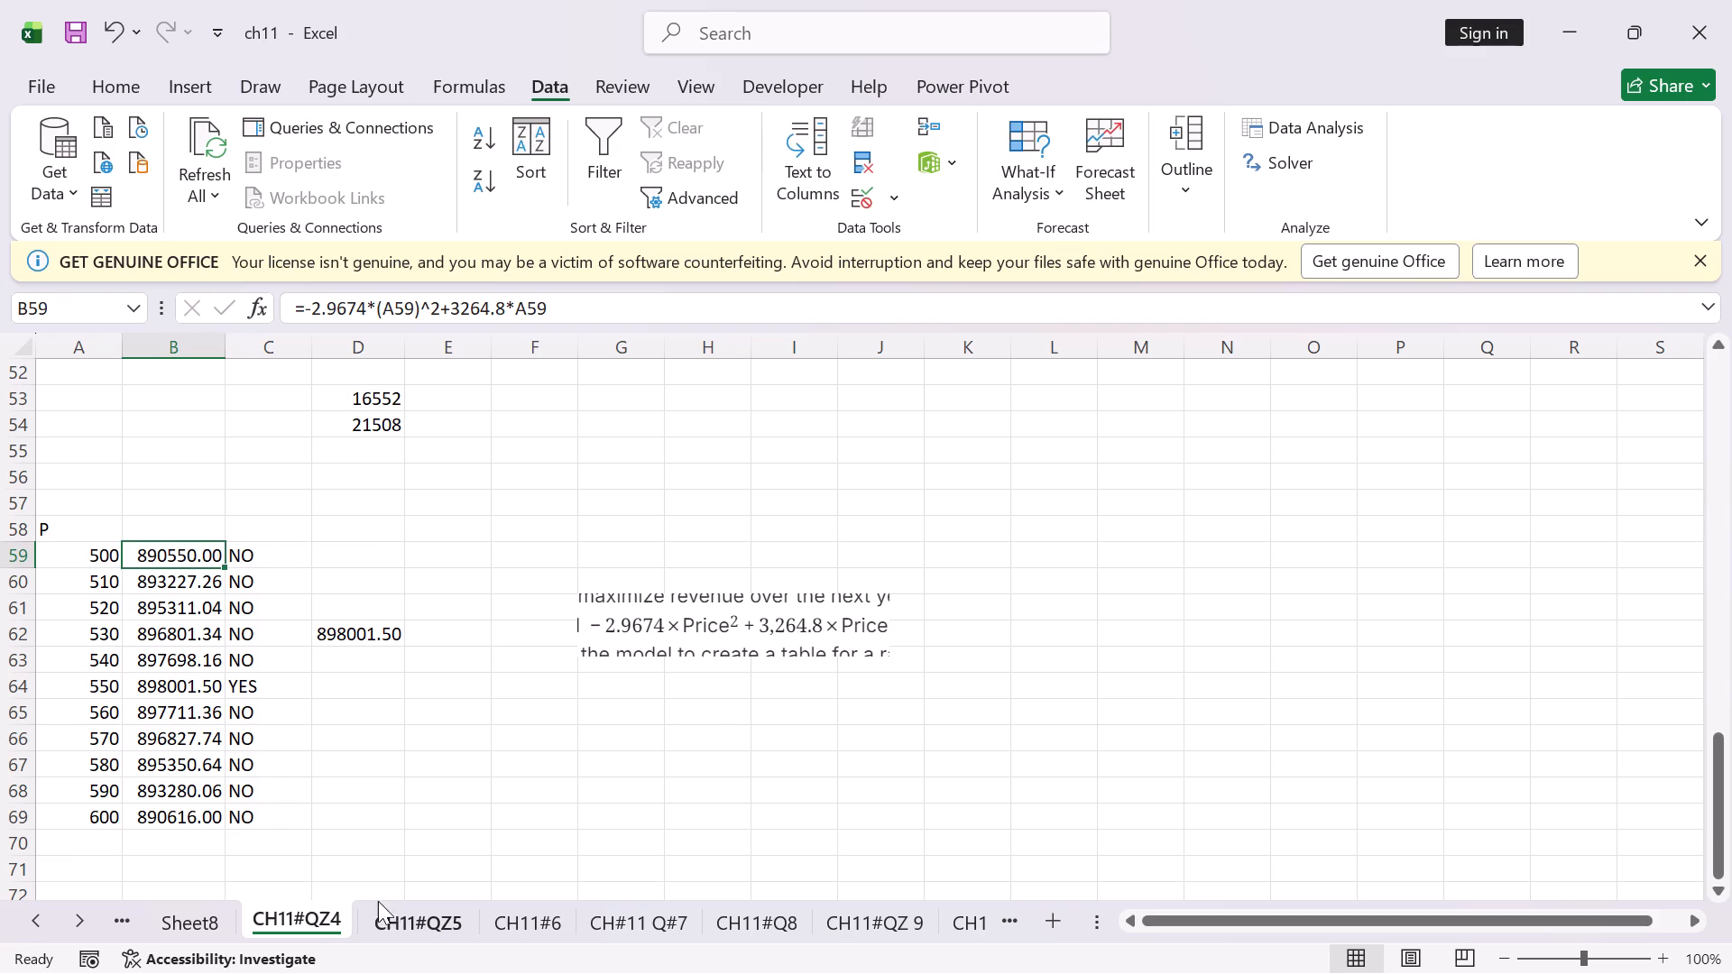
On CH11#6, examine the SUMPRODUCT formula in E5 and the population and distance ranges it refers to.
left_click(391, 920)
left_click(512, 913)
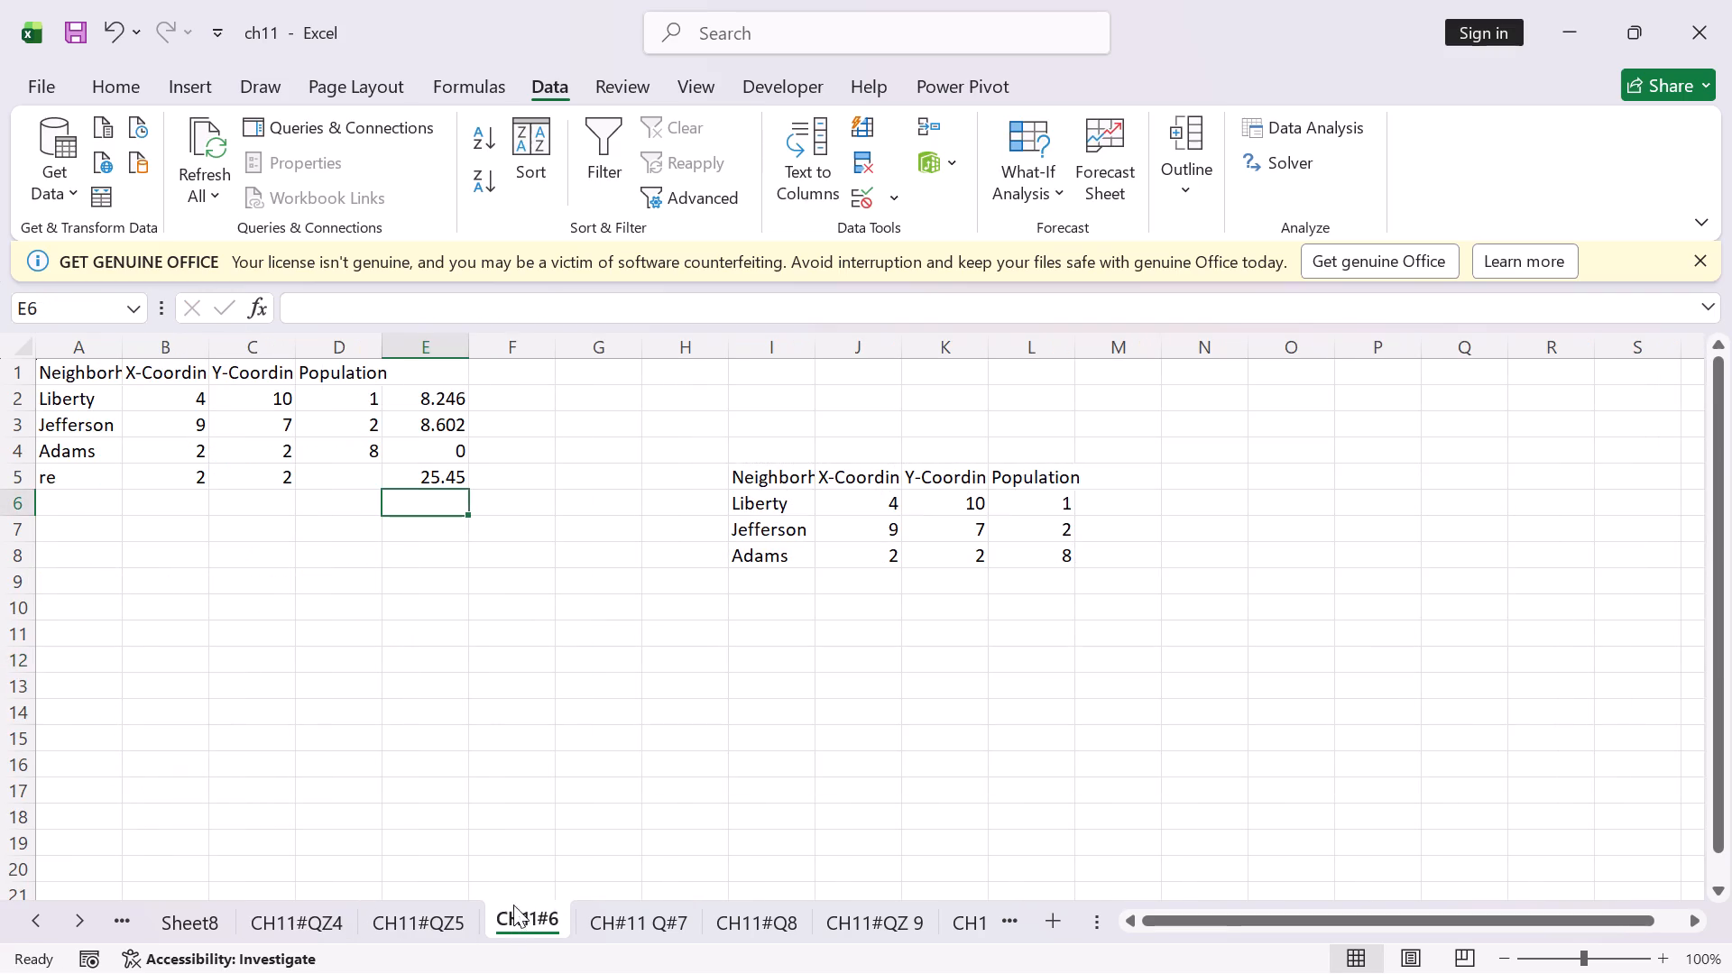
left_click(433, 478)
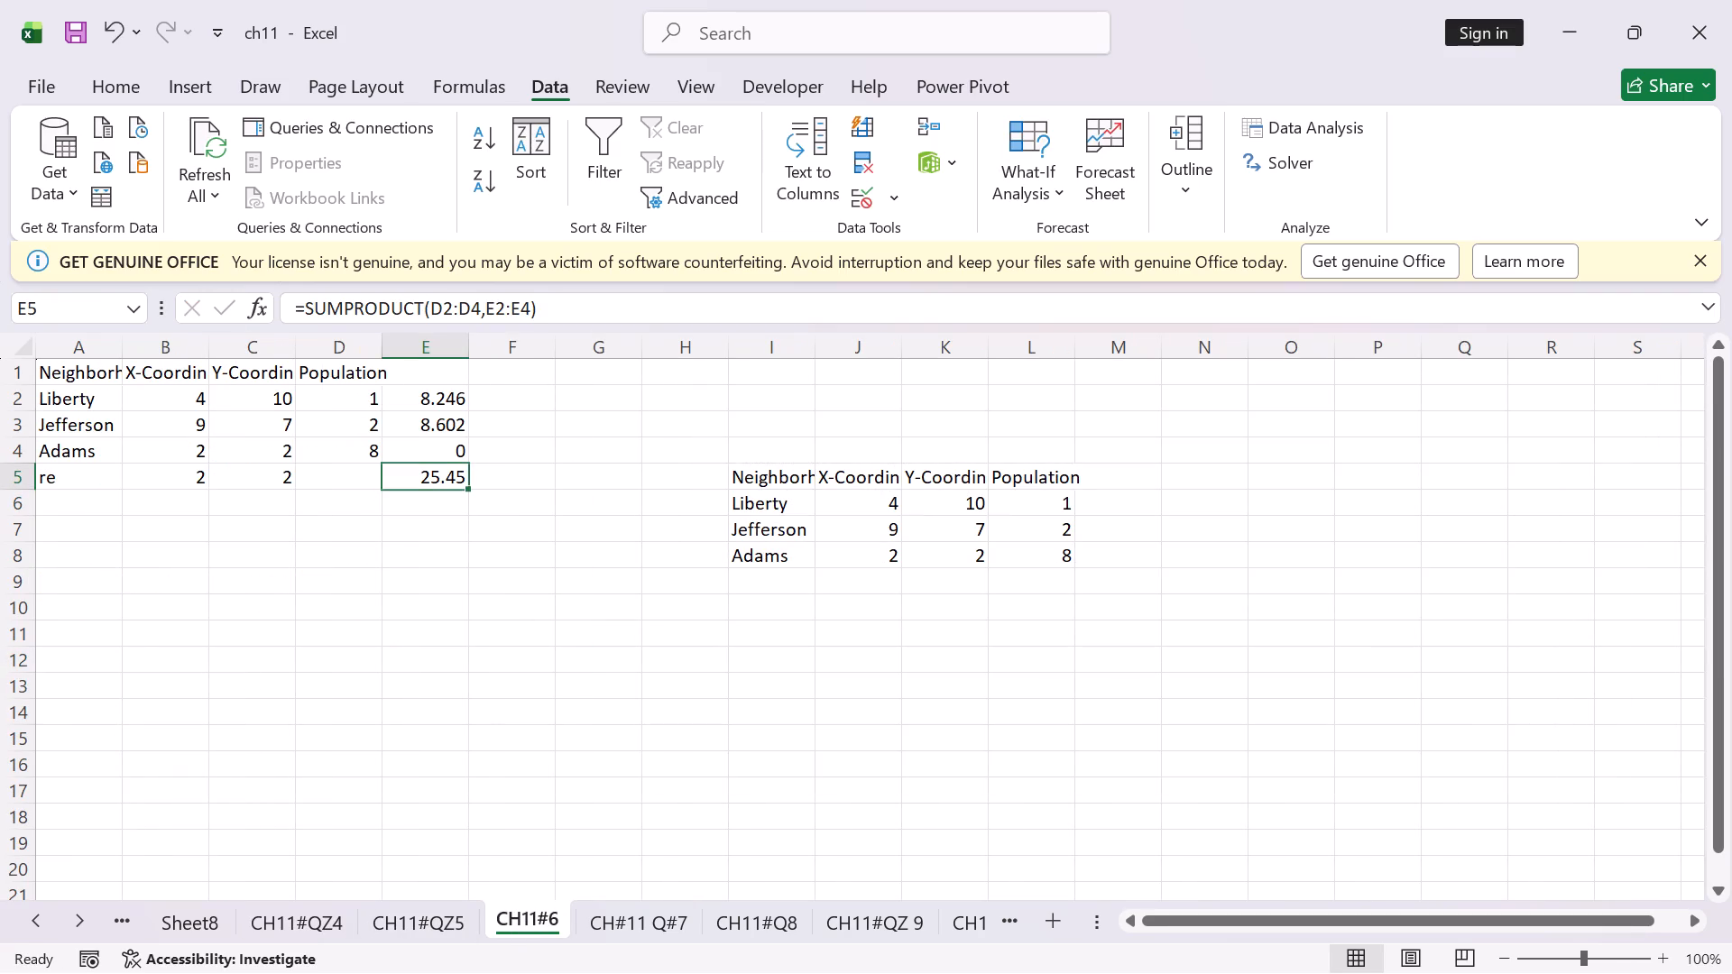
left_click(287, 399)
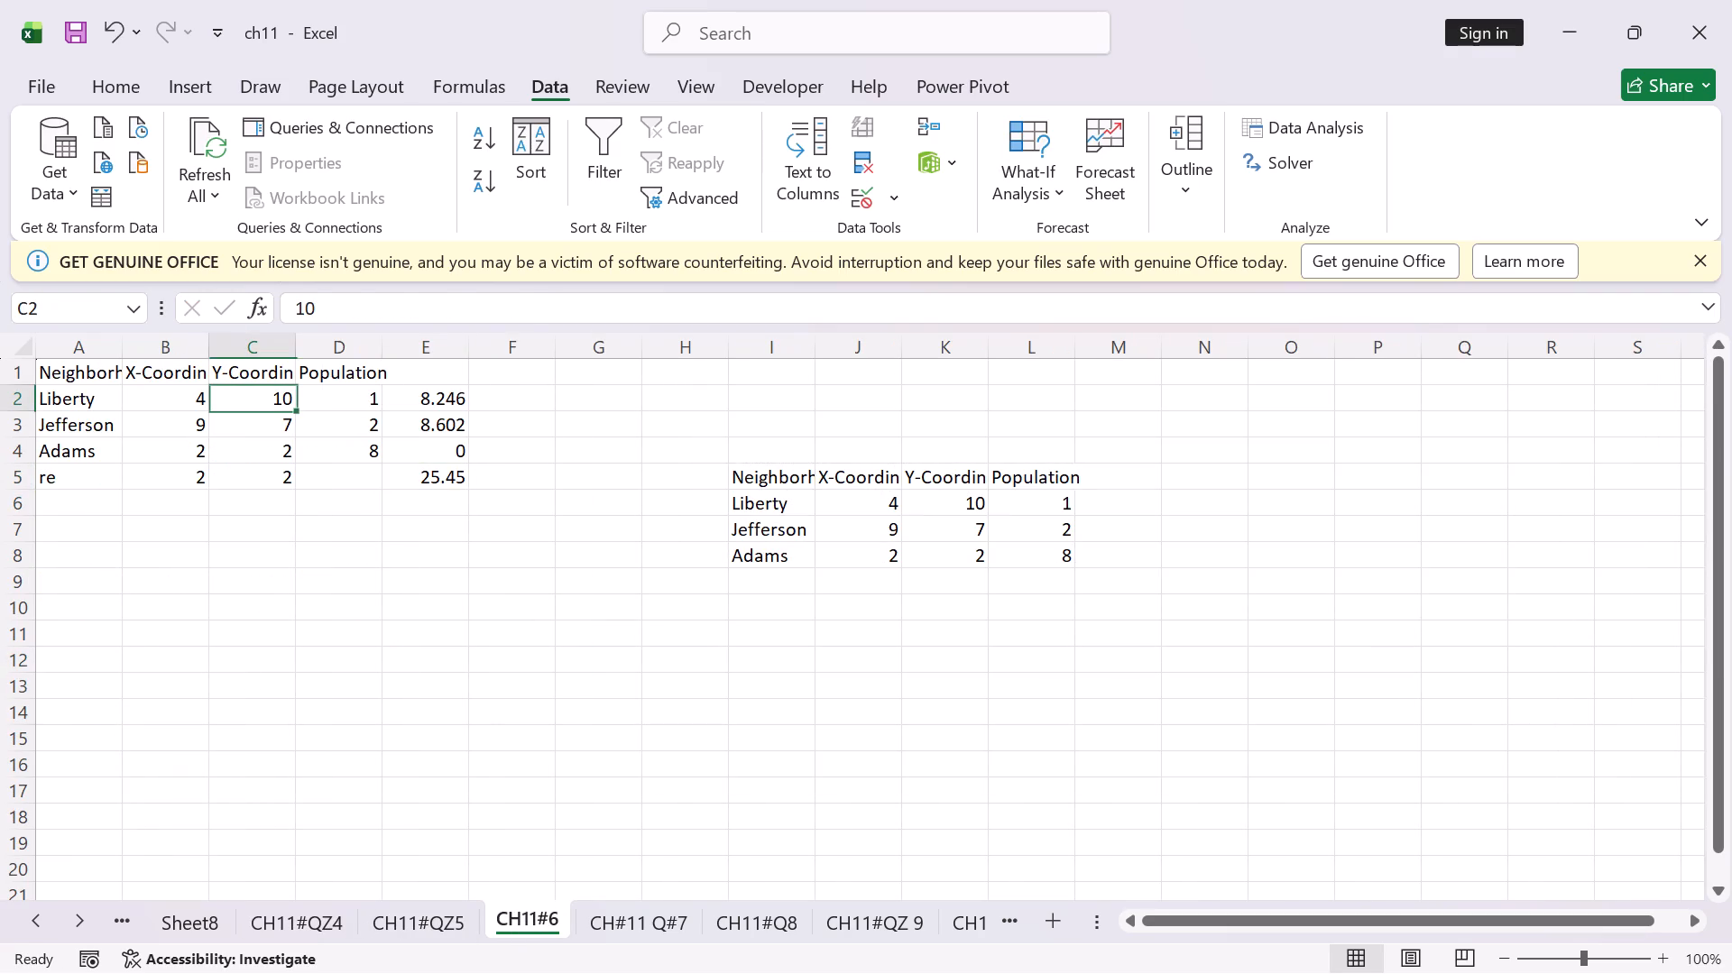
double_click(445, 482)
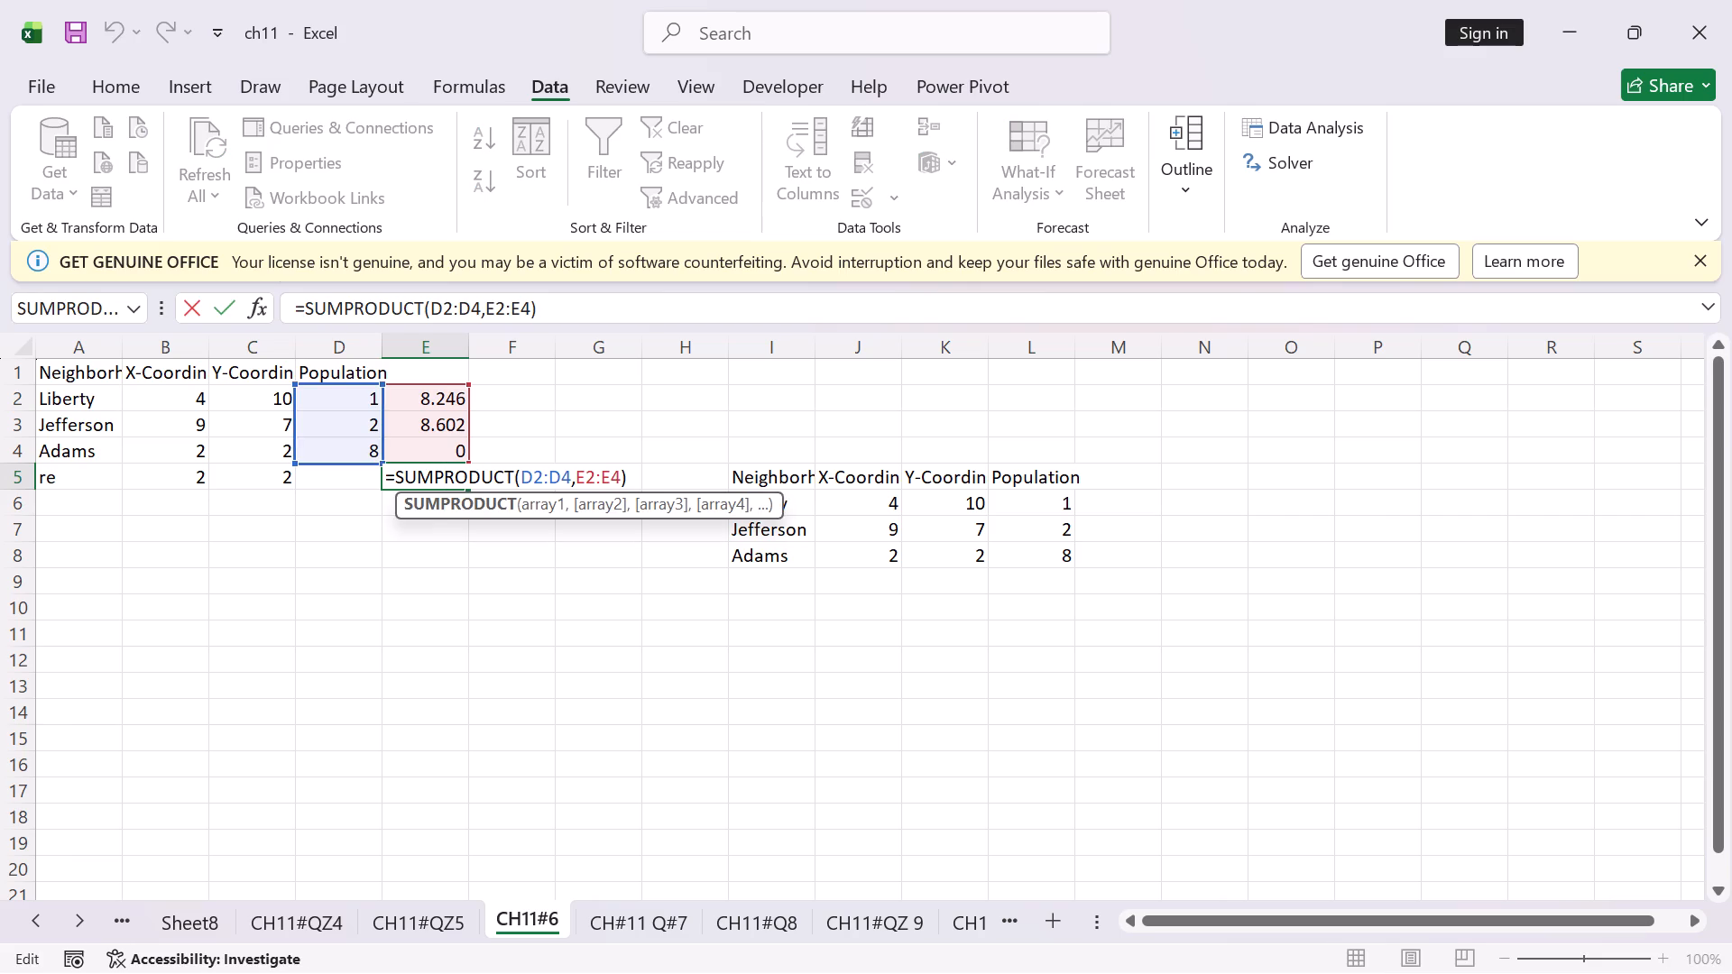
left_click(229, 306)
Examine the SQRT distance formulas in E2 to E4 and the coordinate cells they refer to.
left_click(449, 400)
double_click(449, 400)
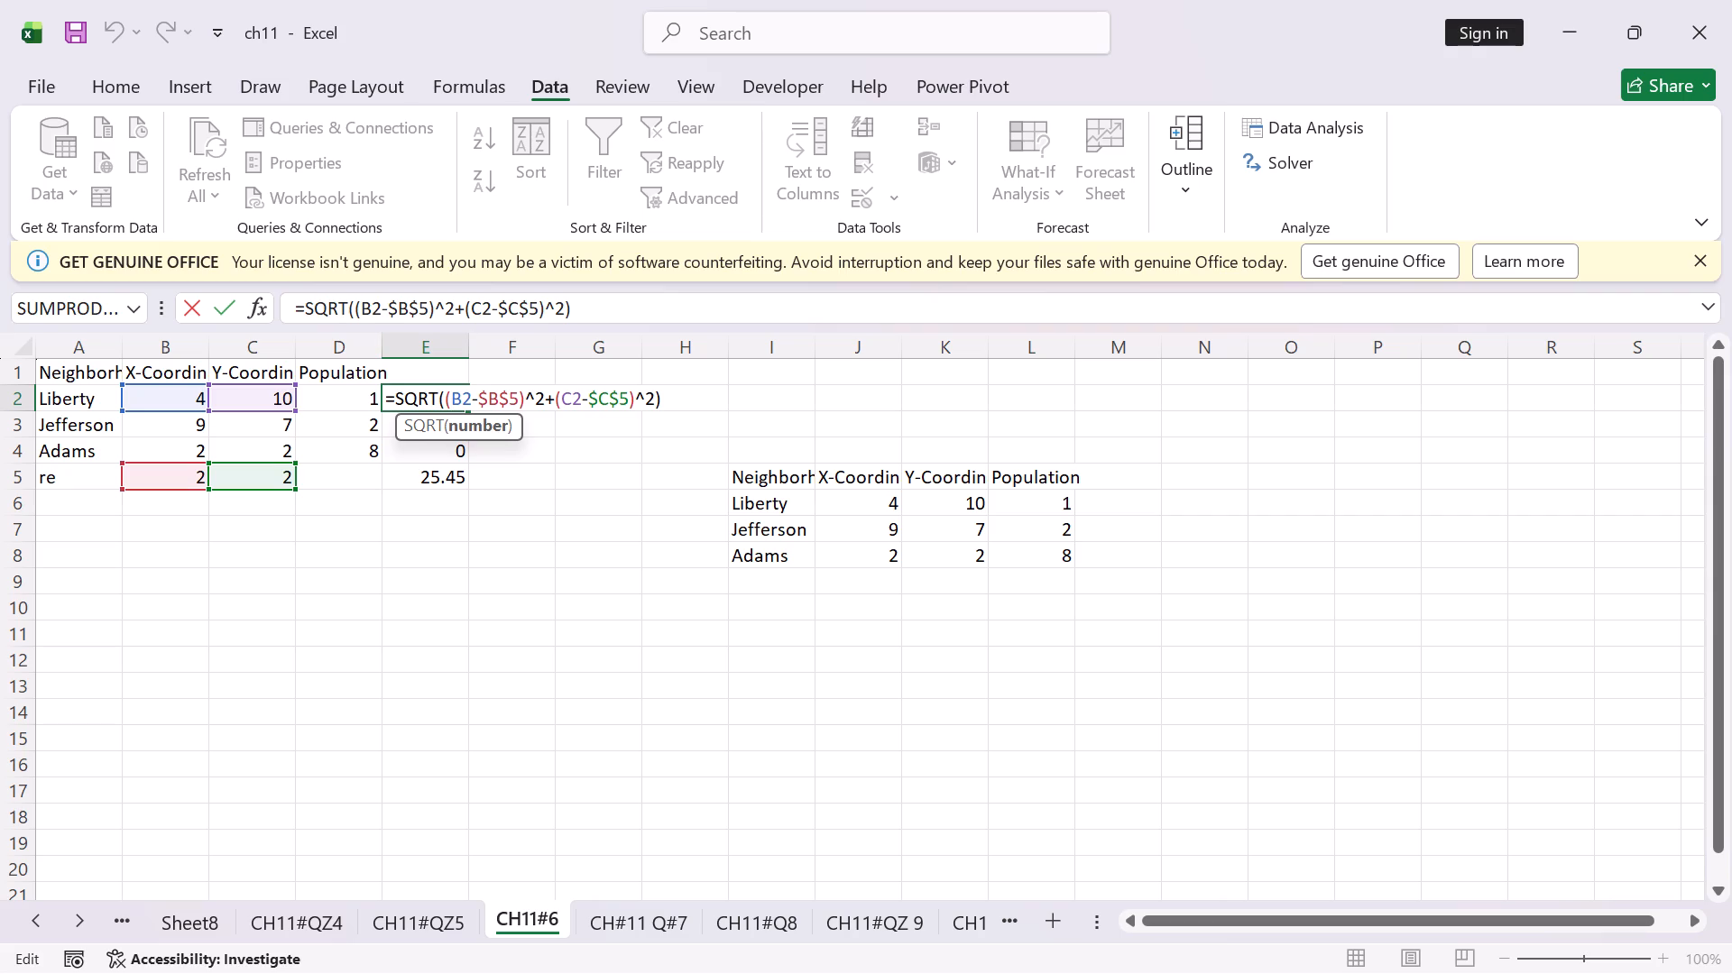
left_click(210, 304)
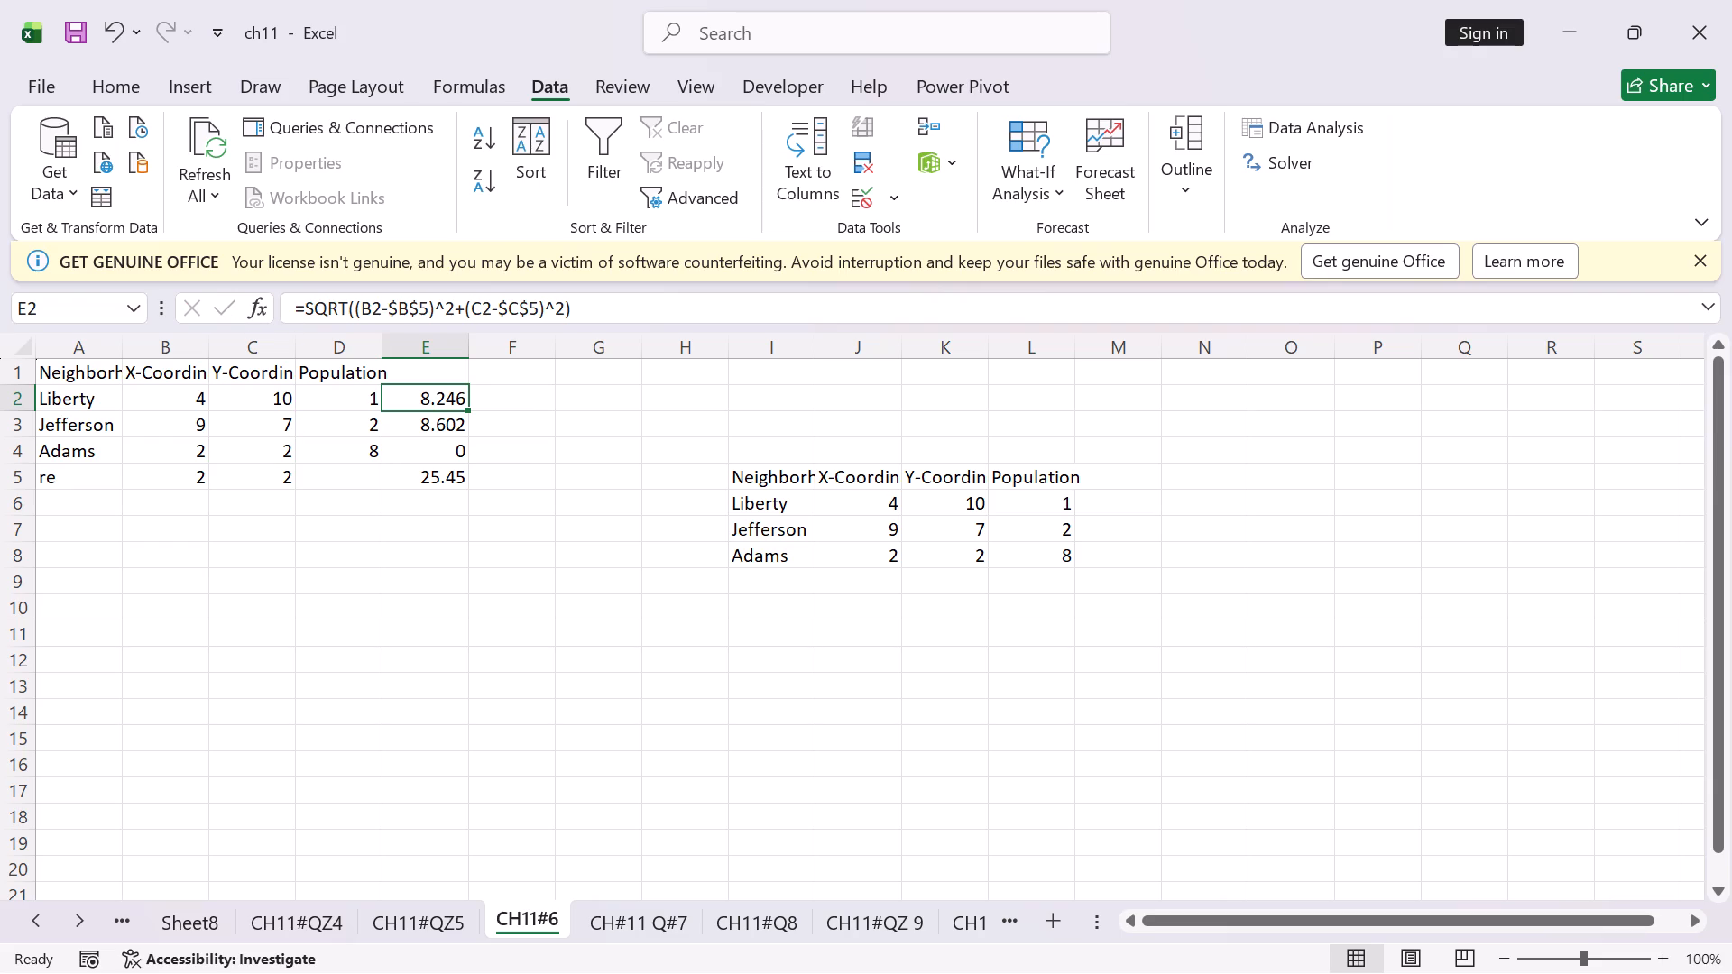
double_click(454, 428)
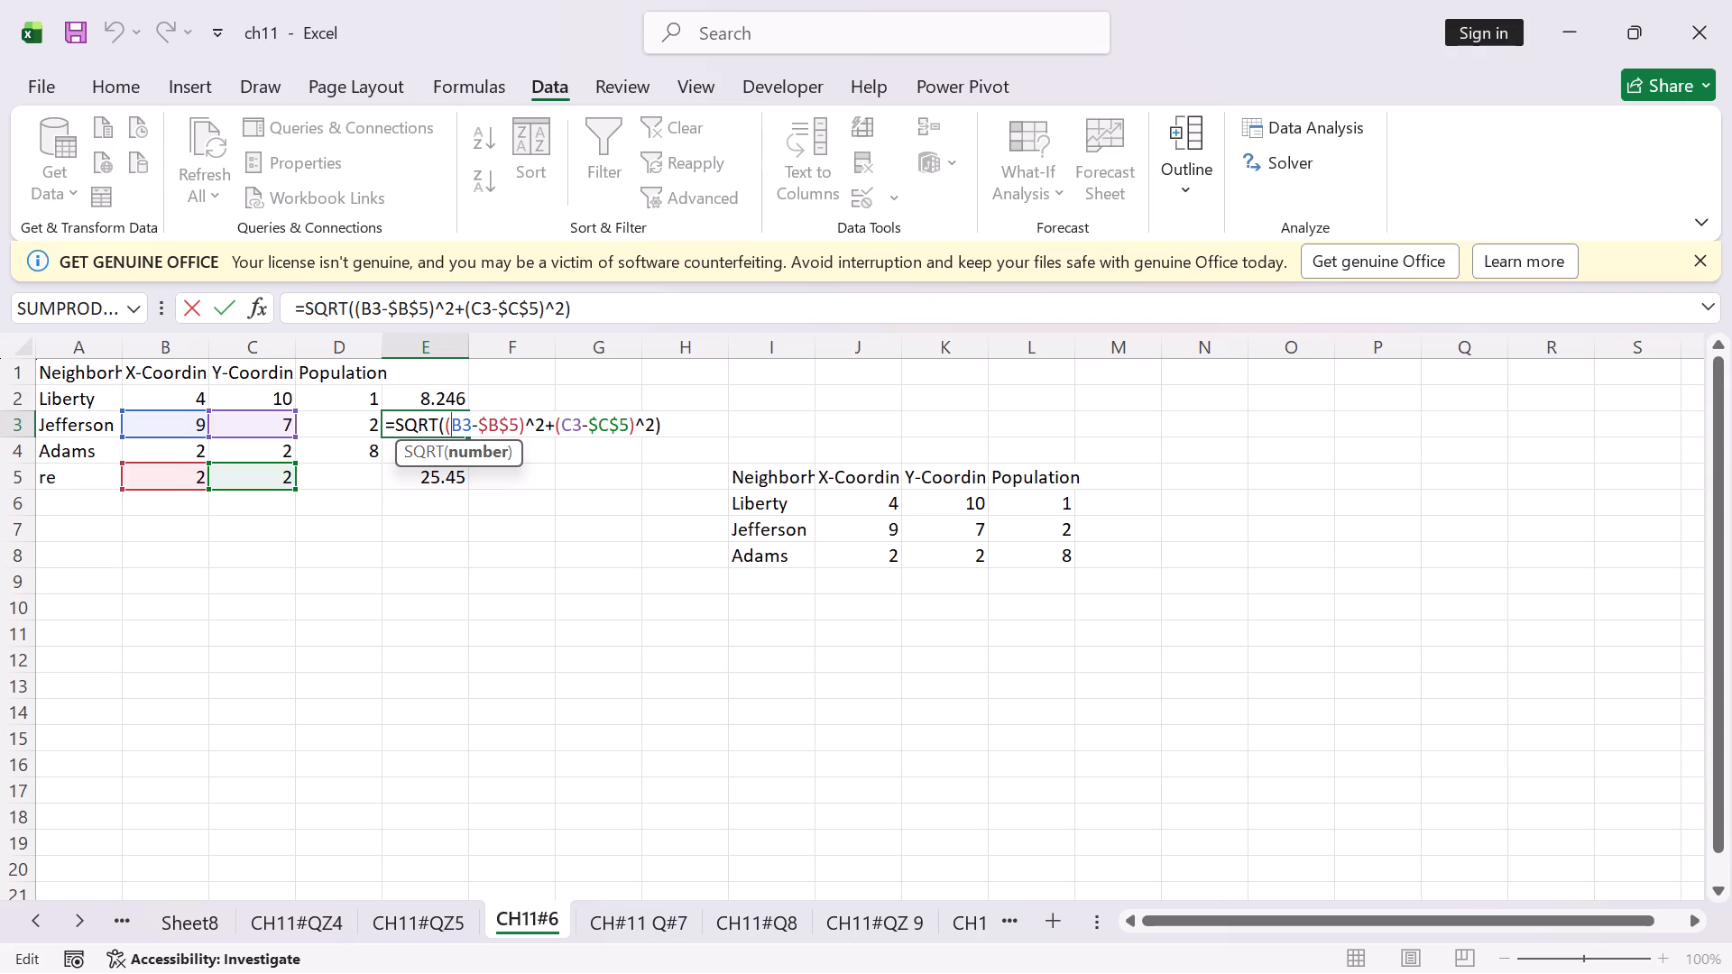
left_click(226, 305)
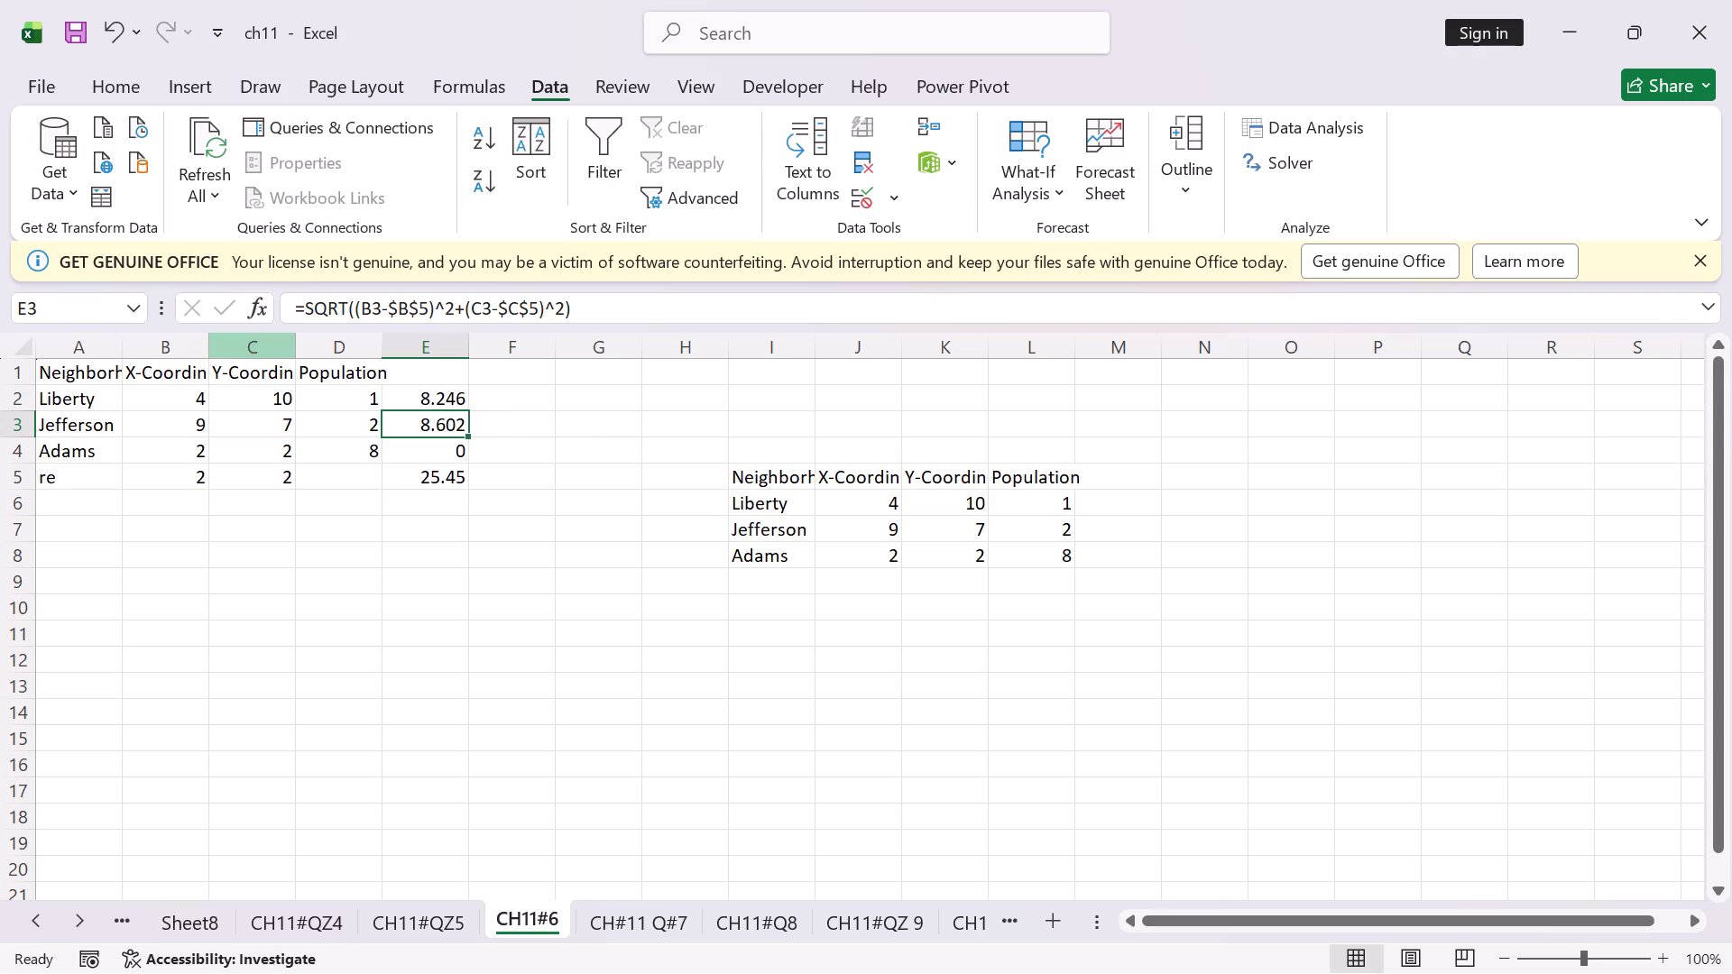
left_click(410, 443)
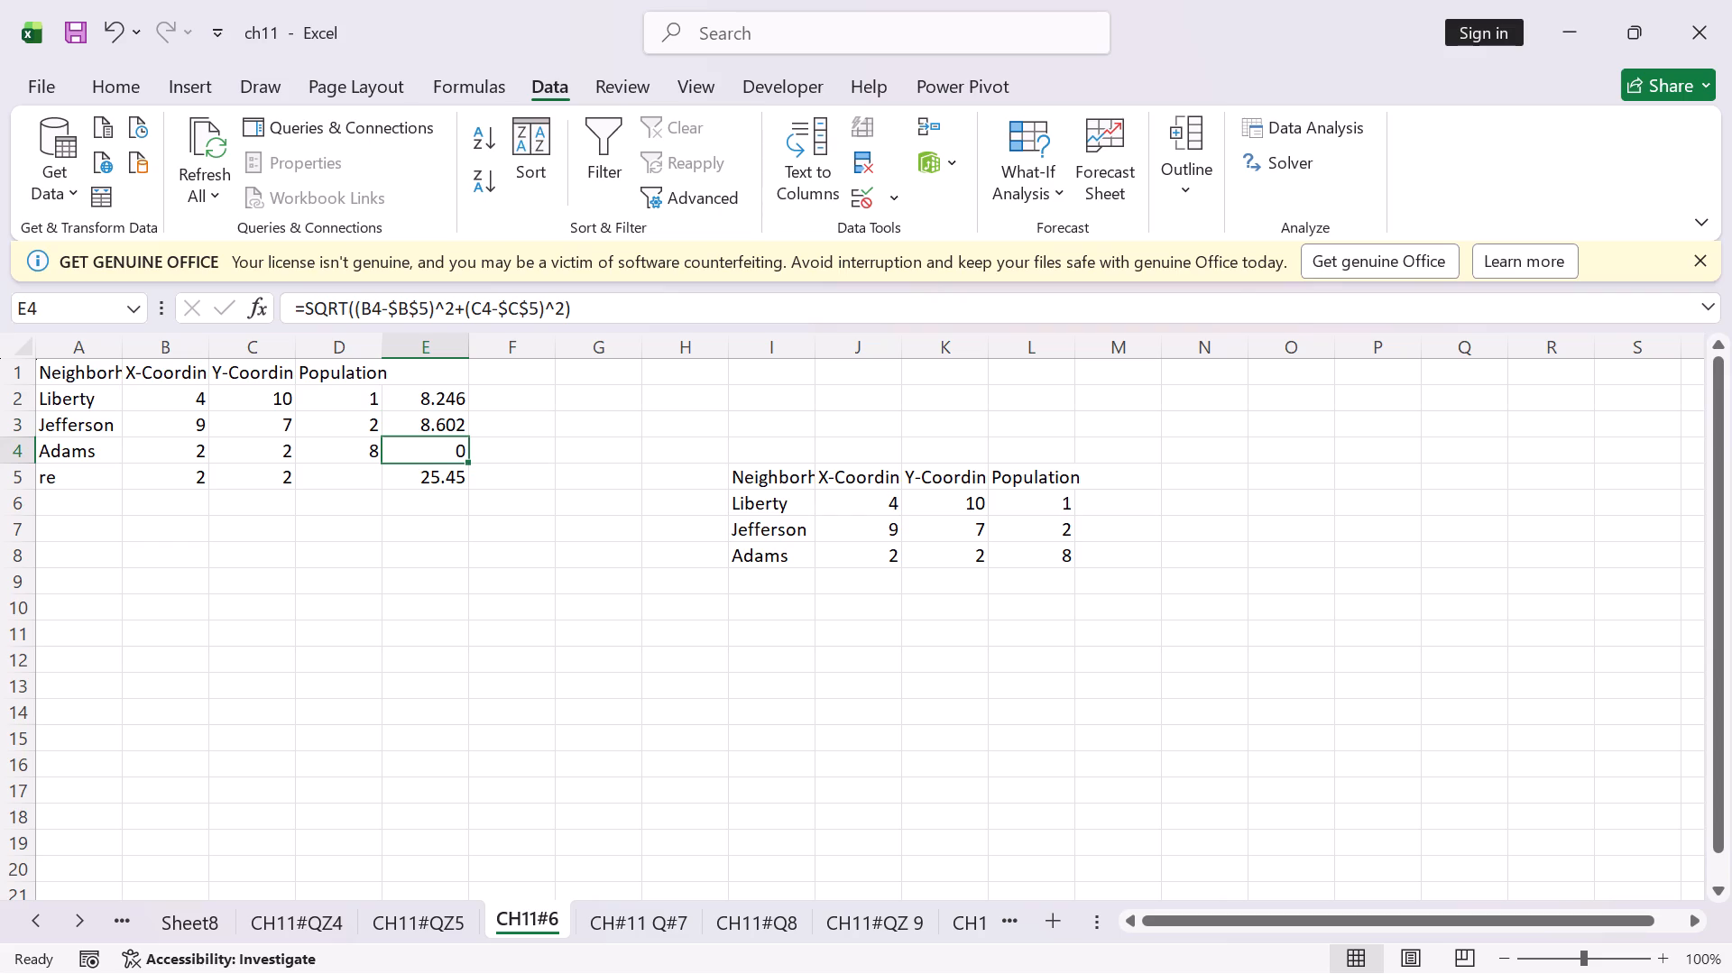
double_click(415, 446)
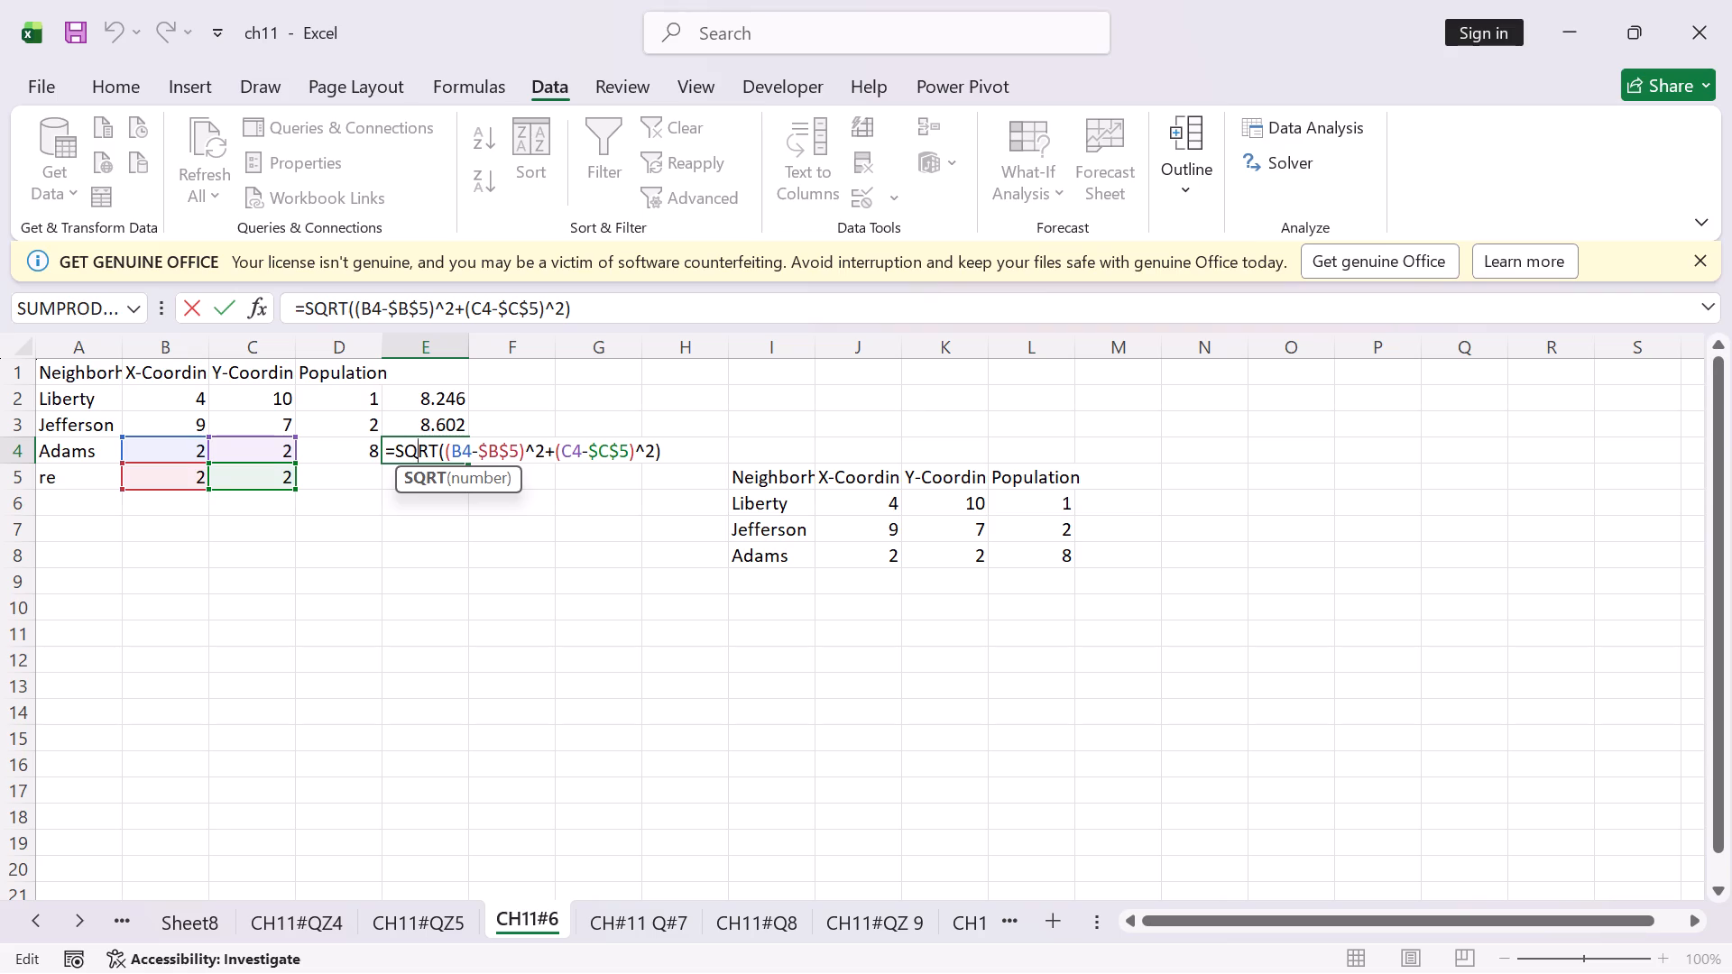
left_click(232, 308)
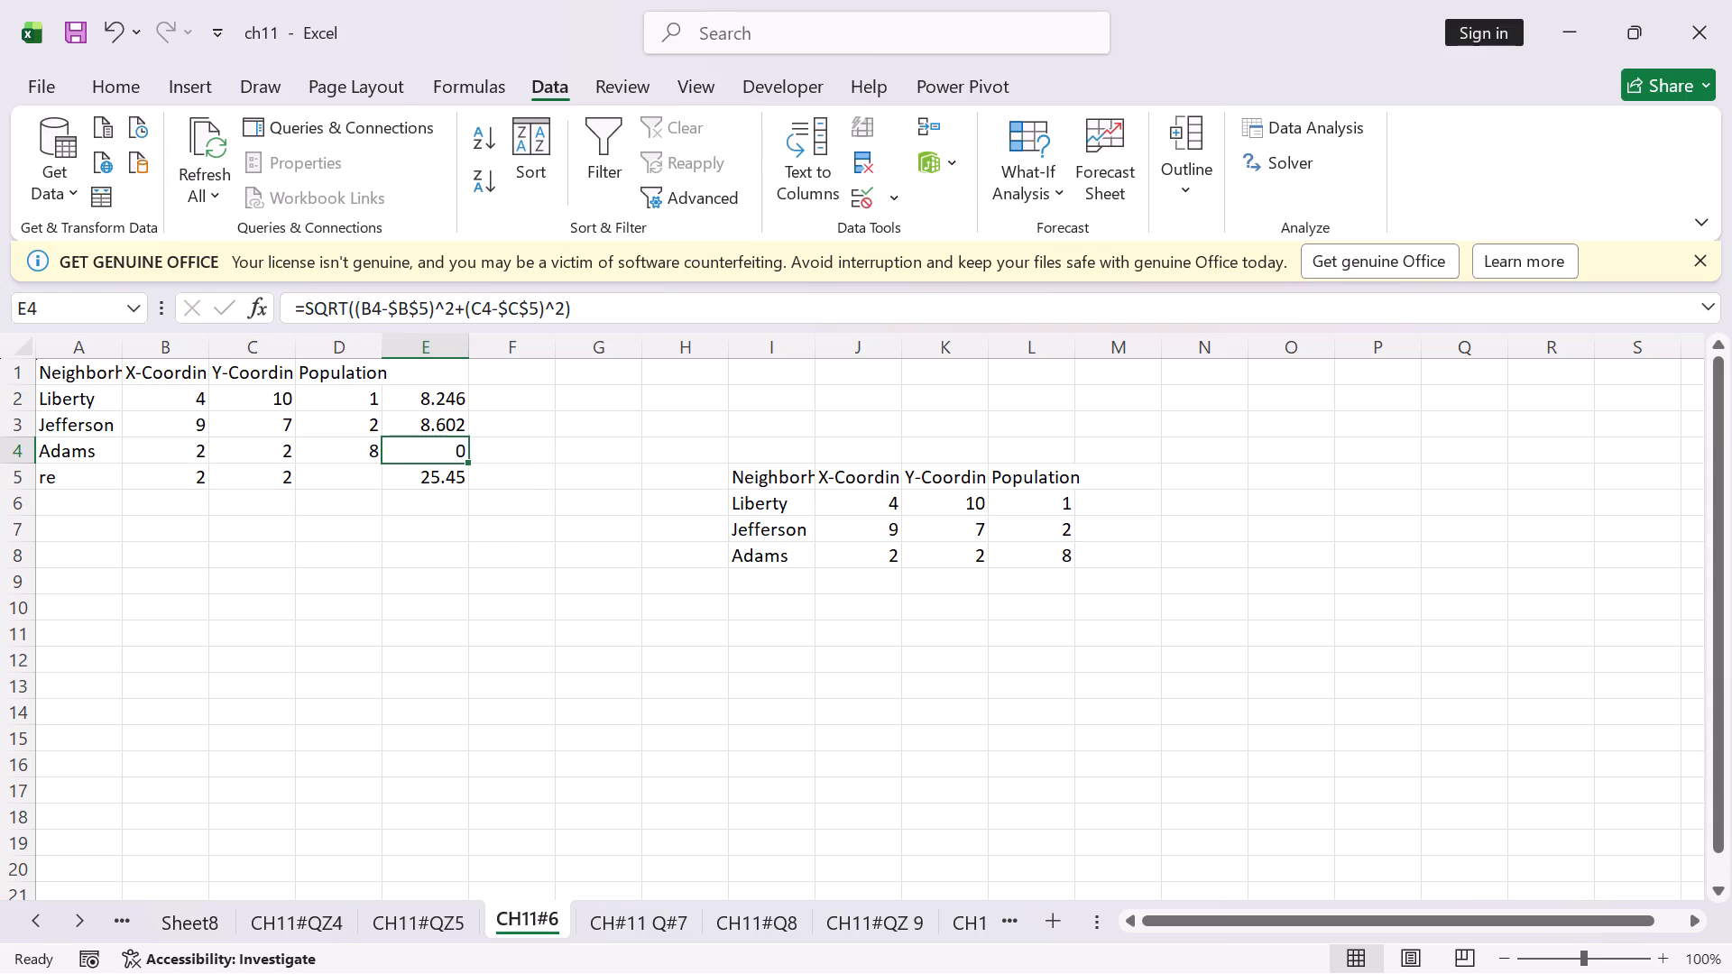
Recheck the SUMPRODUCT formula in E5 that combines populations D2:D4 with distances E2:E4.
double_click(438, 490)
double_click(438, 486)
double_click(437, 483)
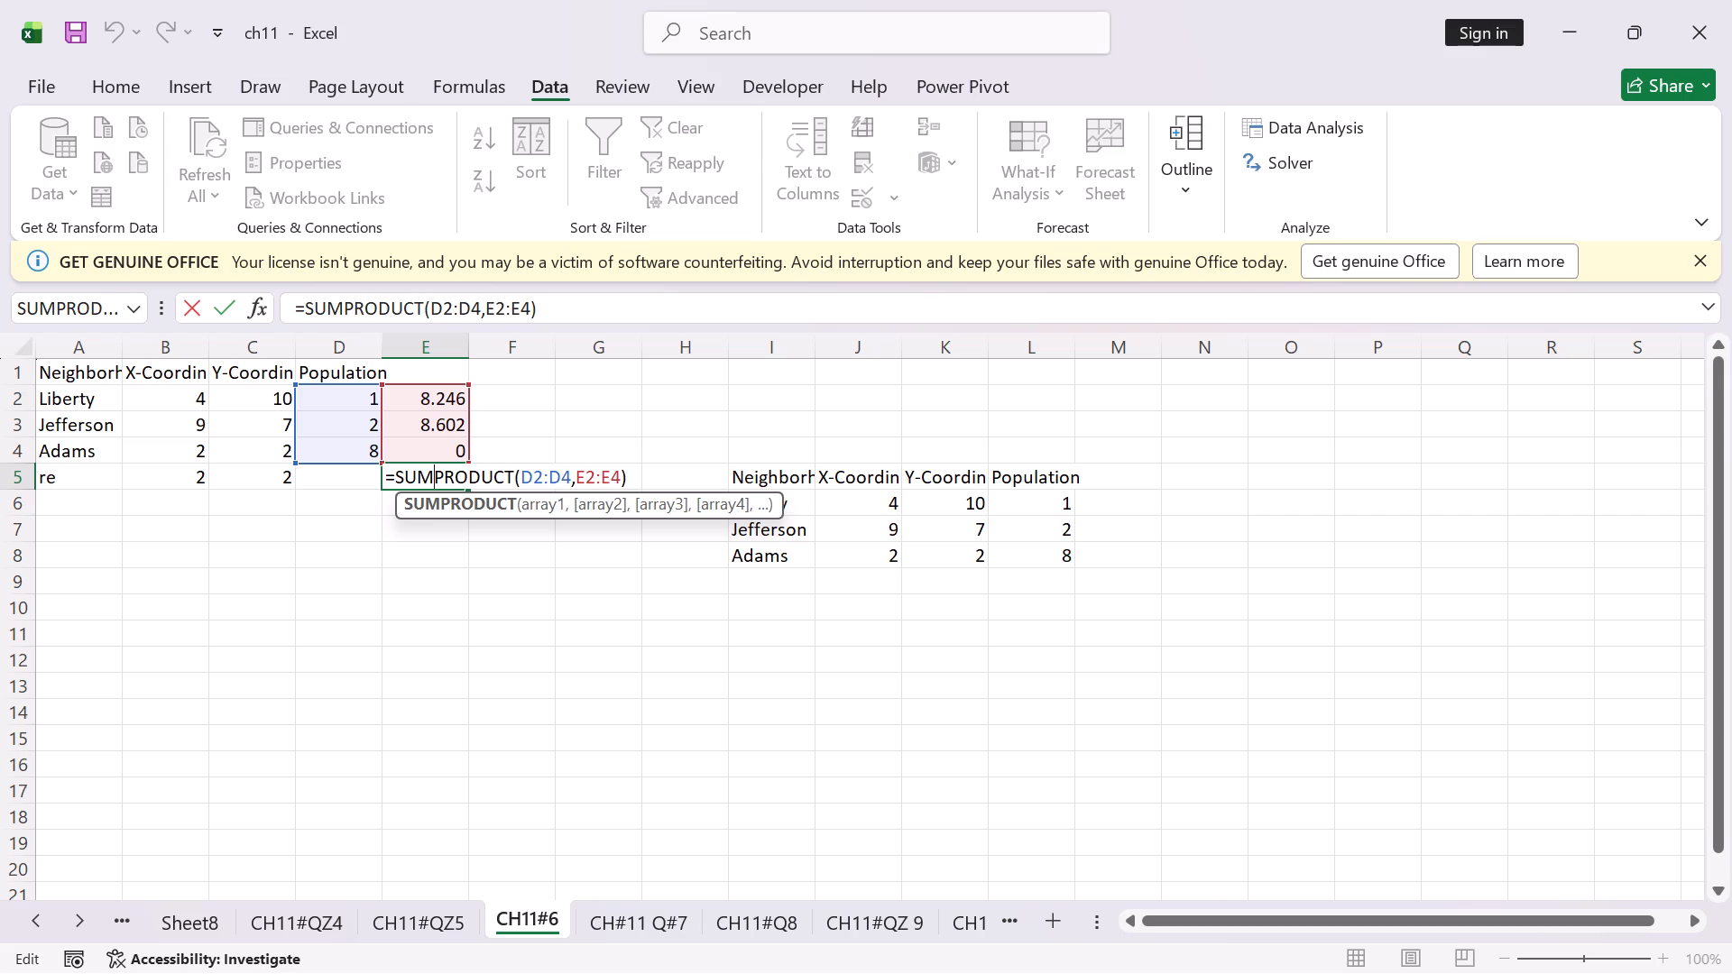
left_click(227, 307)
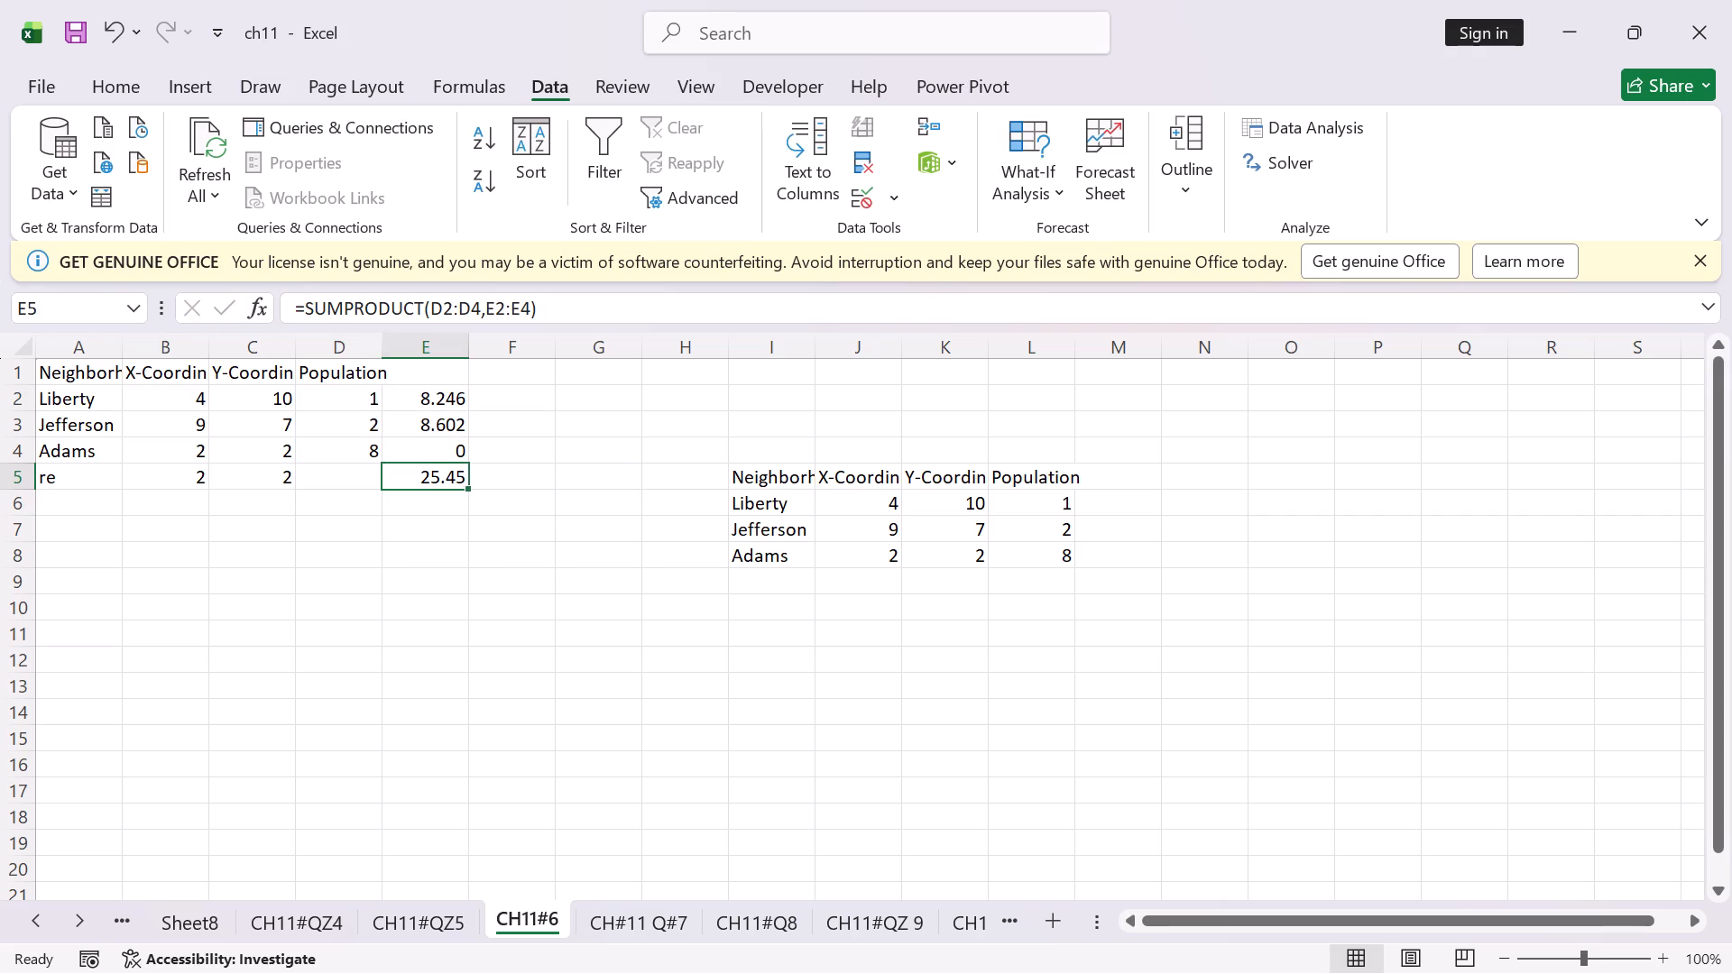
Check the contents of coordinate cells J8, K8 and J6 in the second neighborhood table and population cell D4 in the first.
left_click(855, 564)
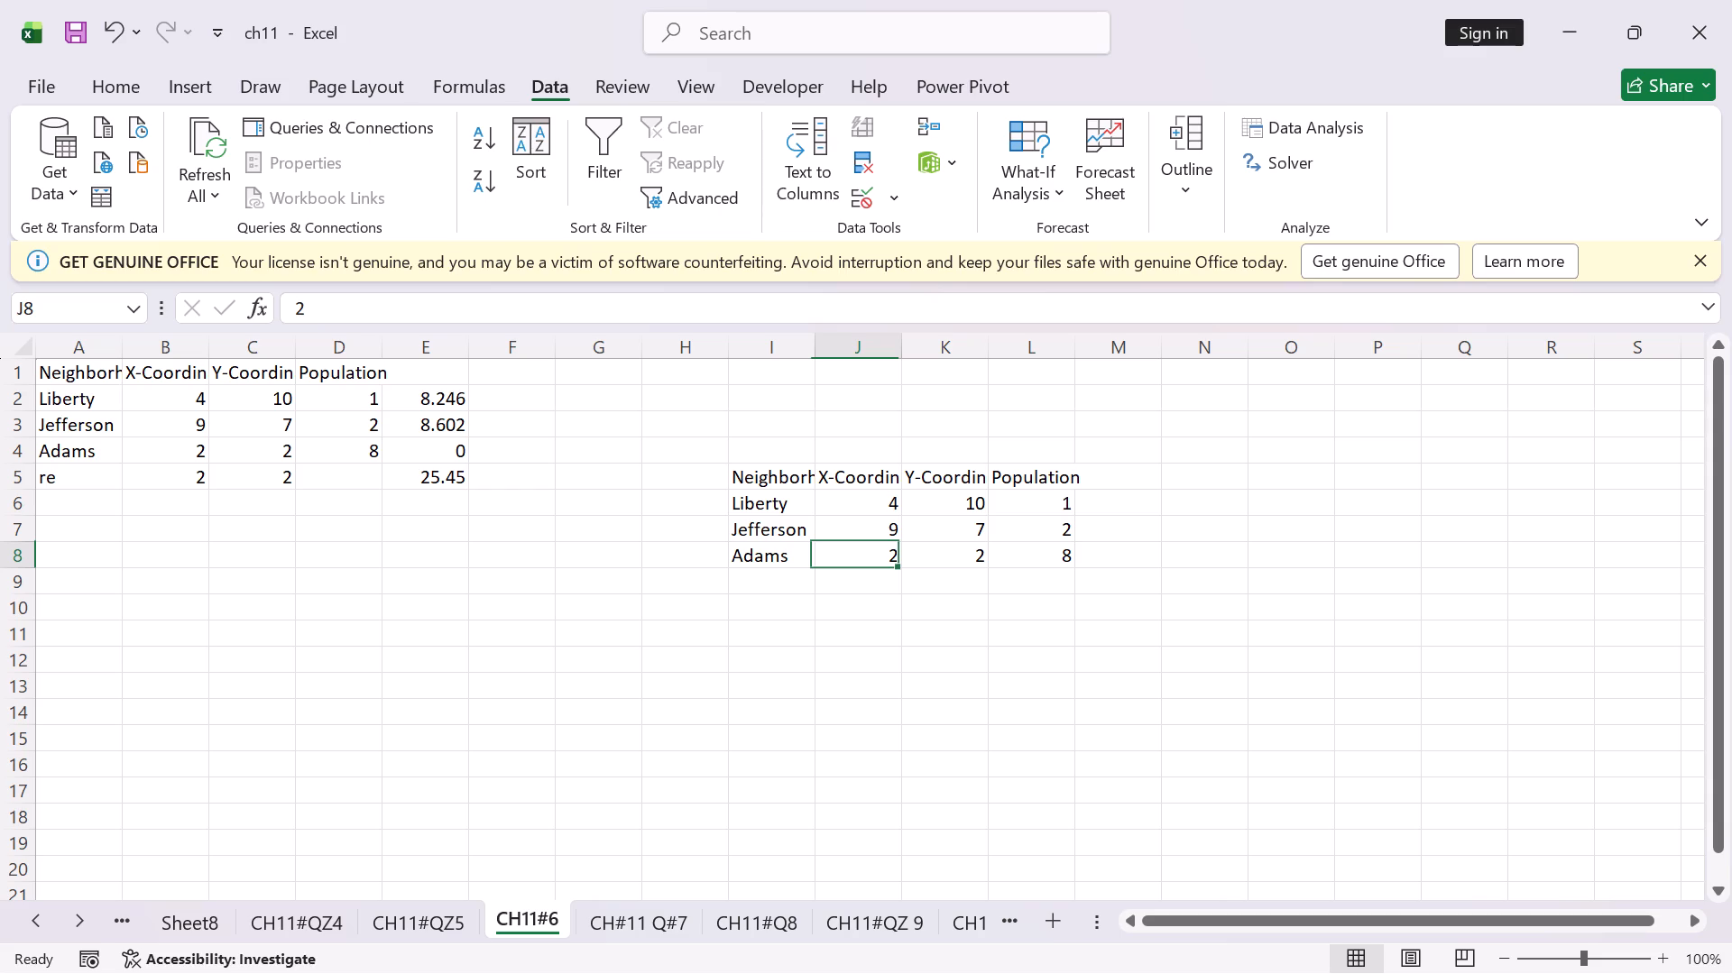
left_click(803, 631)
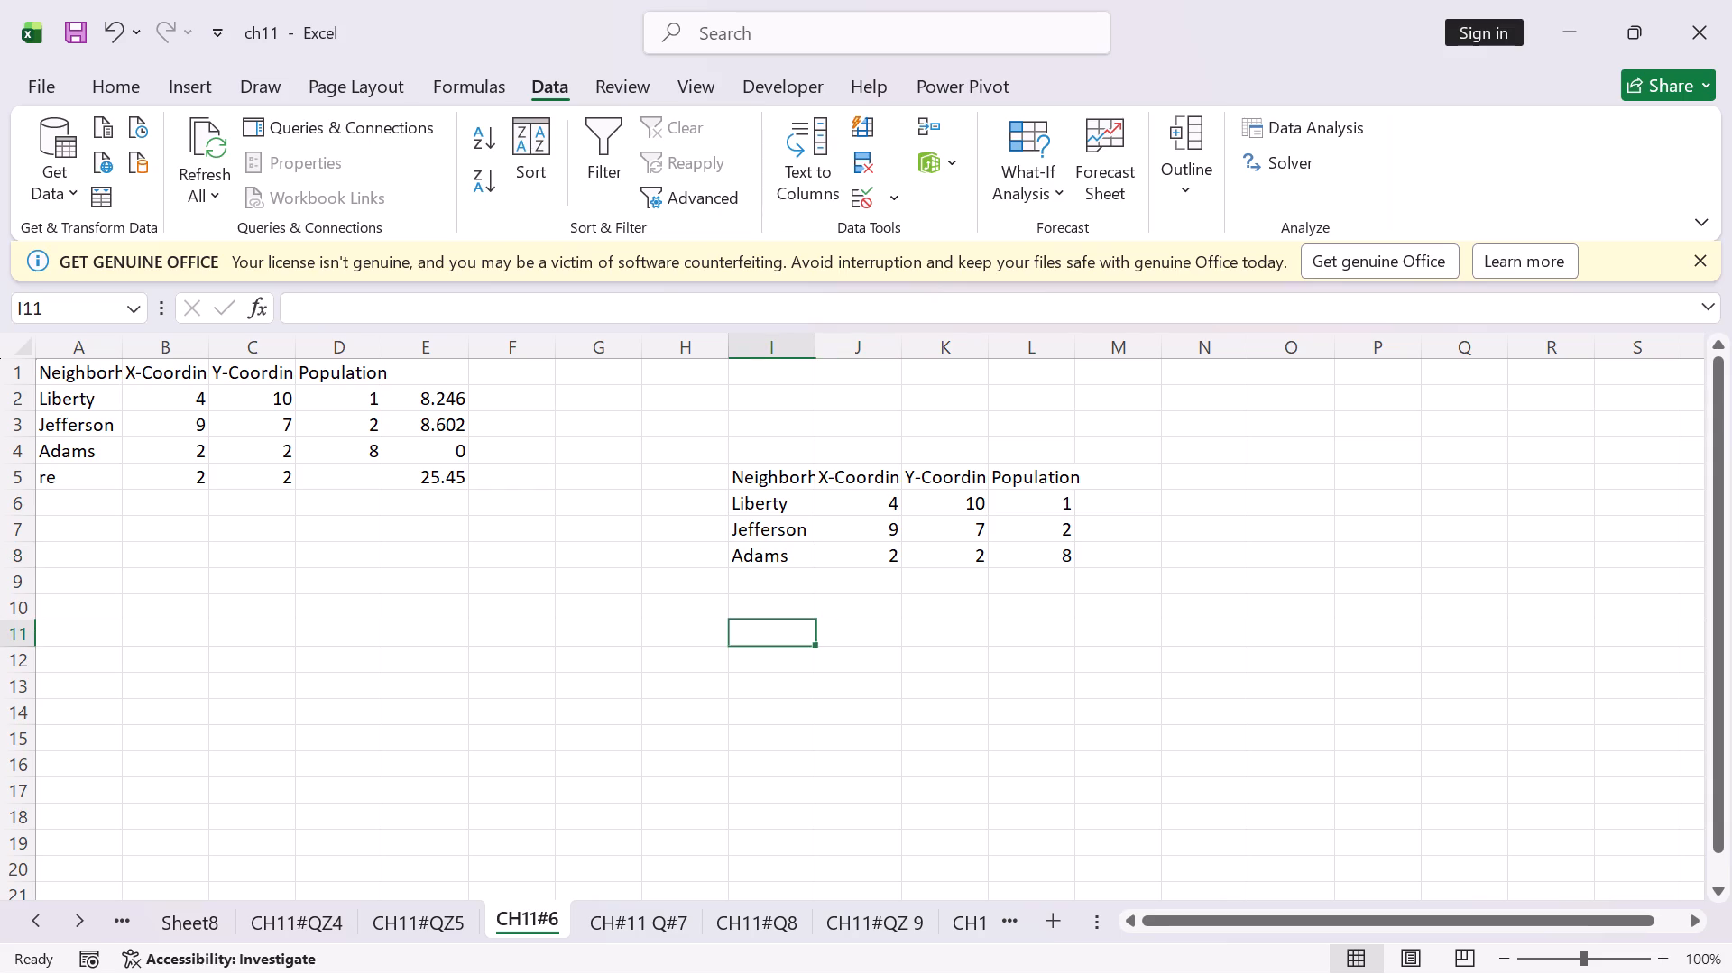
left_click(955, 543)
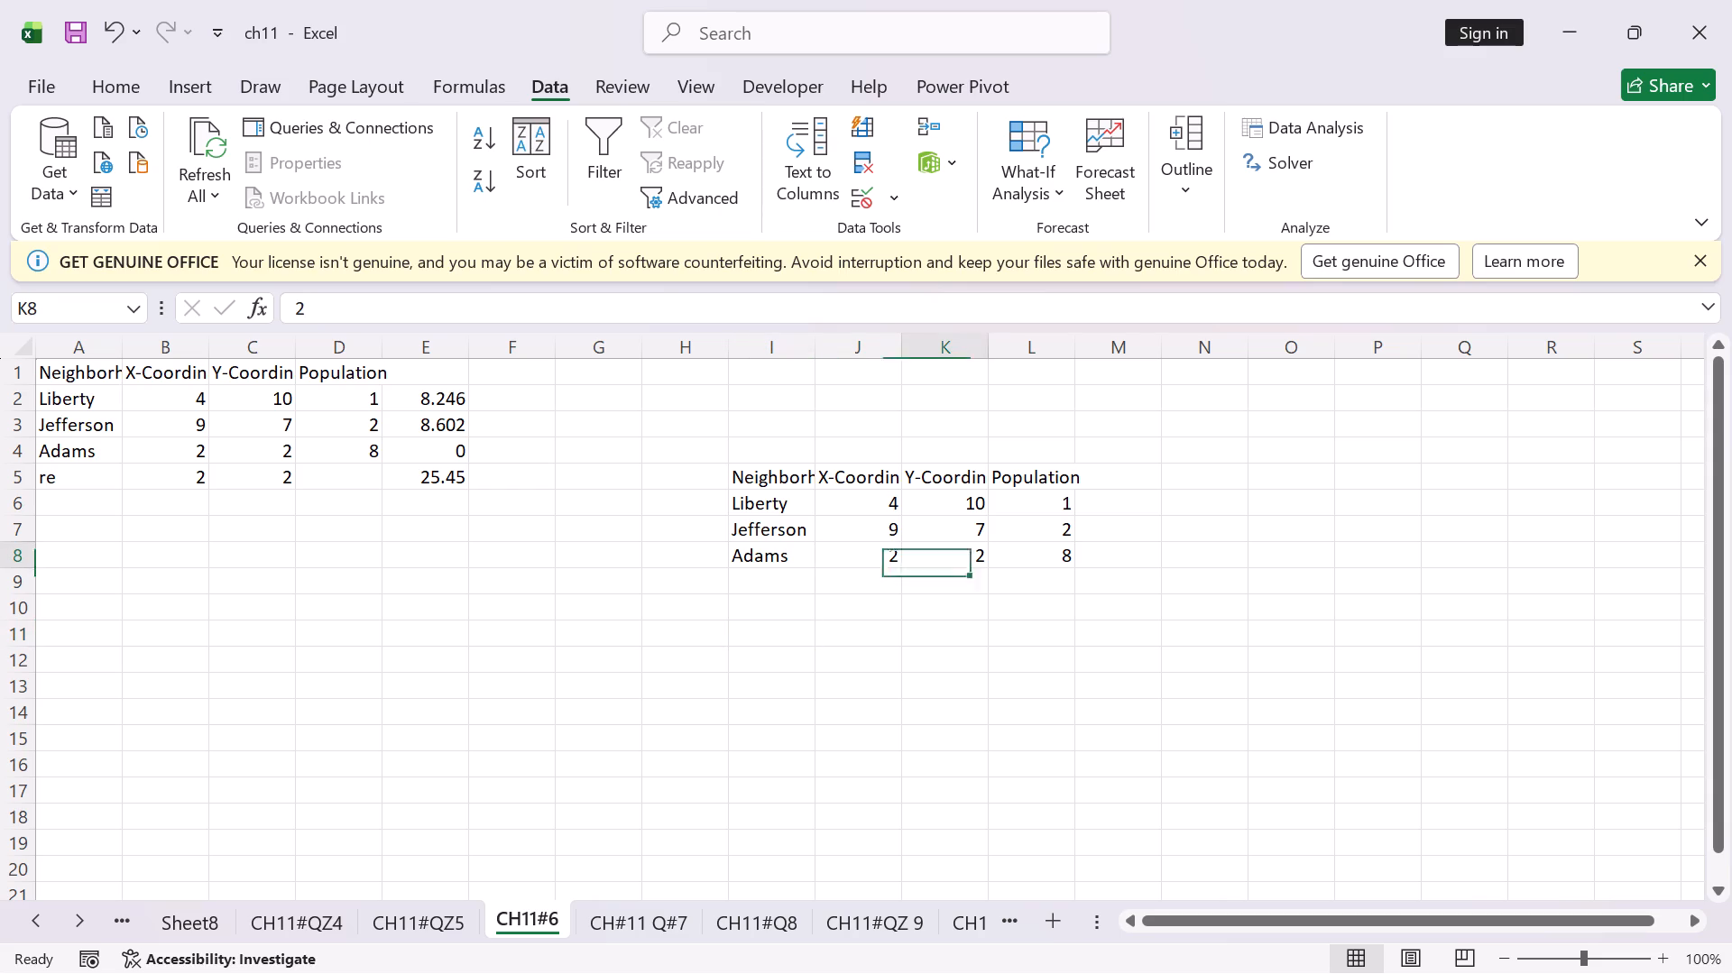
left_click(847, 513)
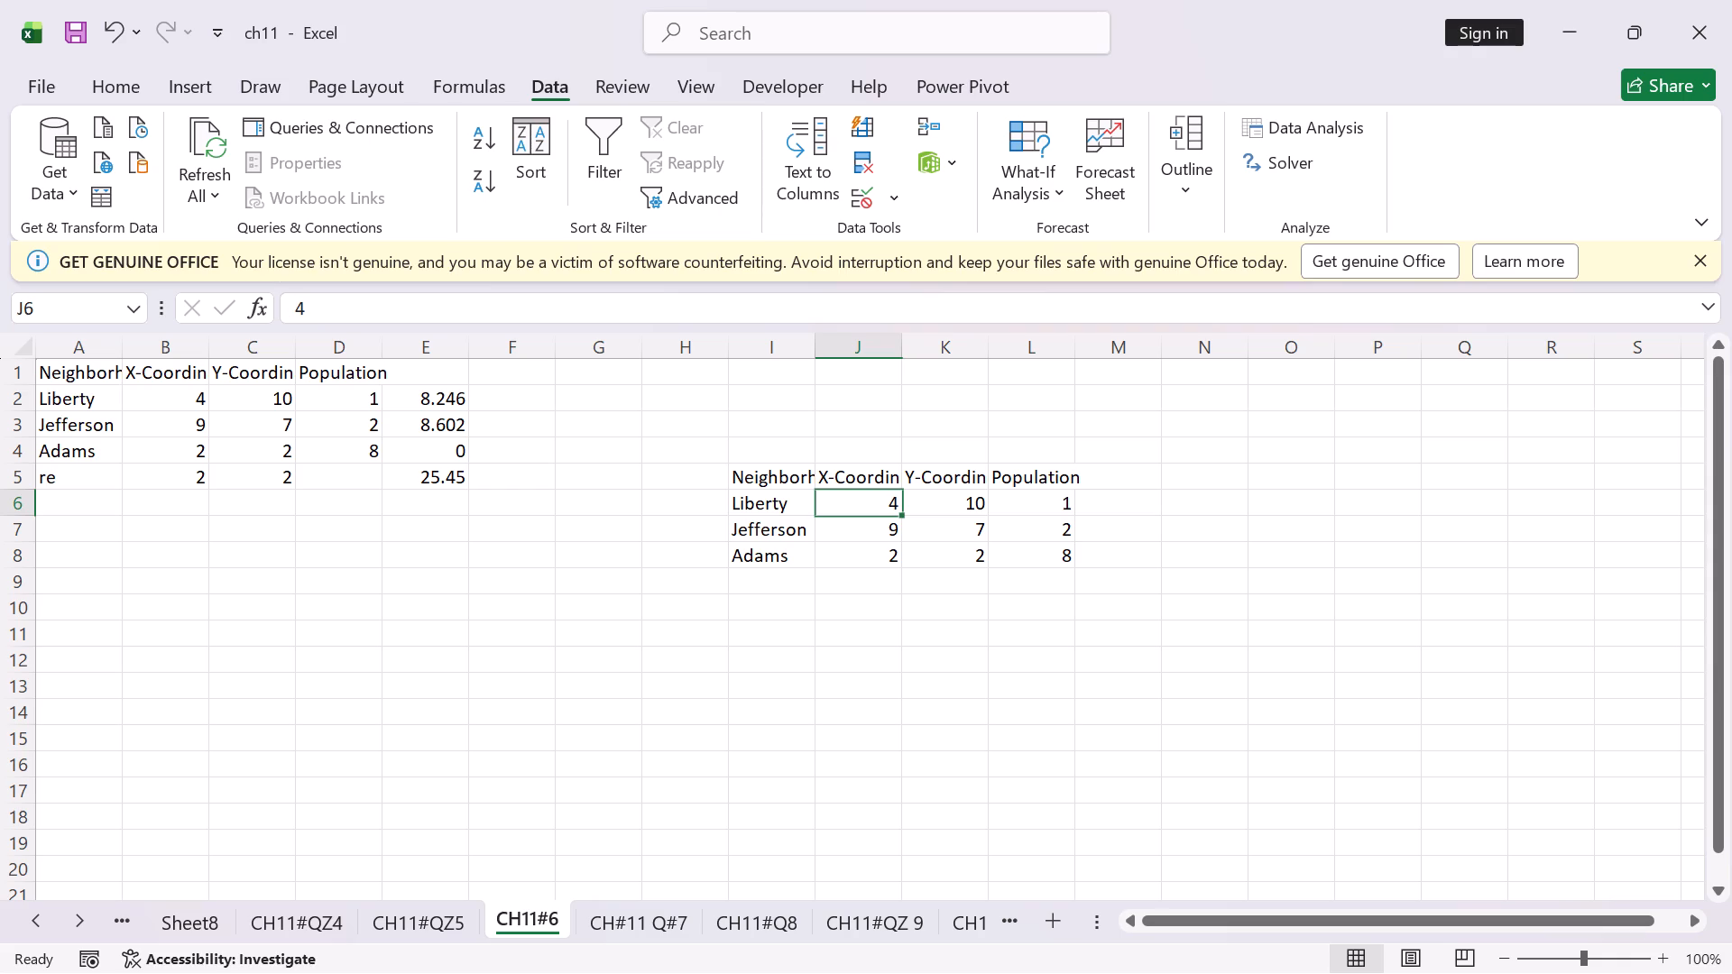
left_click(366, 443)
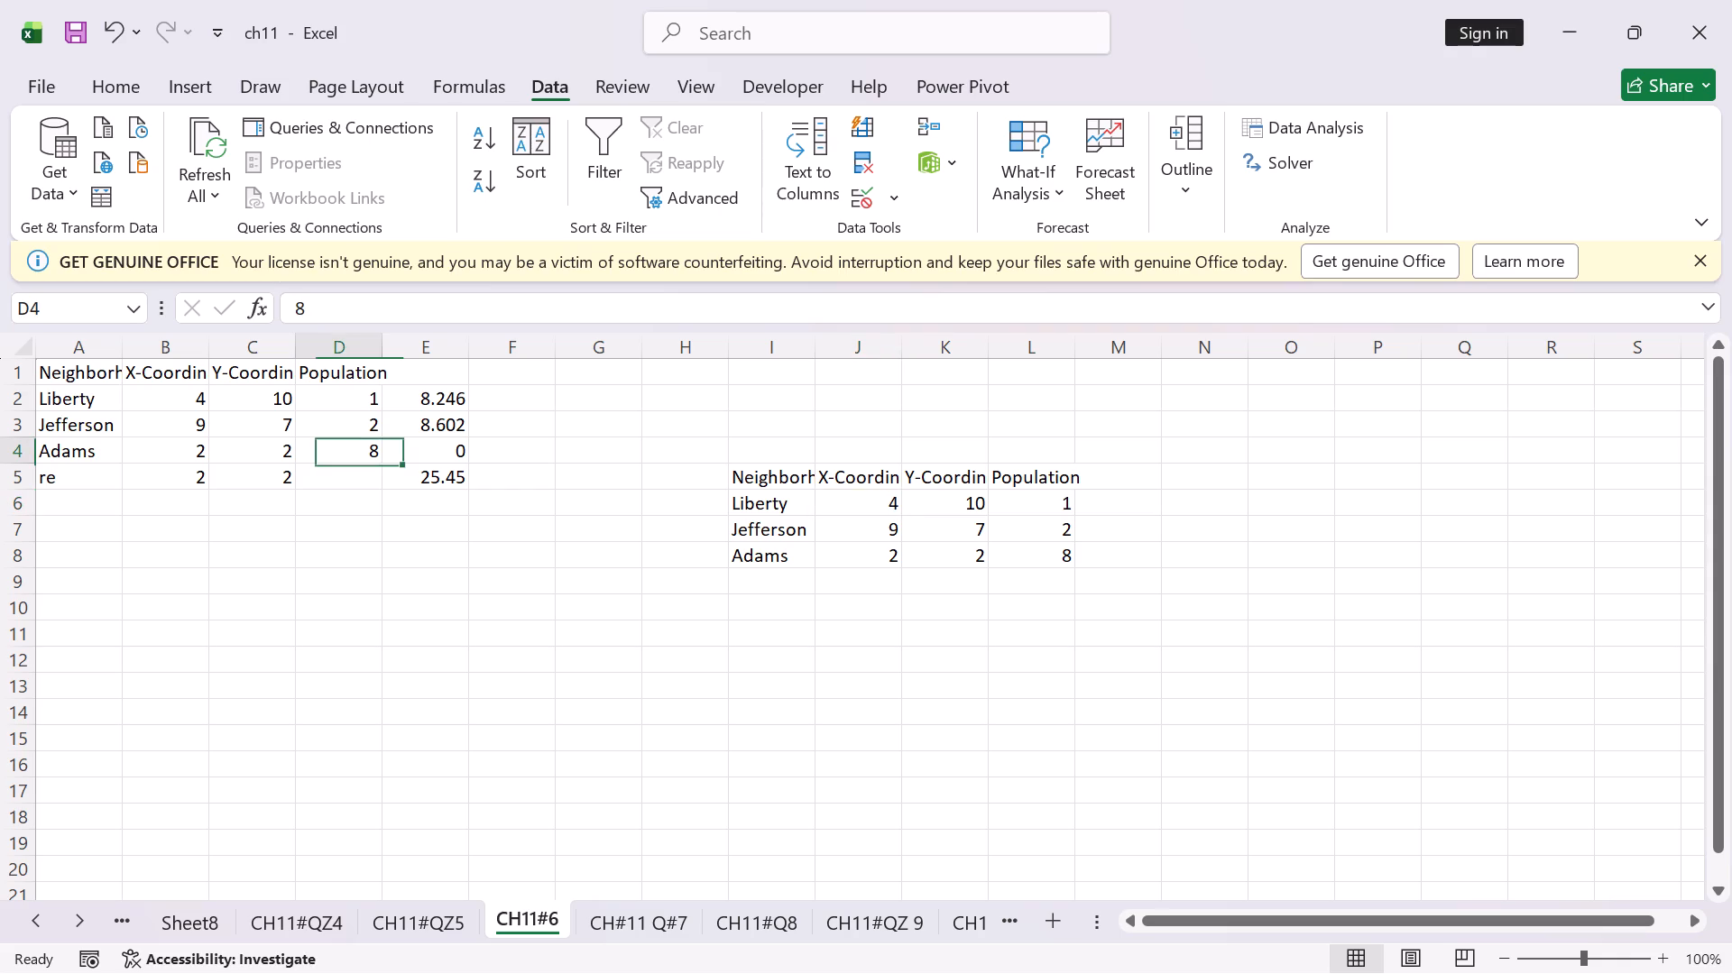
double_click(367, 447)
left_click(386, 527)
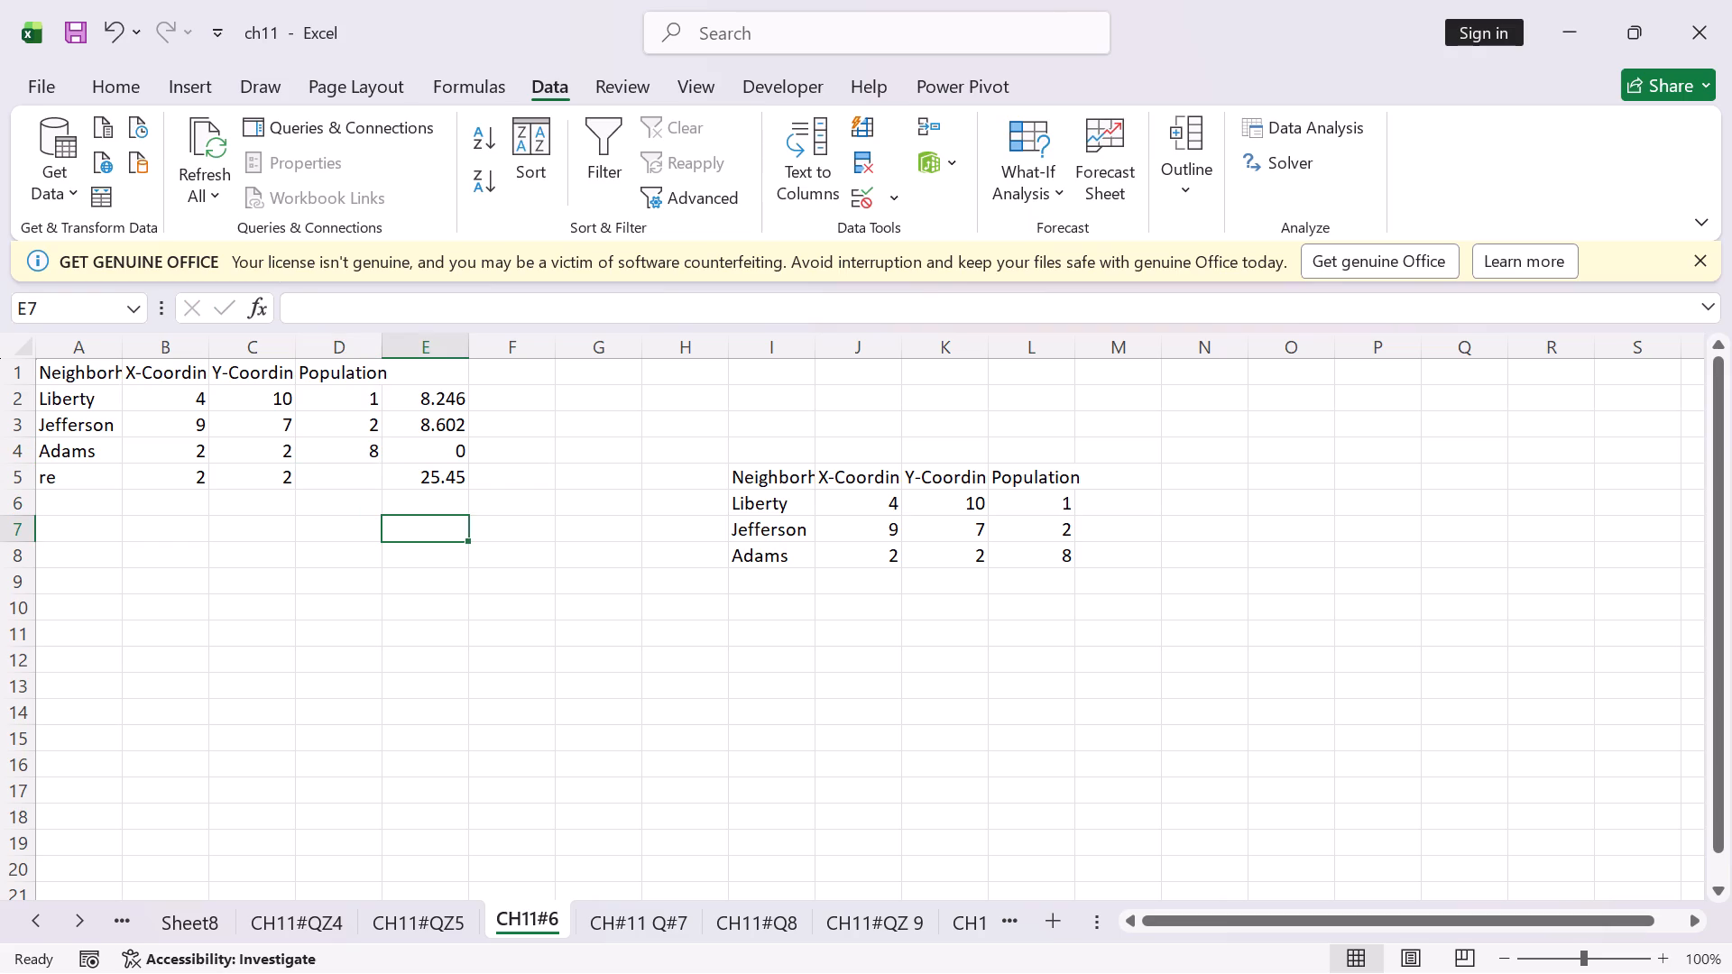
Link Liberty's X-coordinate in B2 to J6 with =J6 and fill the formula down to B5.
left_click(197, 393)
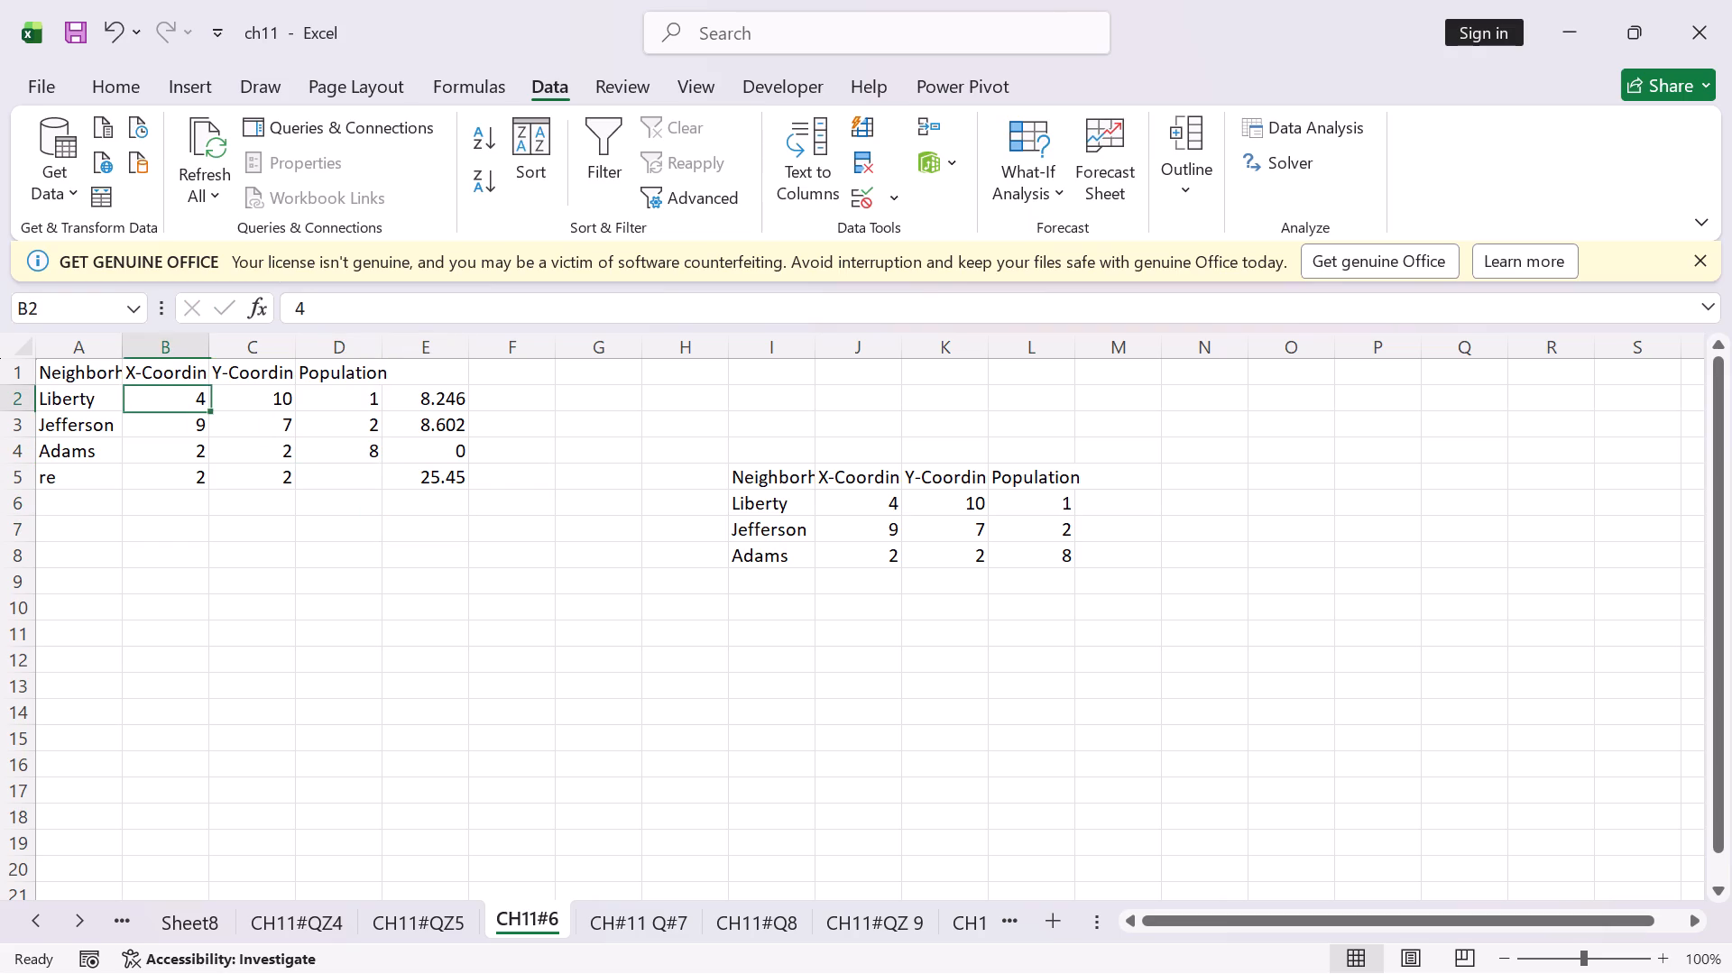
key("equal")
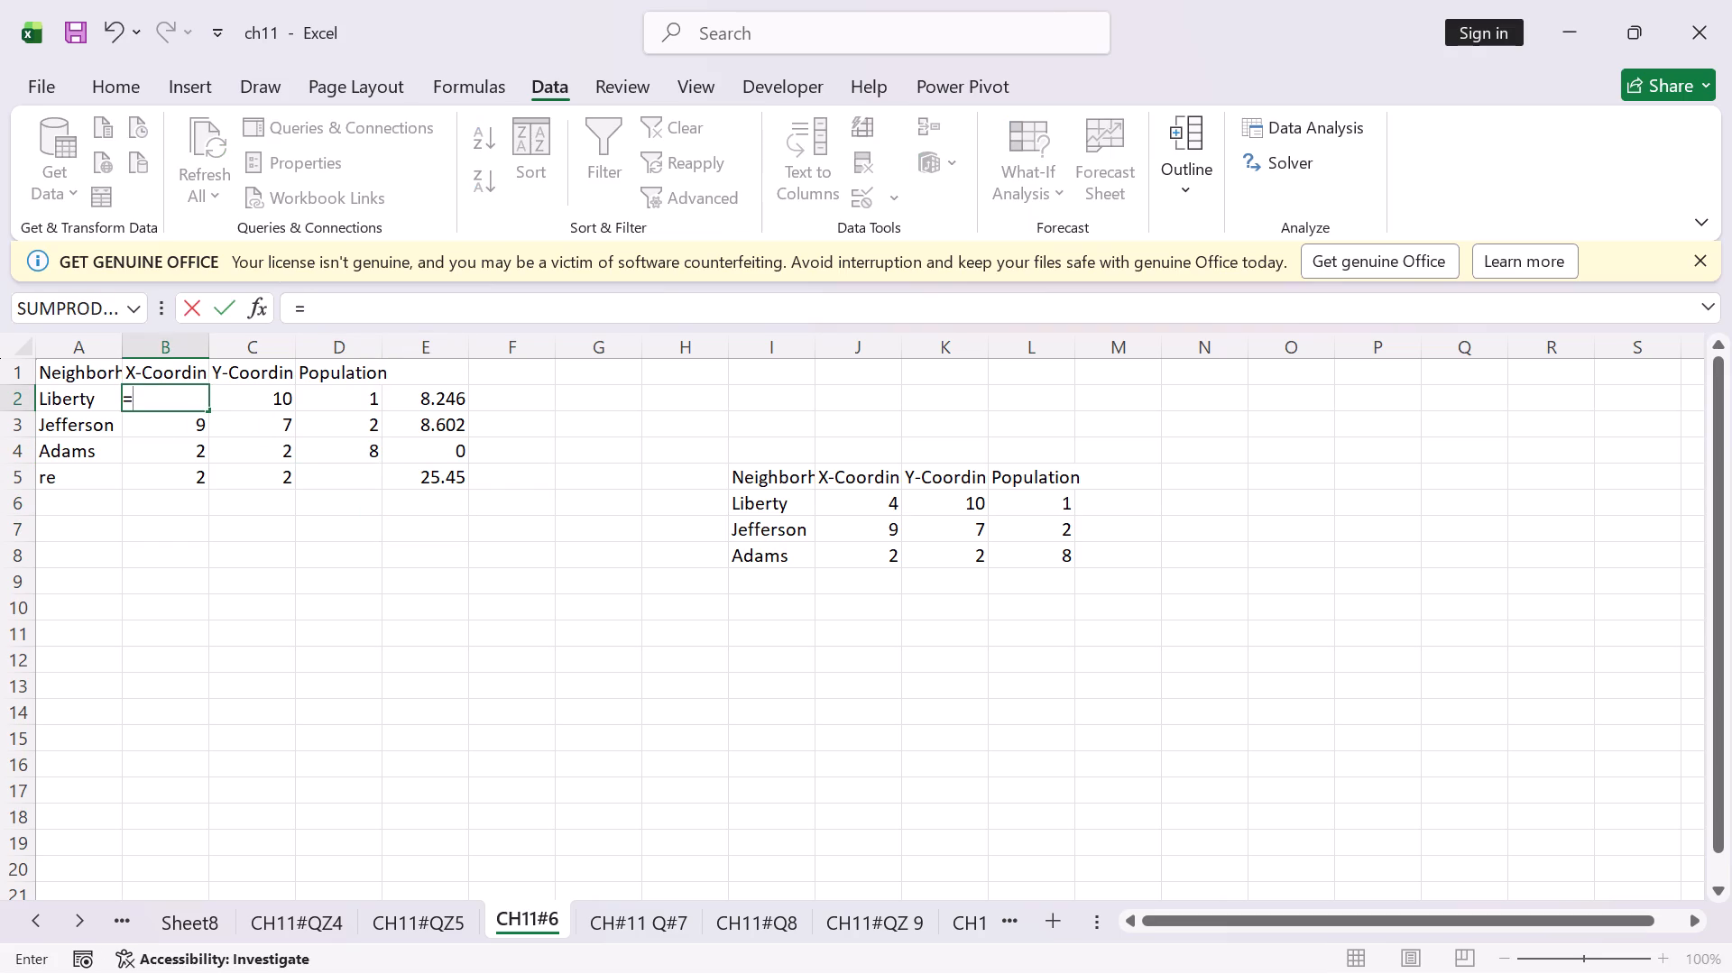
left_click(843, 498)
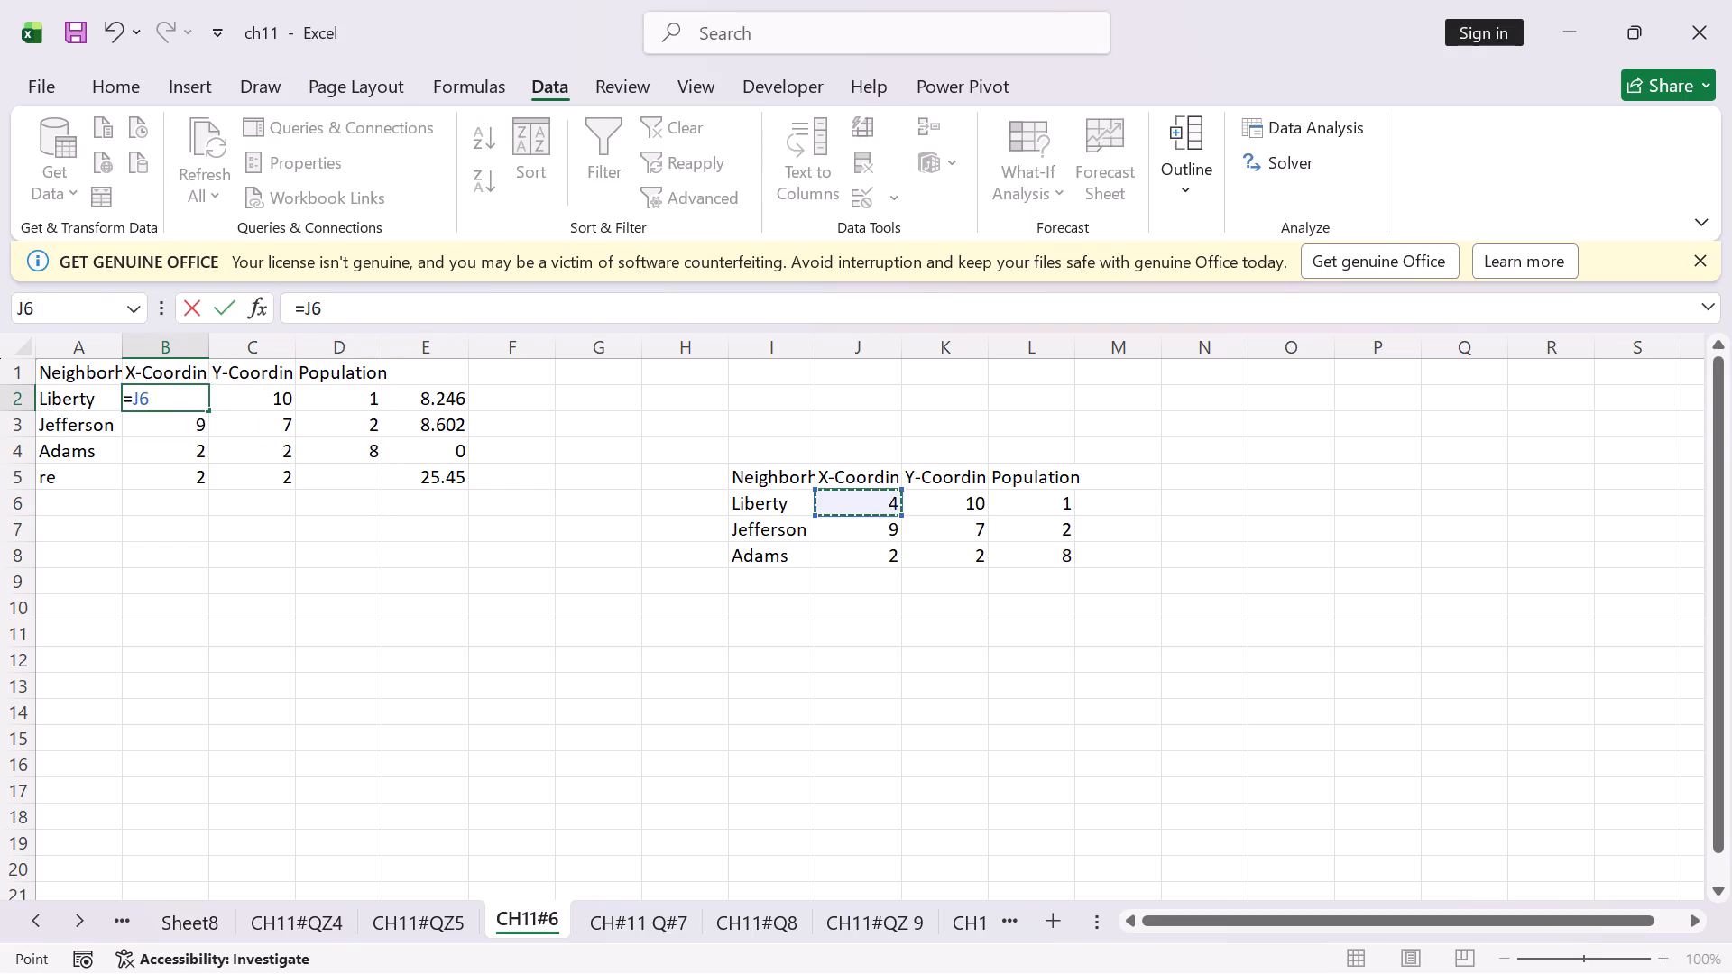
key("Return")
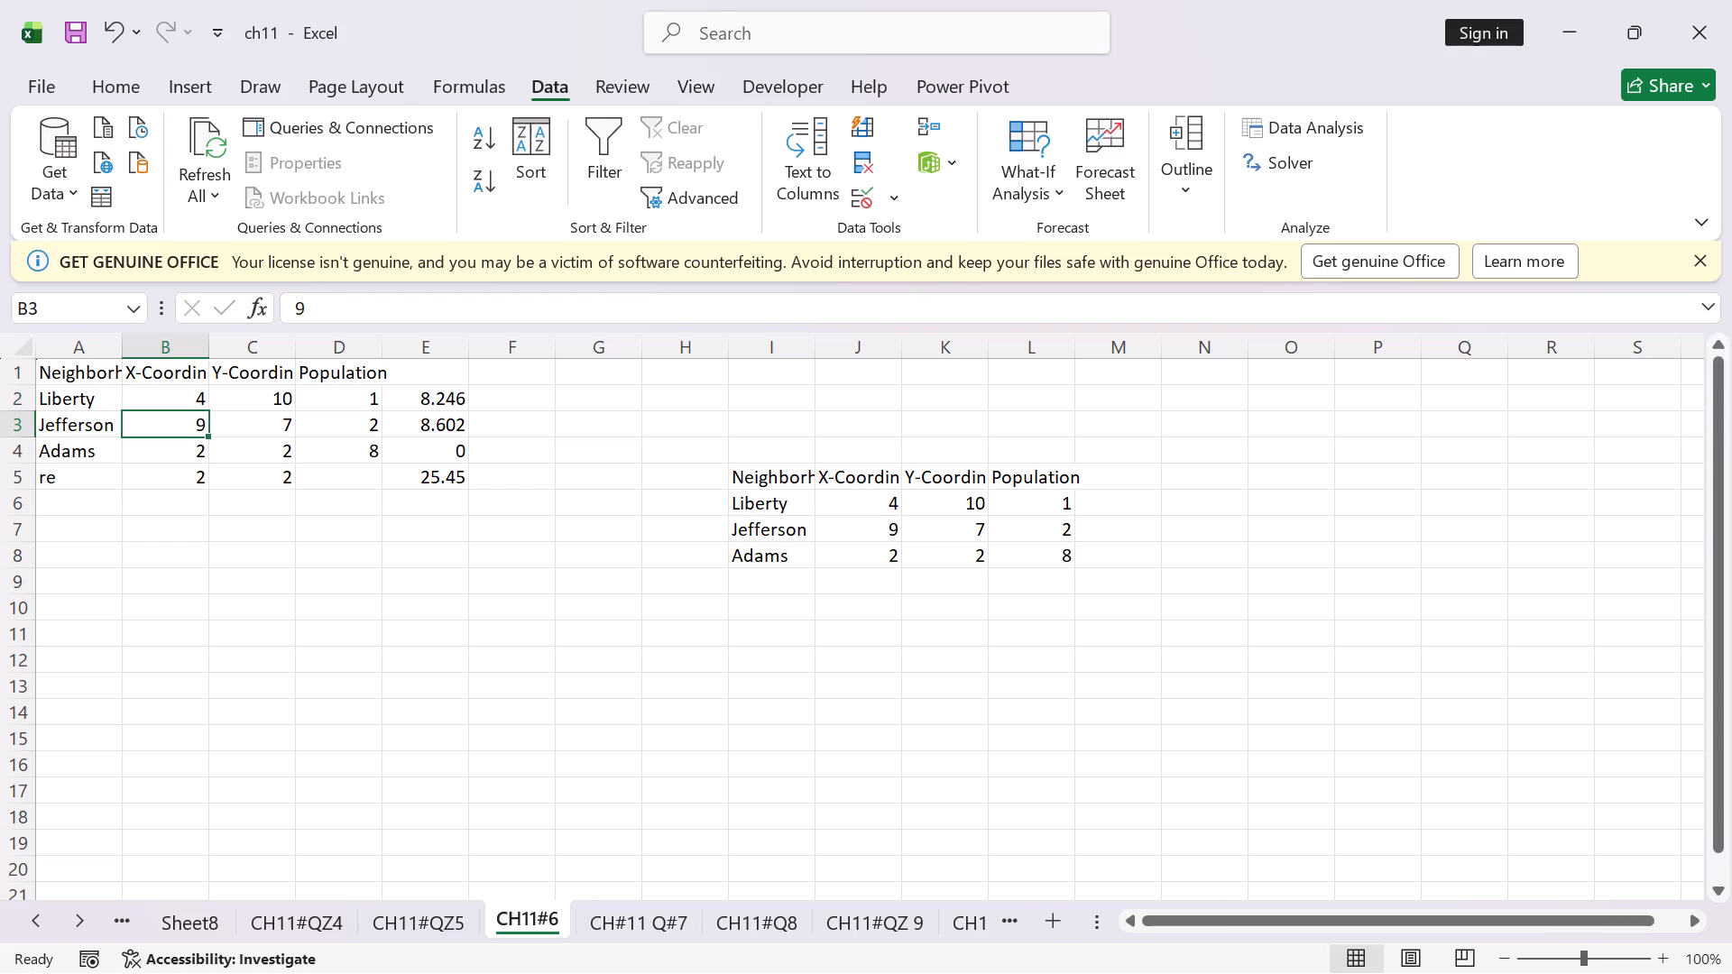
left_click(198, 395)
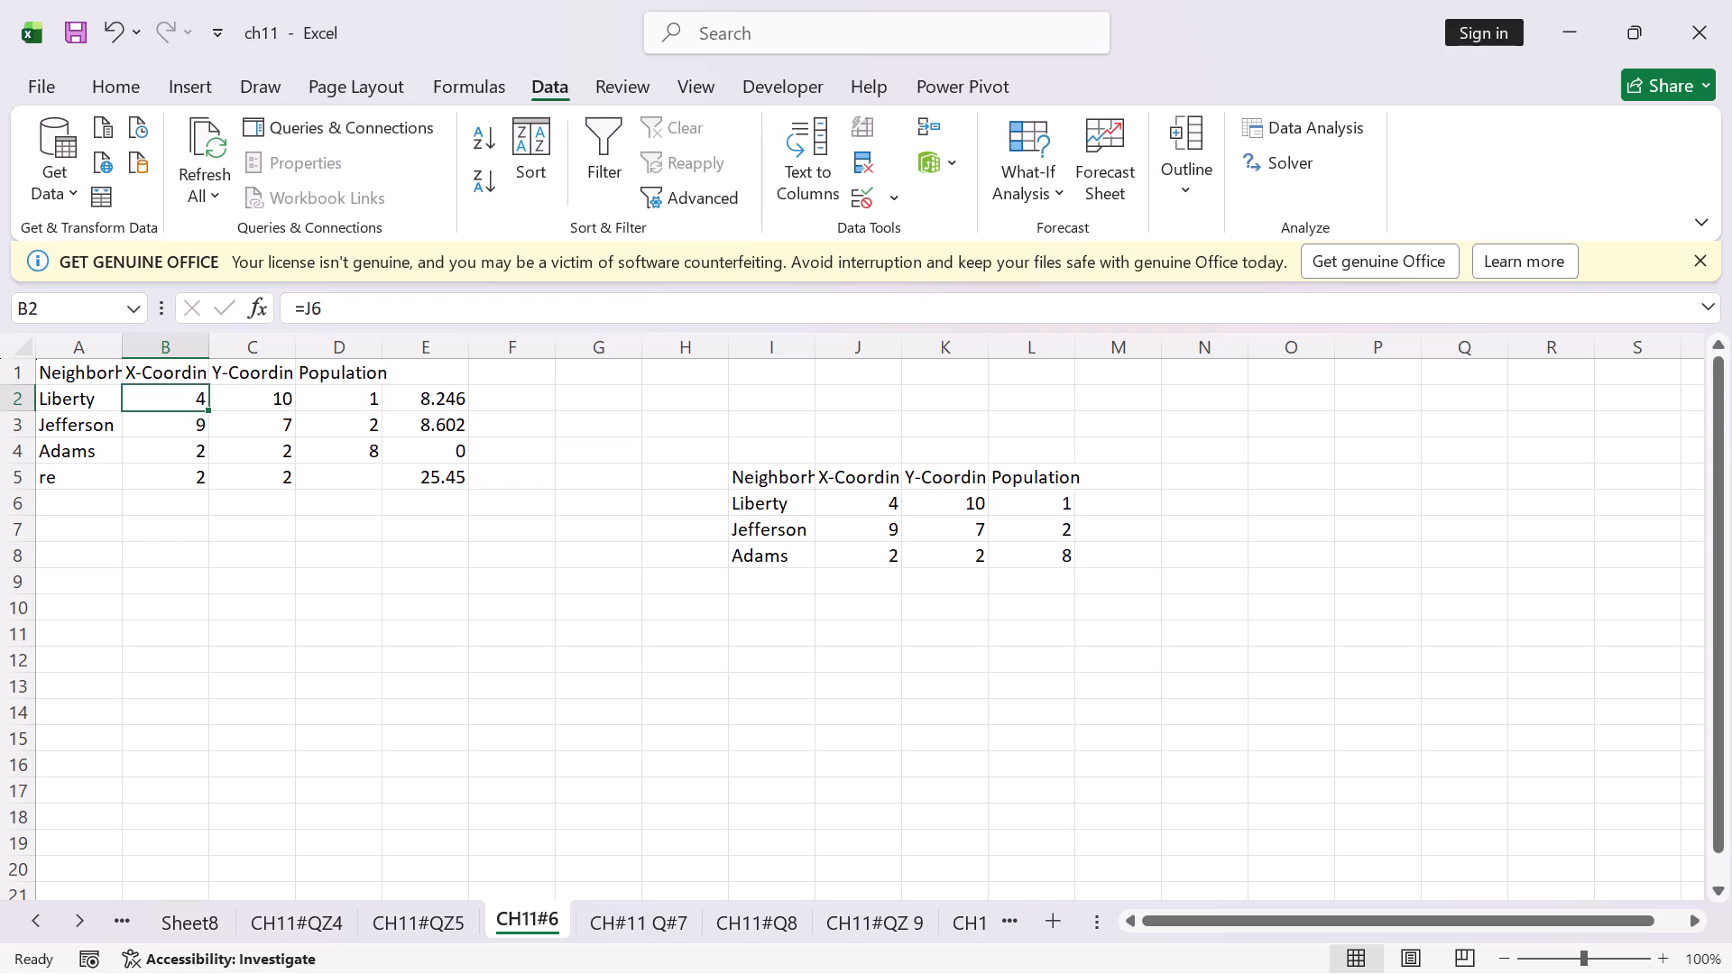
left_click_drag(207, 409, 207, 489)
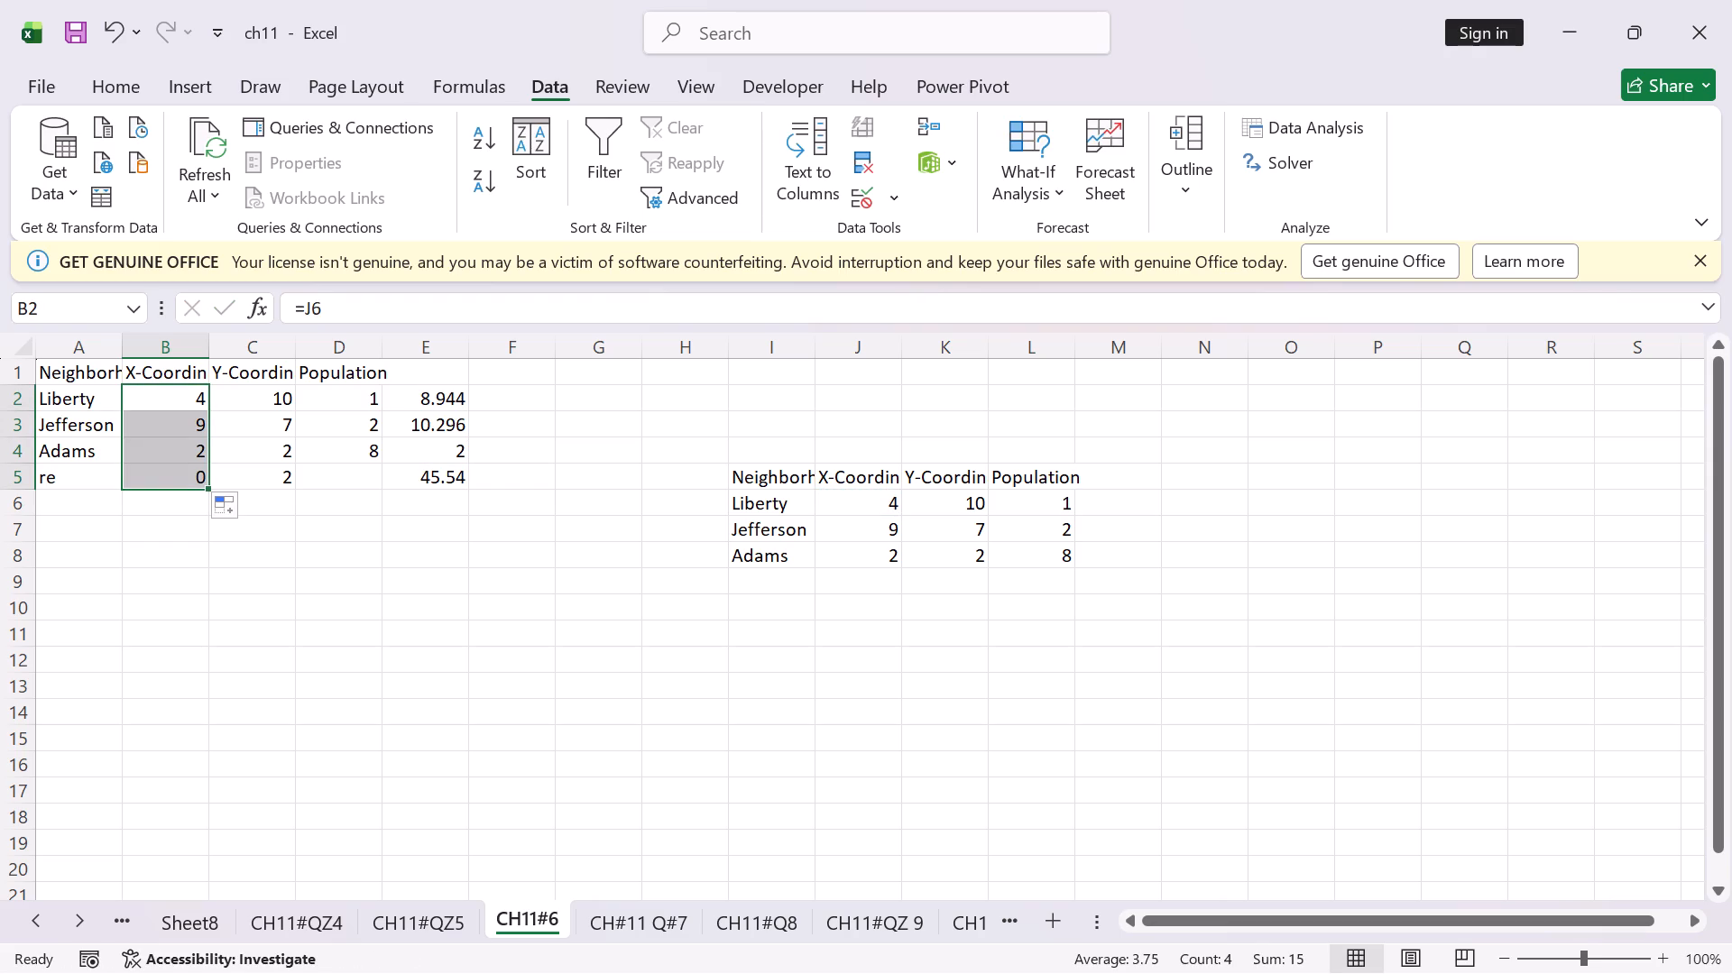
Inspect the filled formula in B5 and replace it with the value 2.
double_click(183, 469)
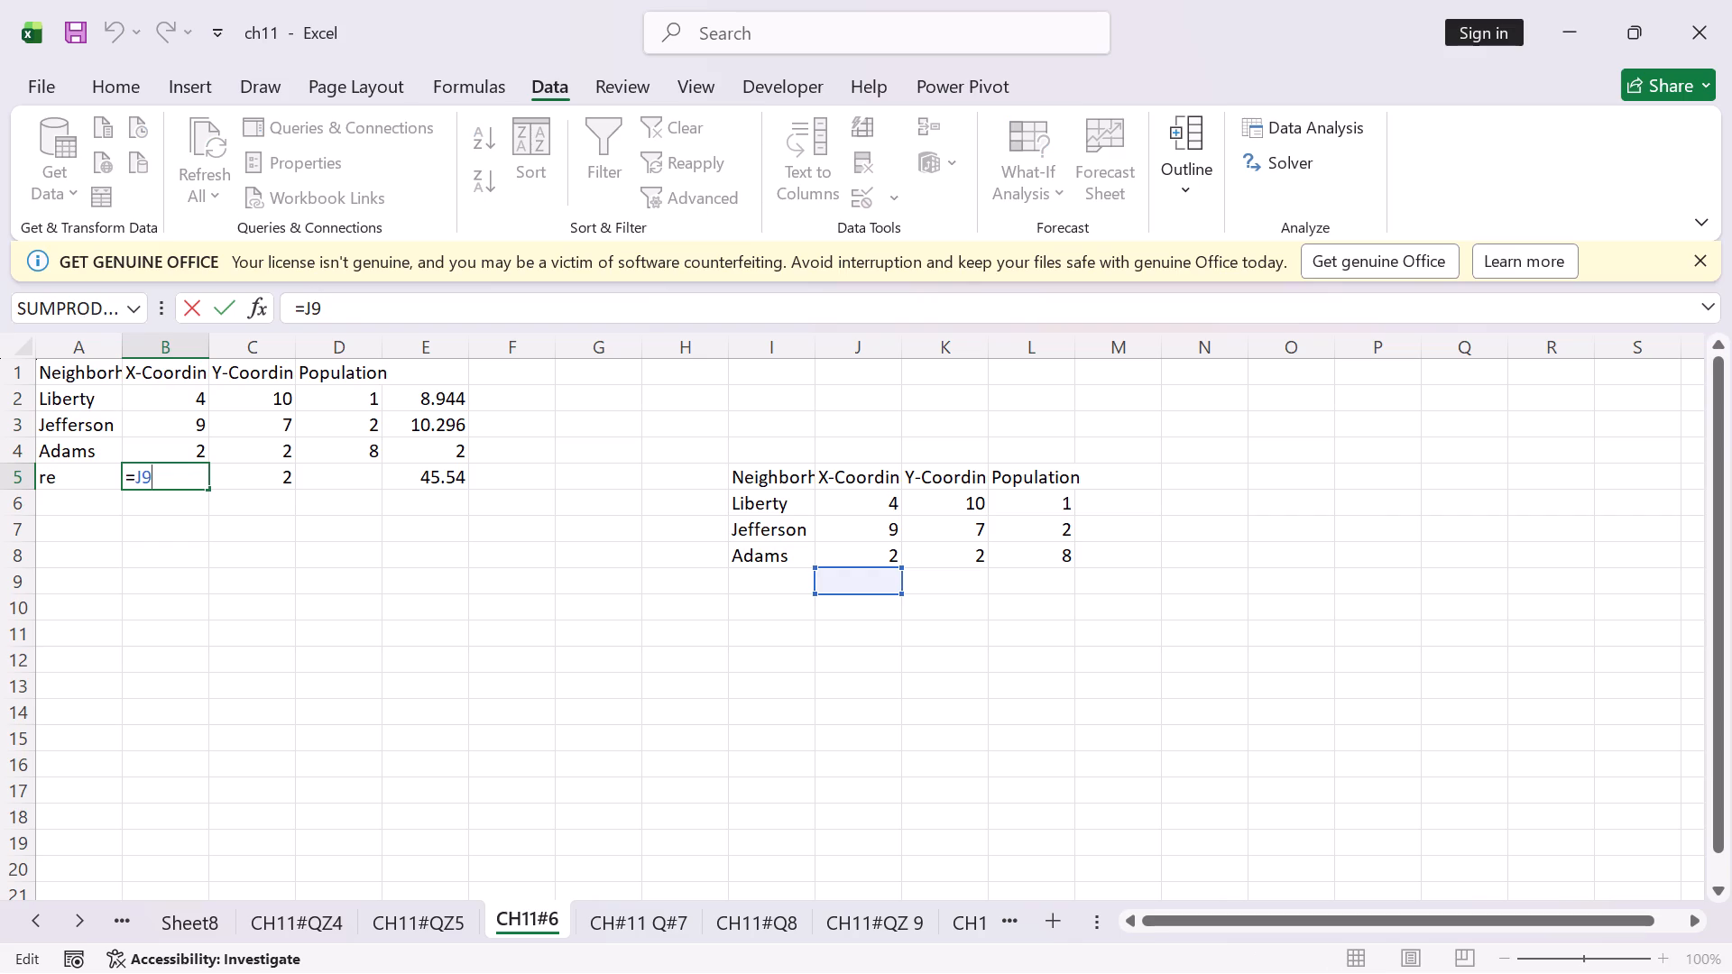
left_click(260, 534)
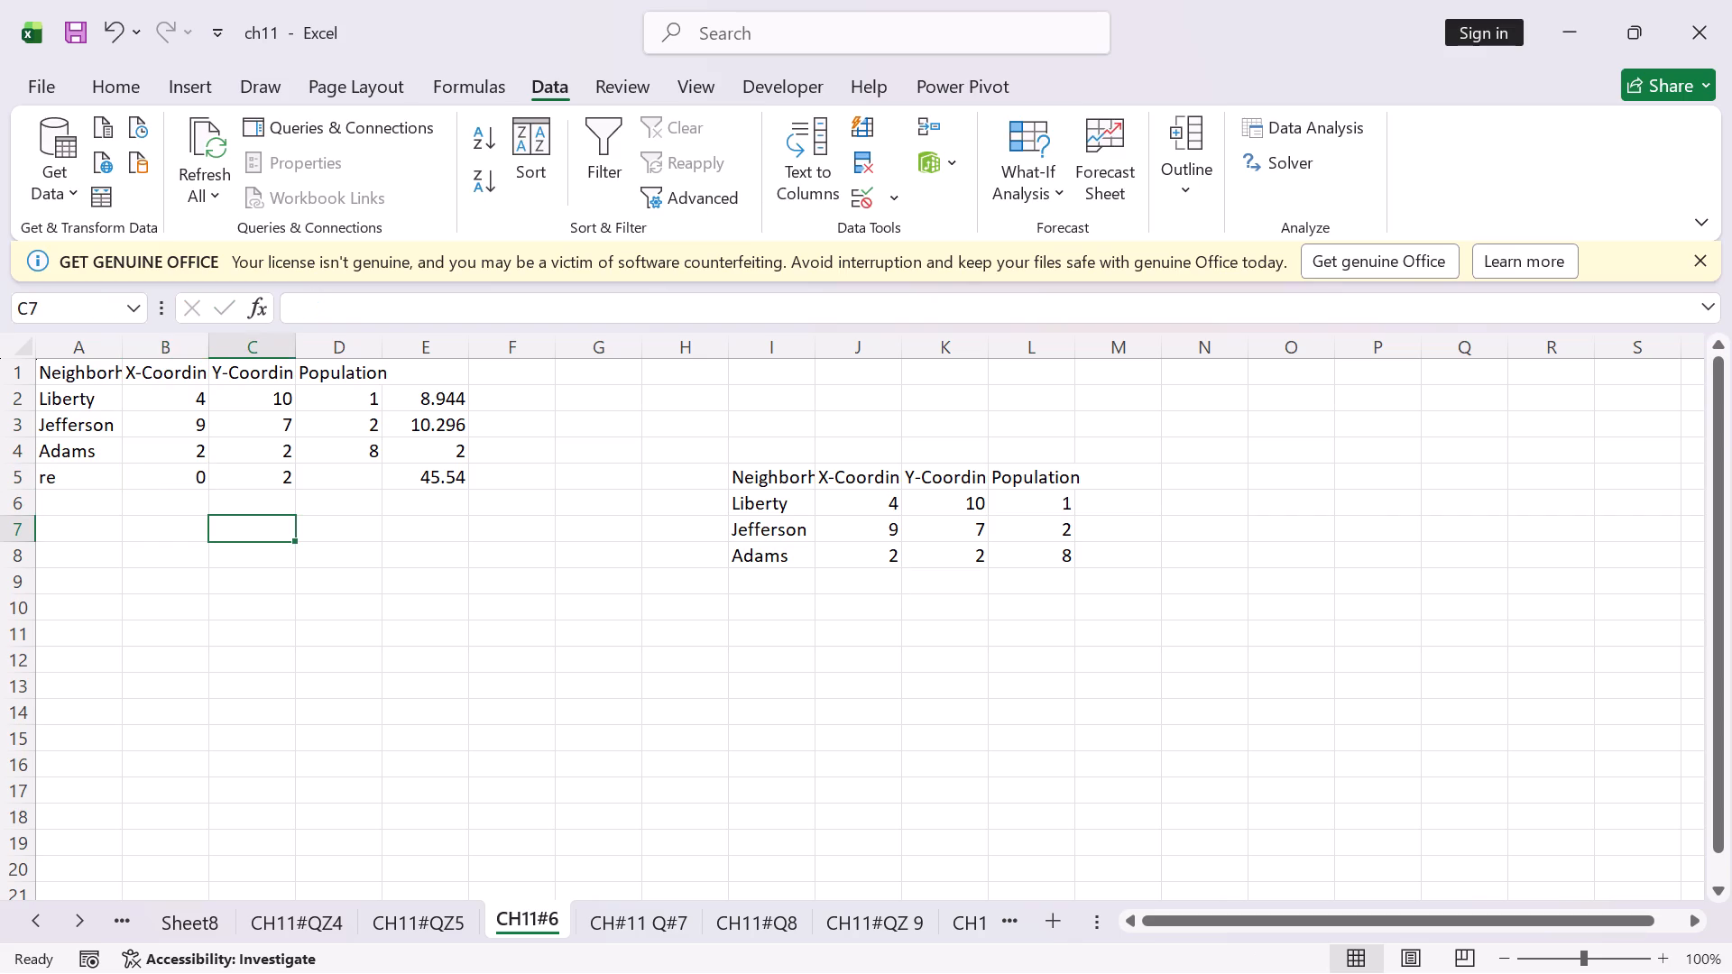
left_click(203, 473)
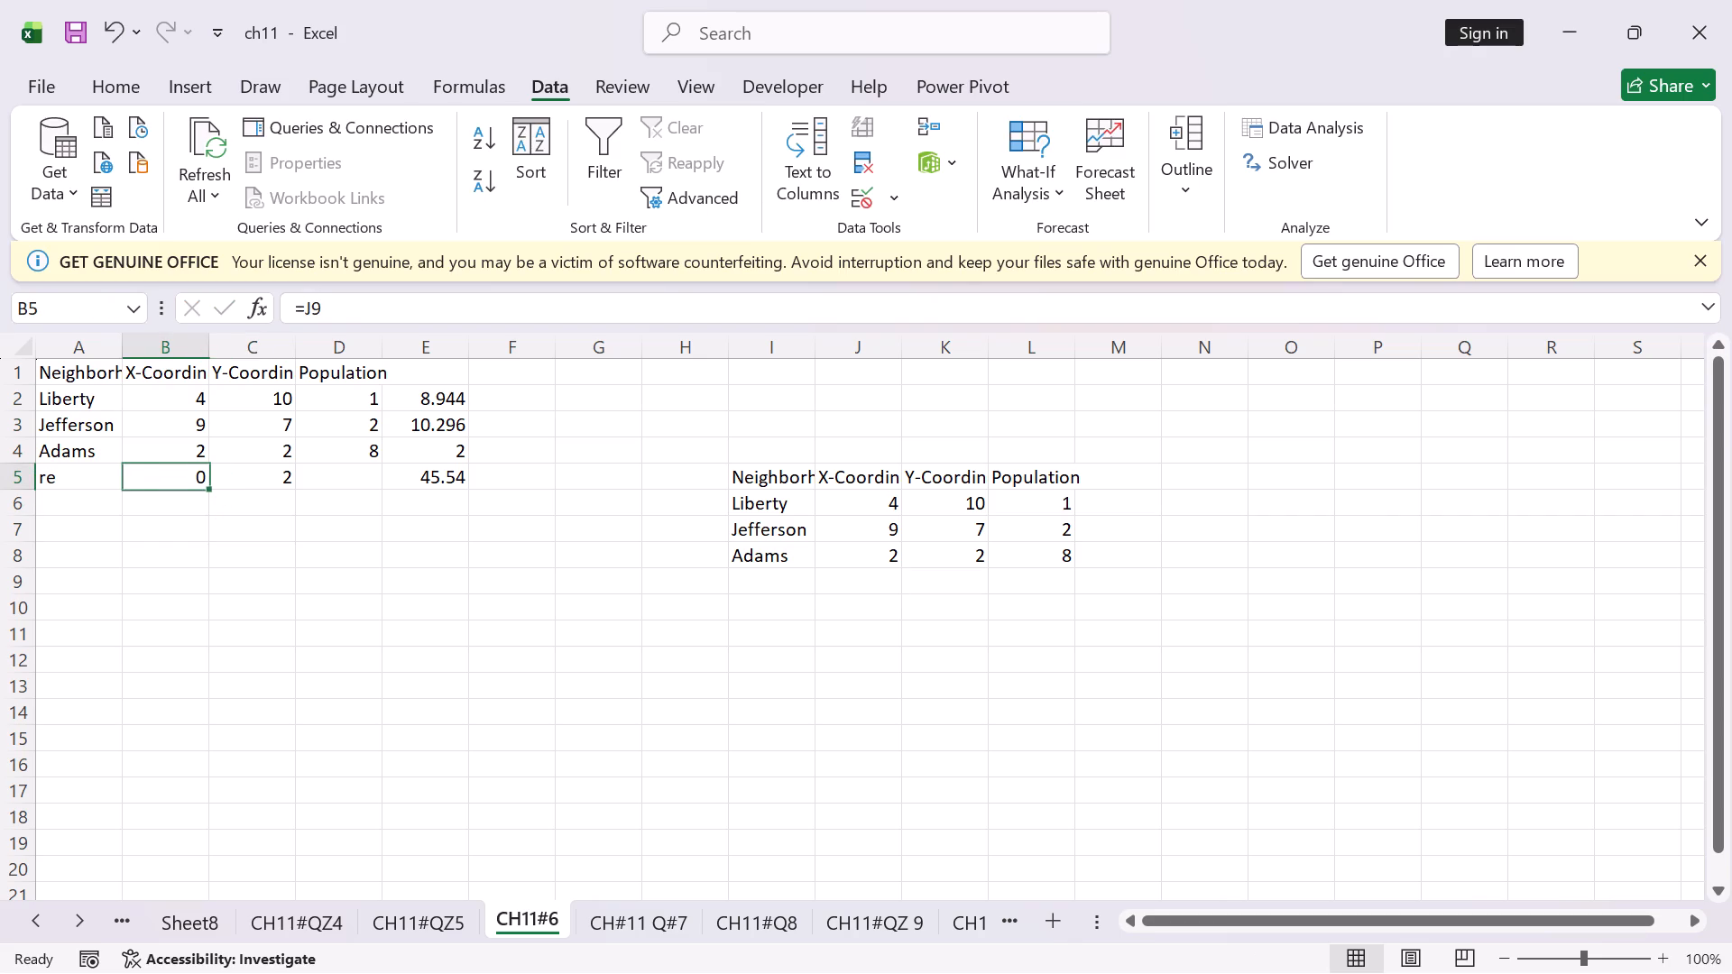
key("2")
key("Return")
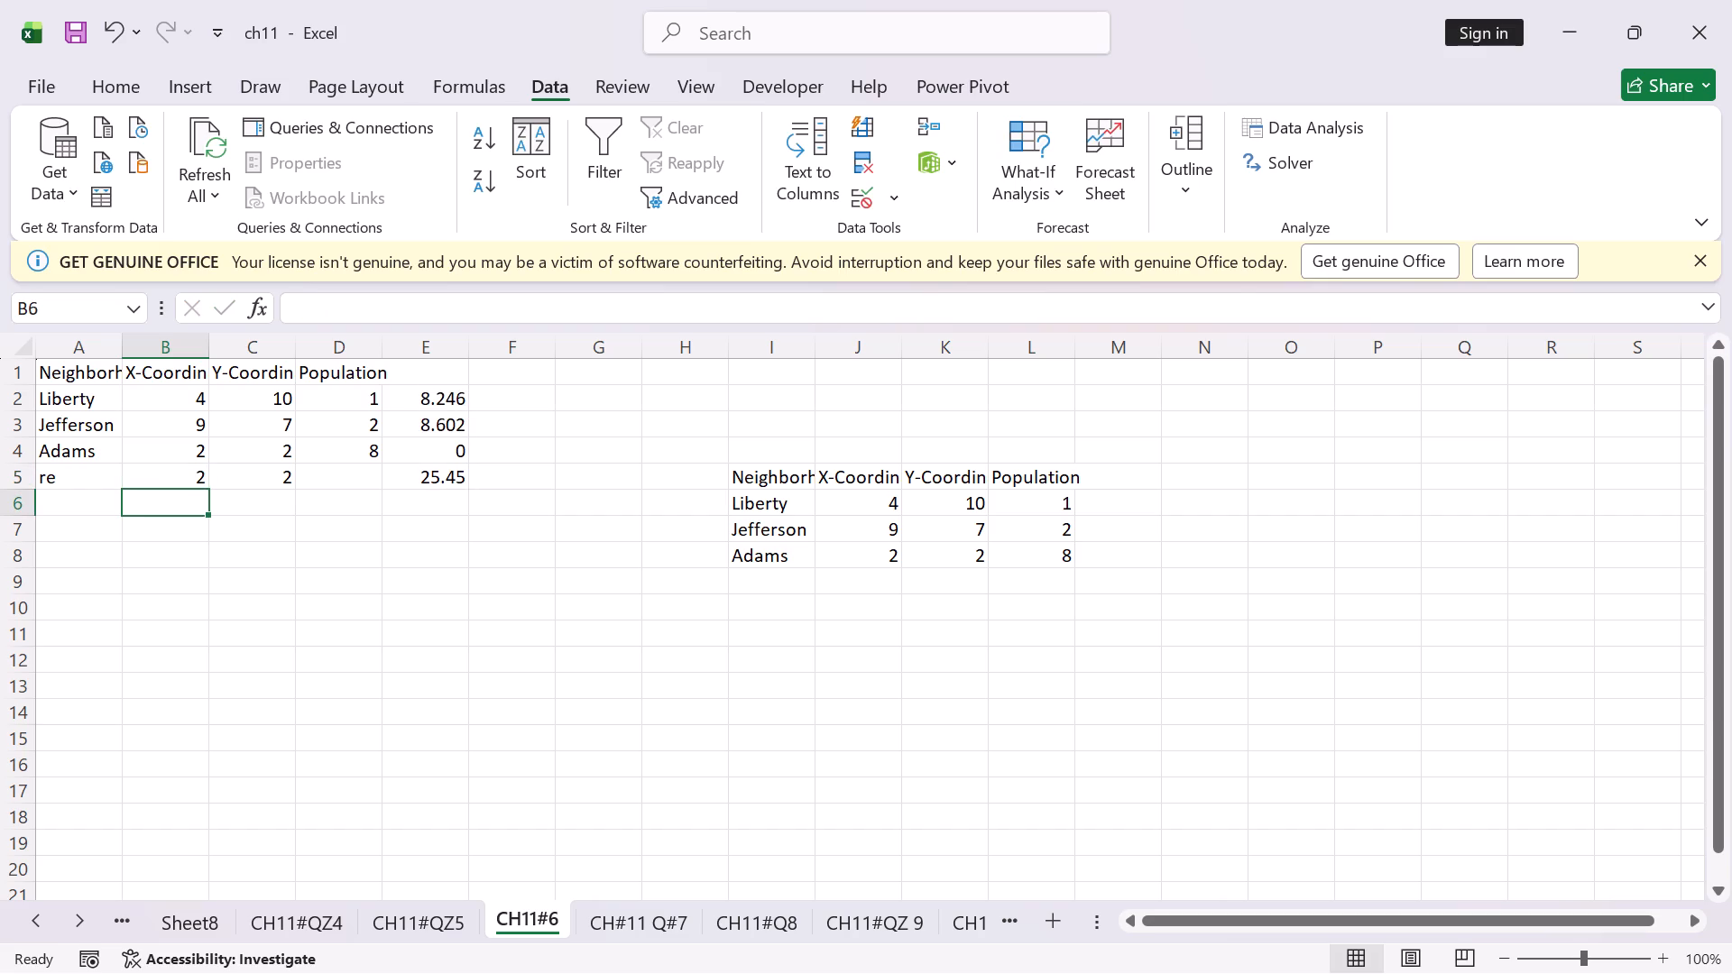
Link Liberty's Y-coordinate in C2 to K6 with =K6 and fill the formula down to C4.
left_click(276, 403)
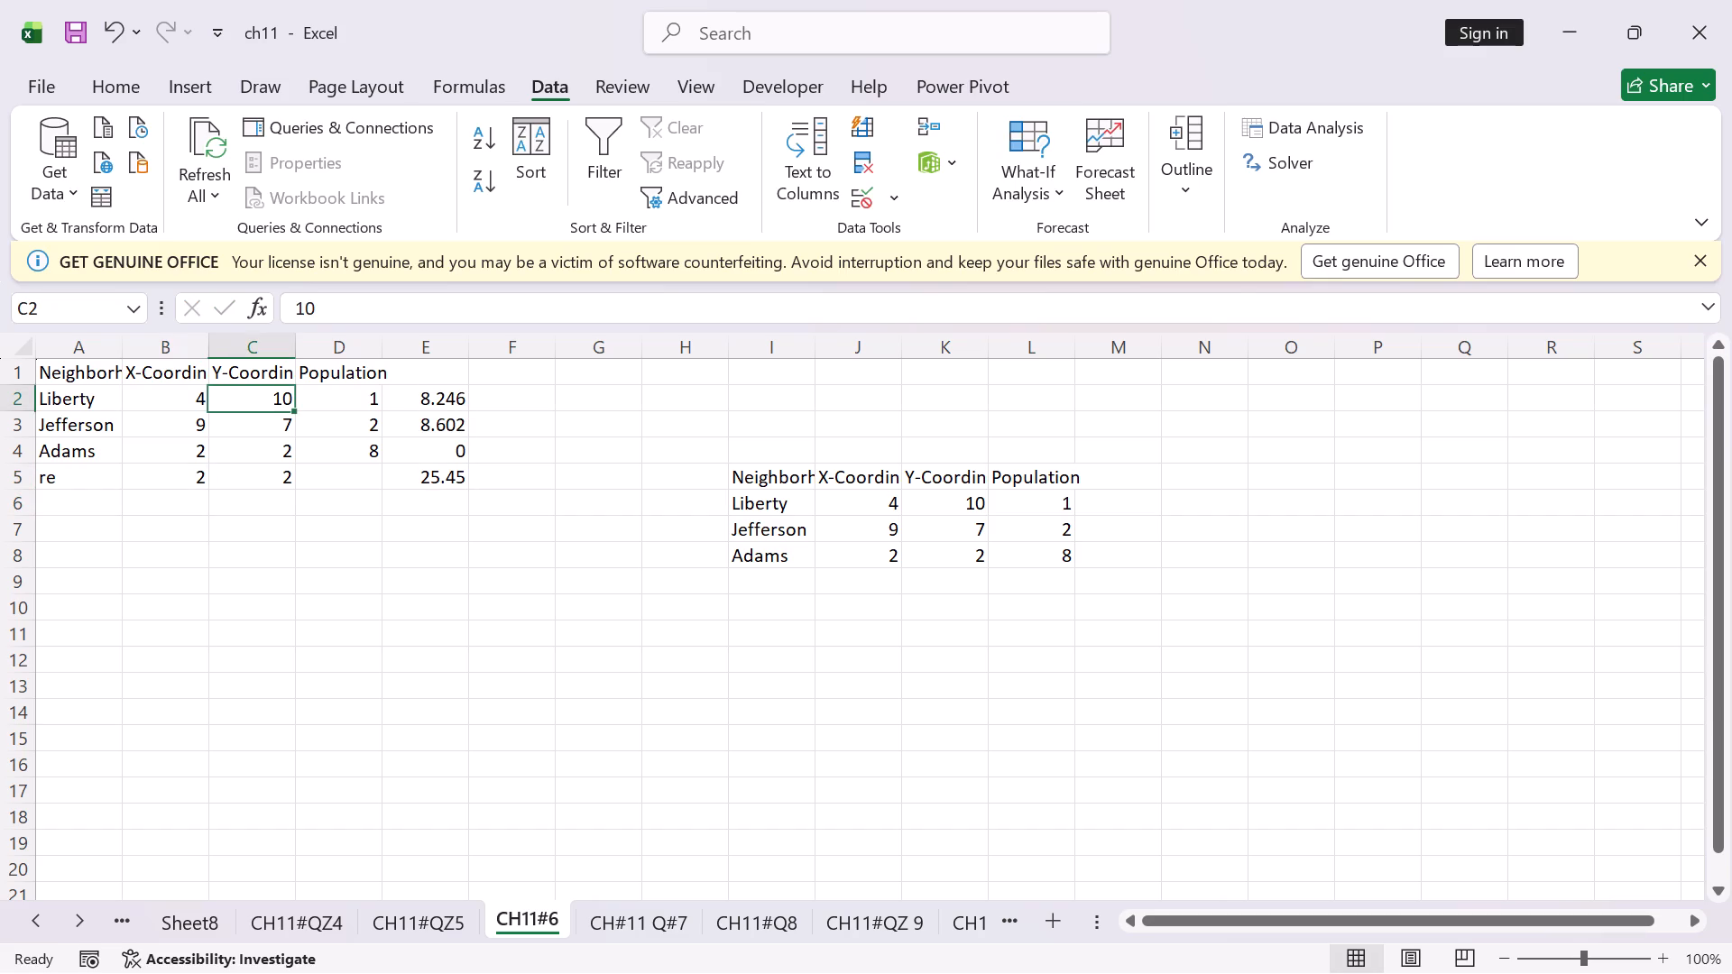
key("equal")
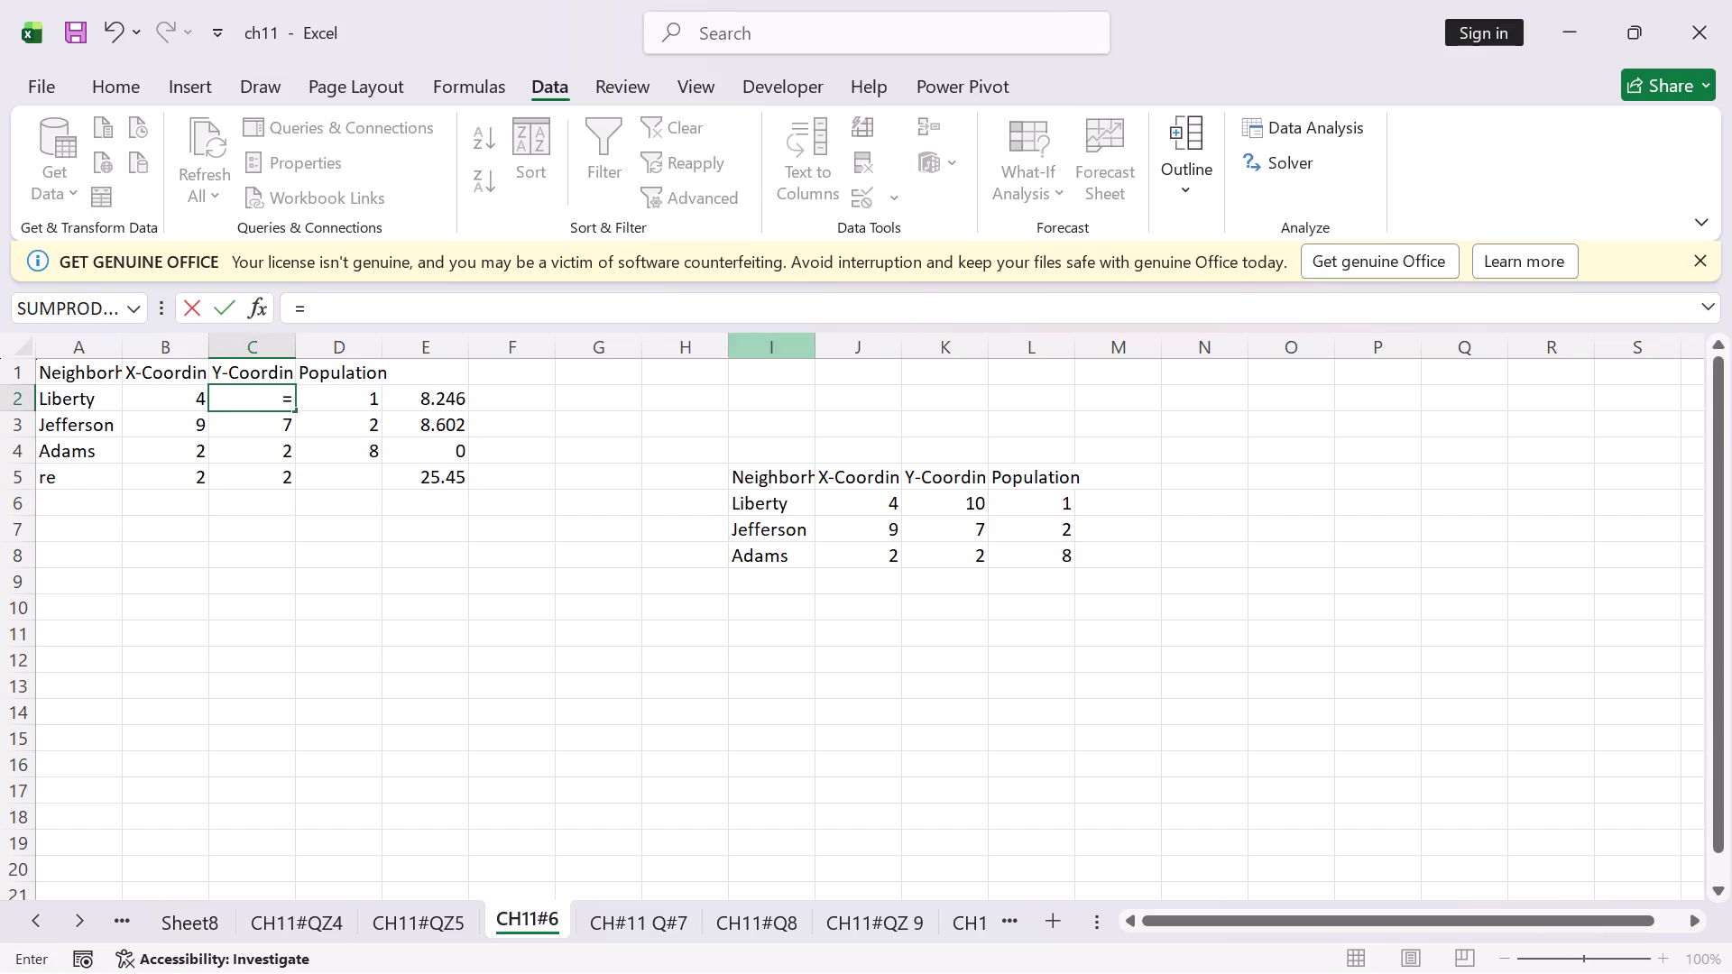
left_click(971, 495)
key("Return")
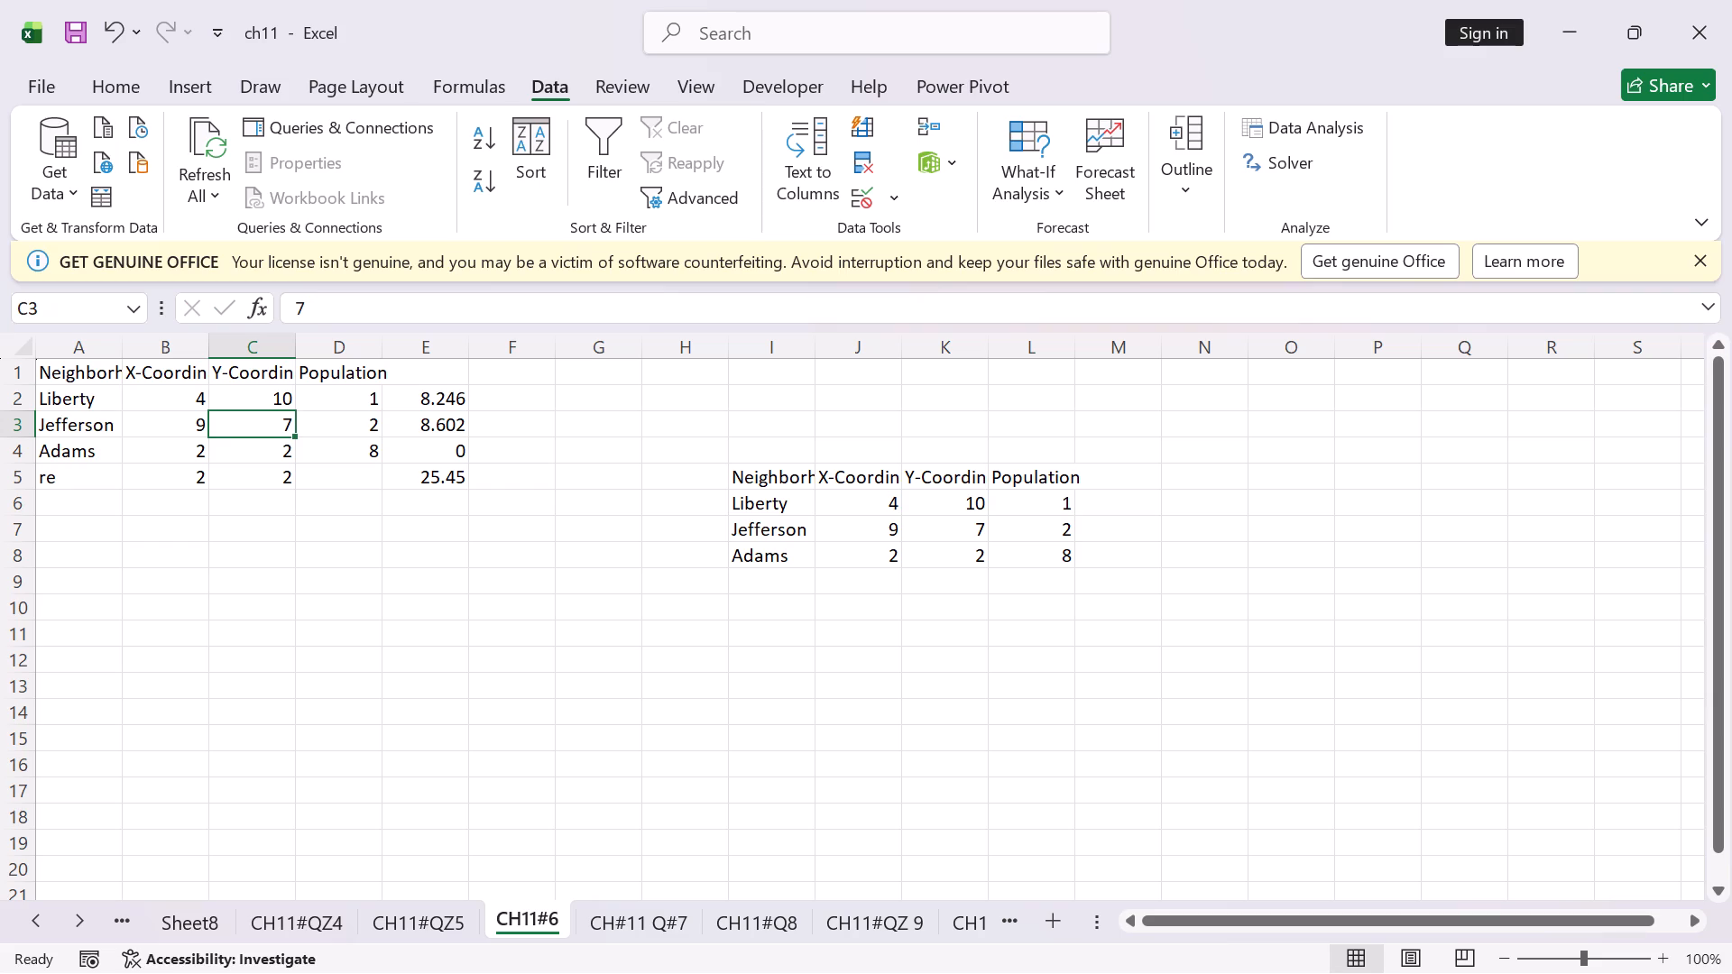
left_click(278, 400)
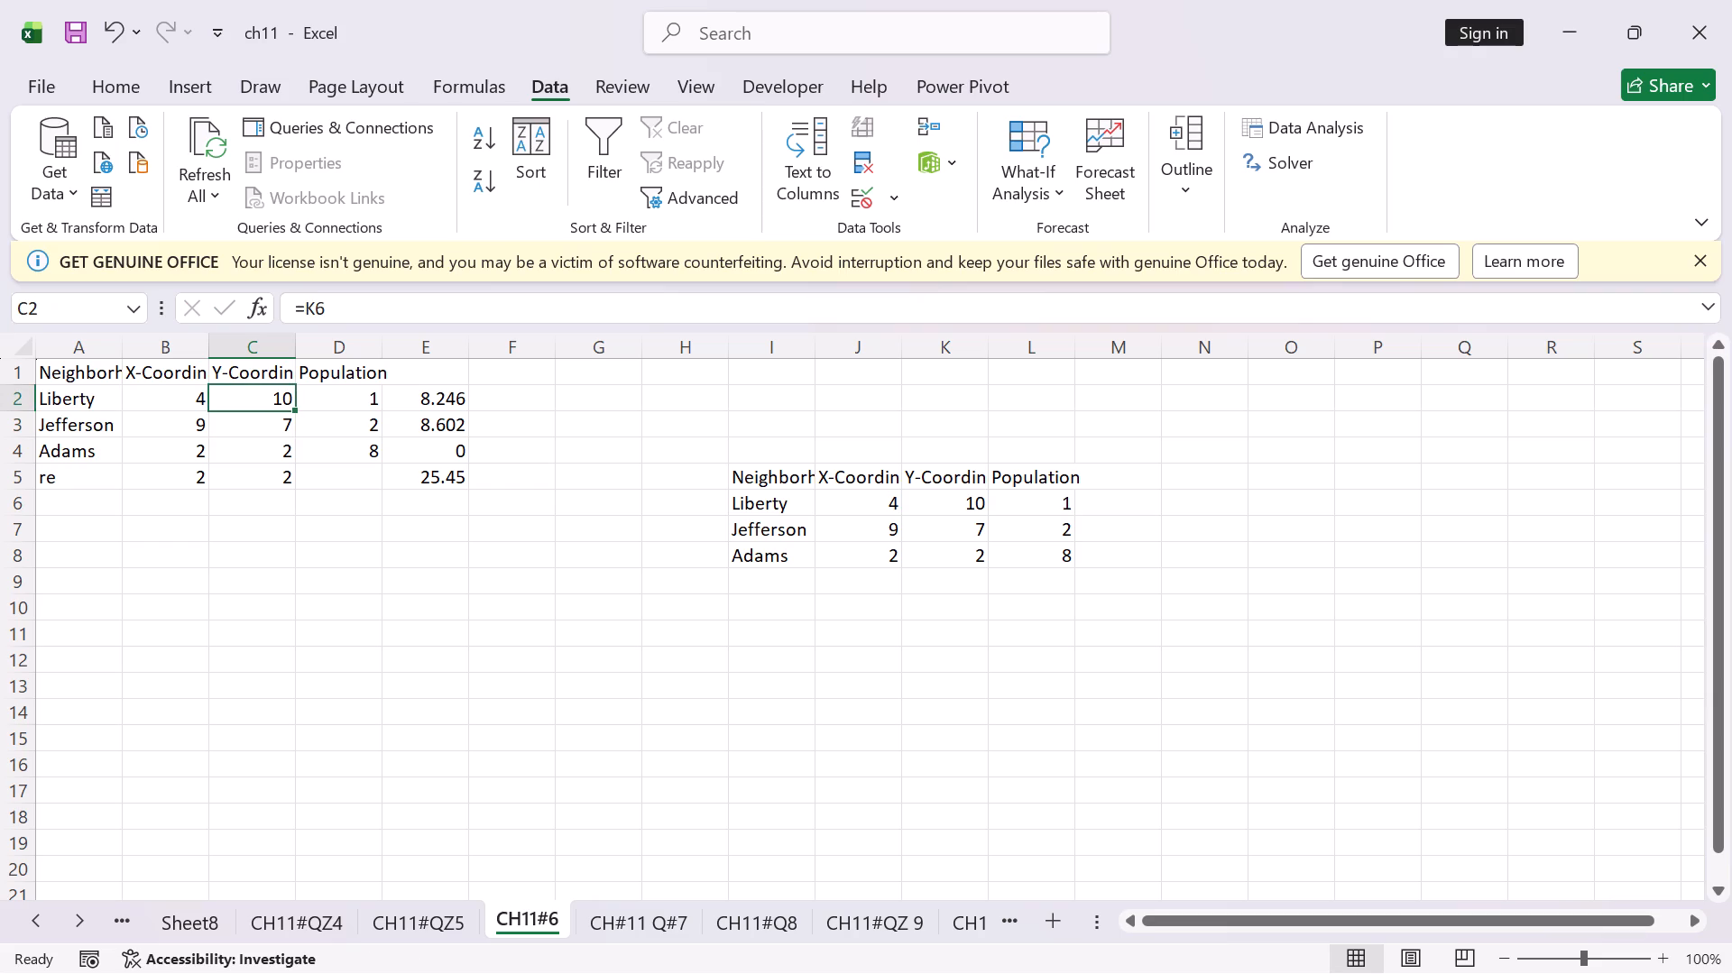
left_click_drag(296, 411, 302, 459)
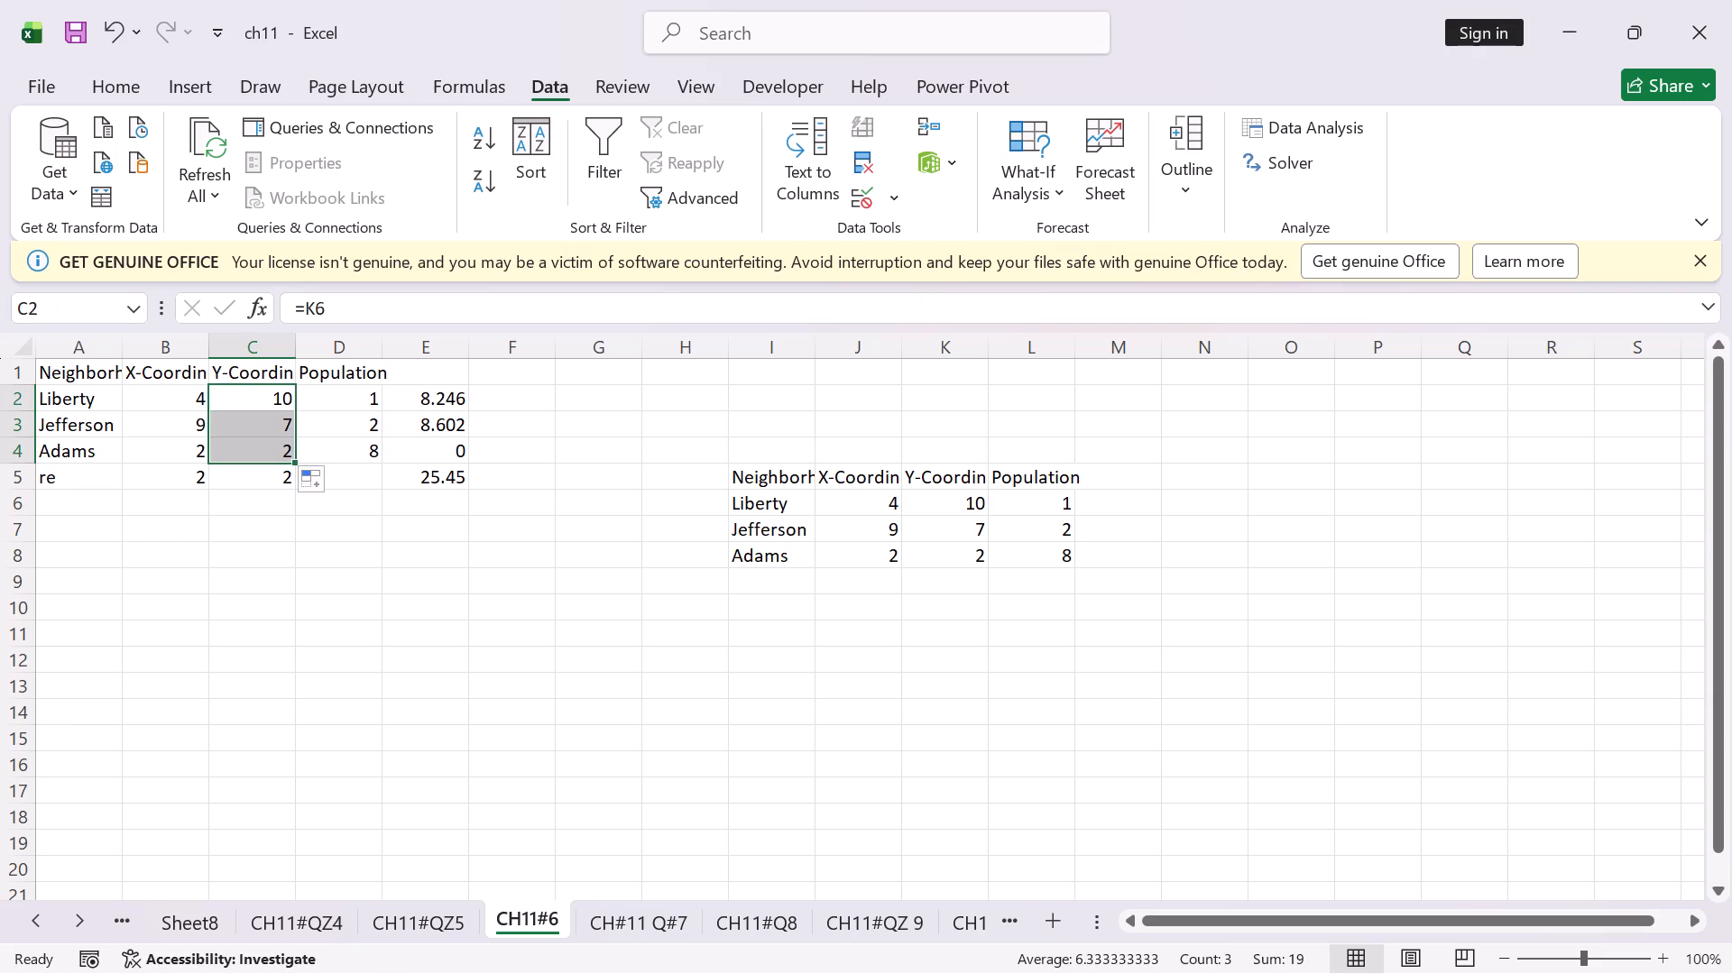
left_click(274, 477)
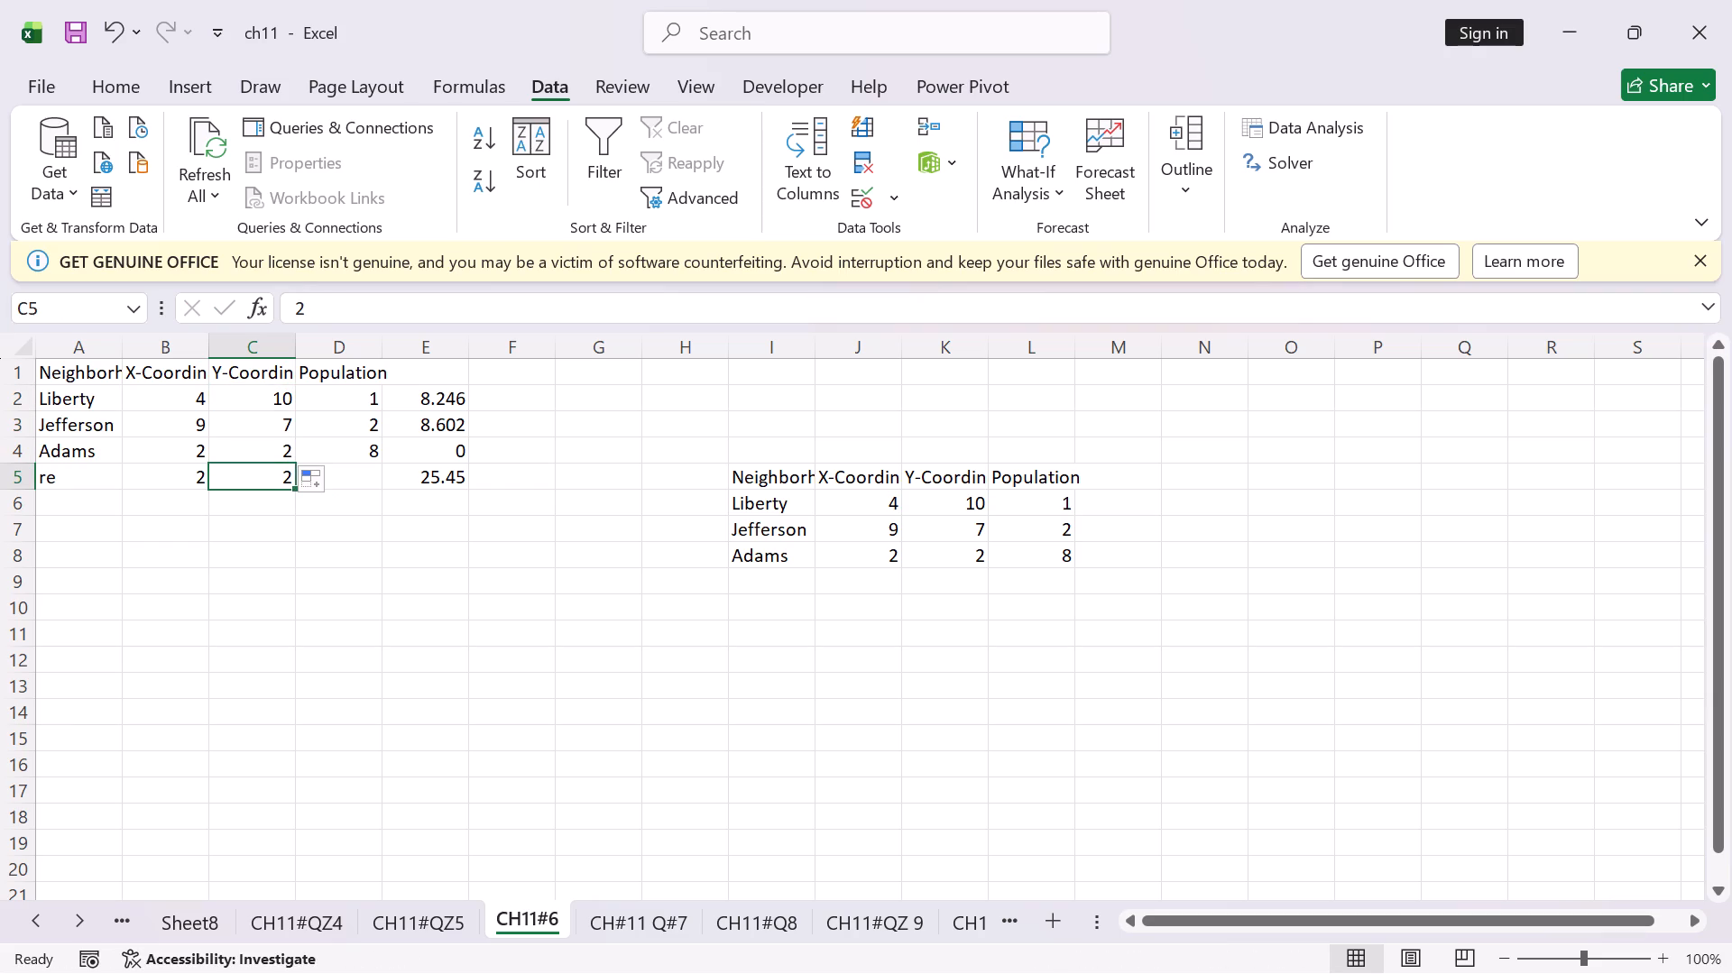
Link Liberty's population in D2 to L6 with =L6 and fill the formula down to D4.
left_click(365, 400)
key("equal")
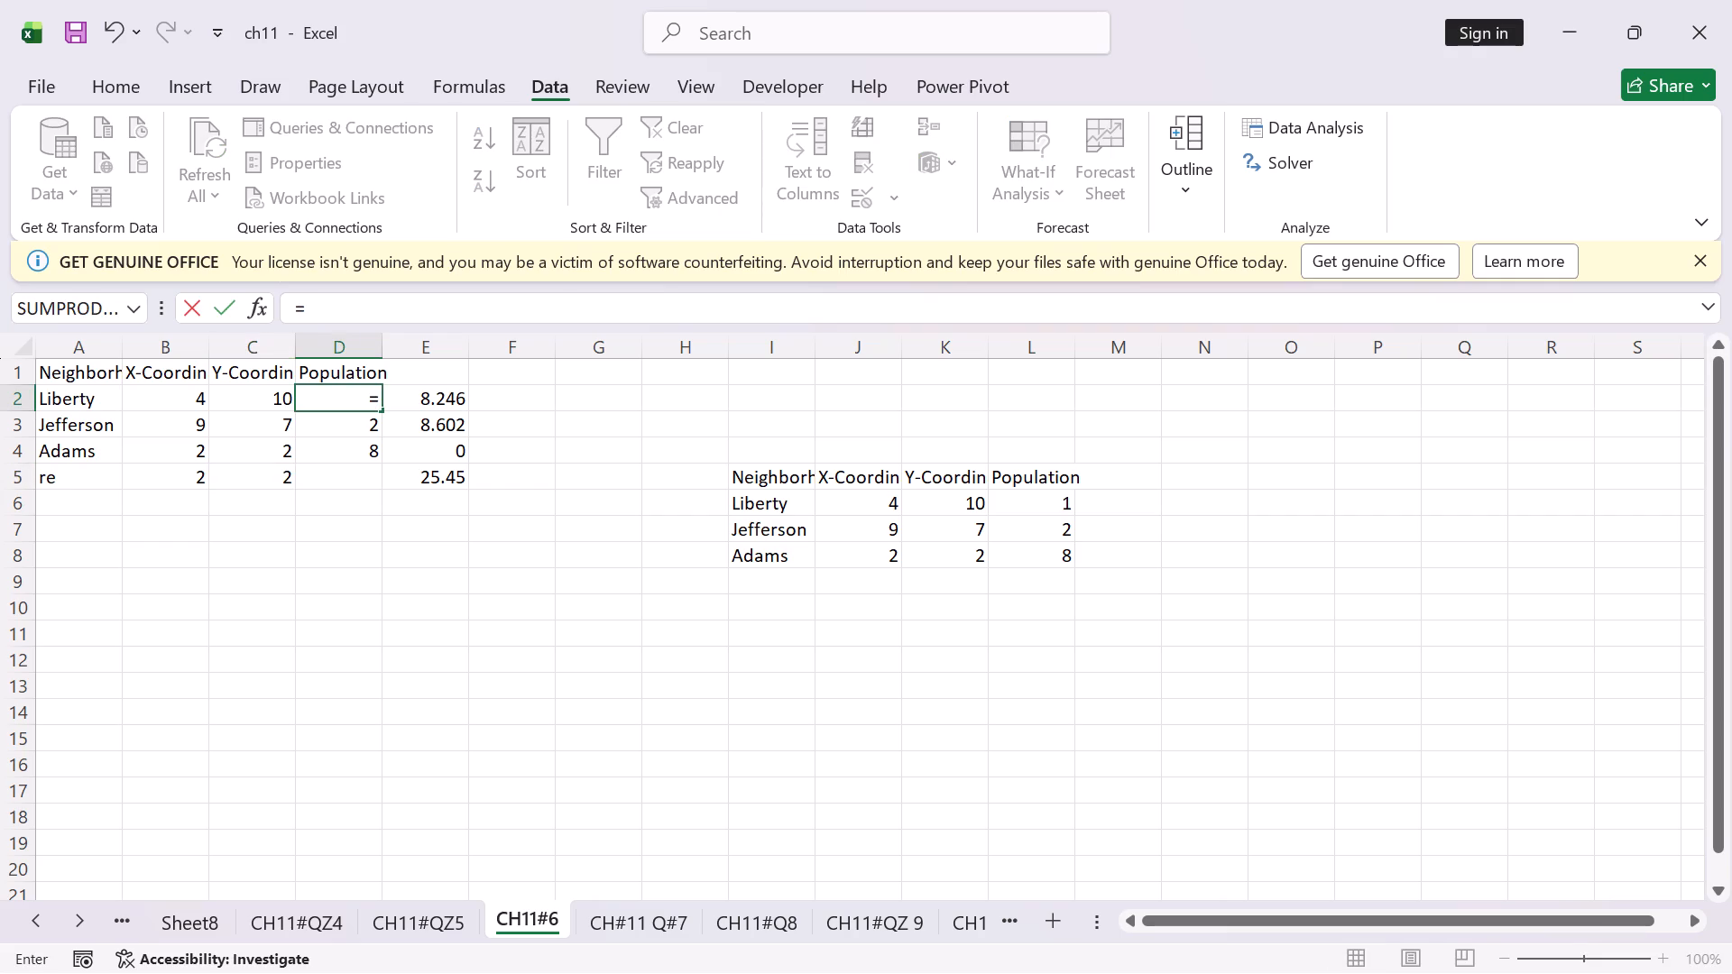
left_click(1035, 497)
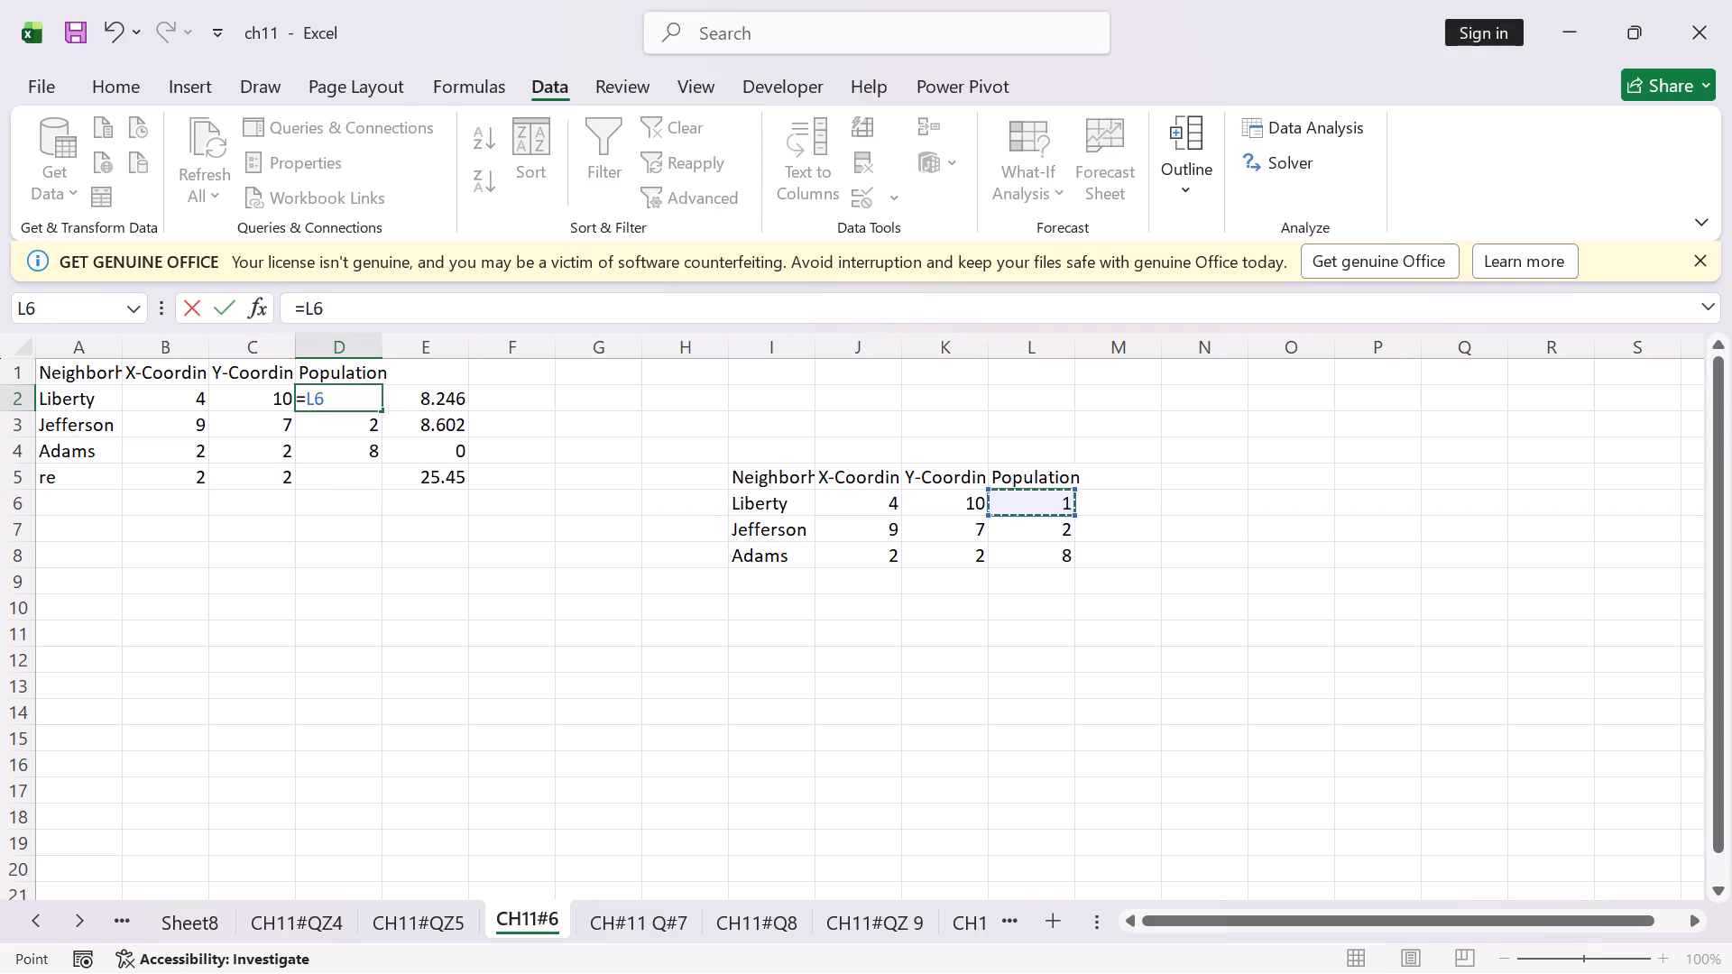
key("Return")
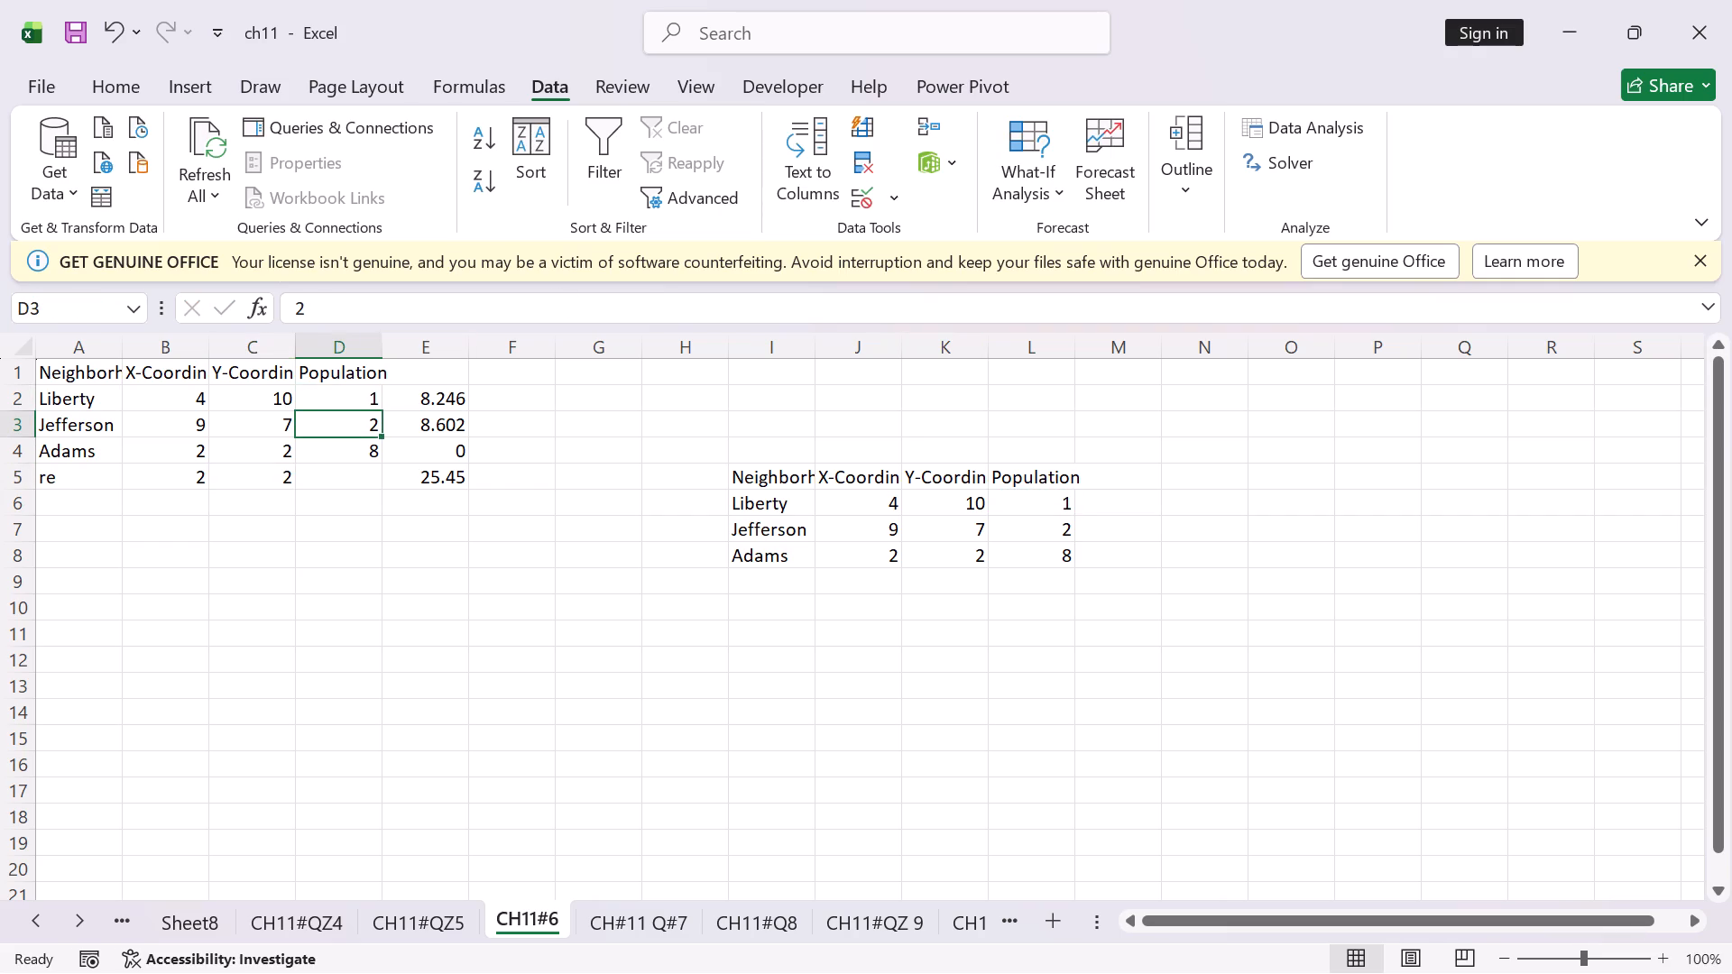
left_click(362, 391)
left_click_drag(383, 409, 385, 450)
left_click(1064, 557)
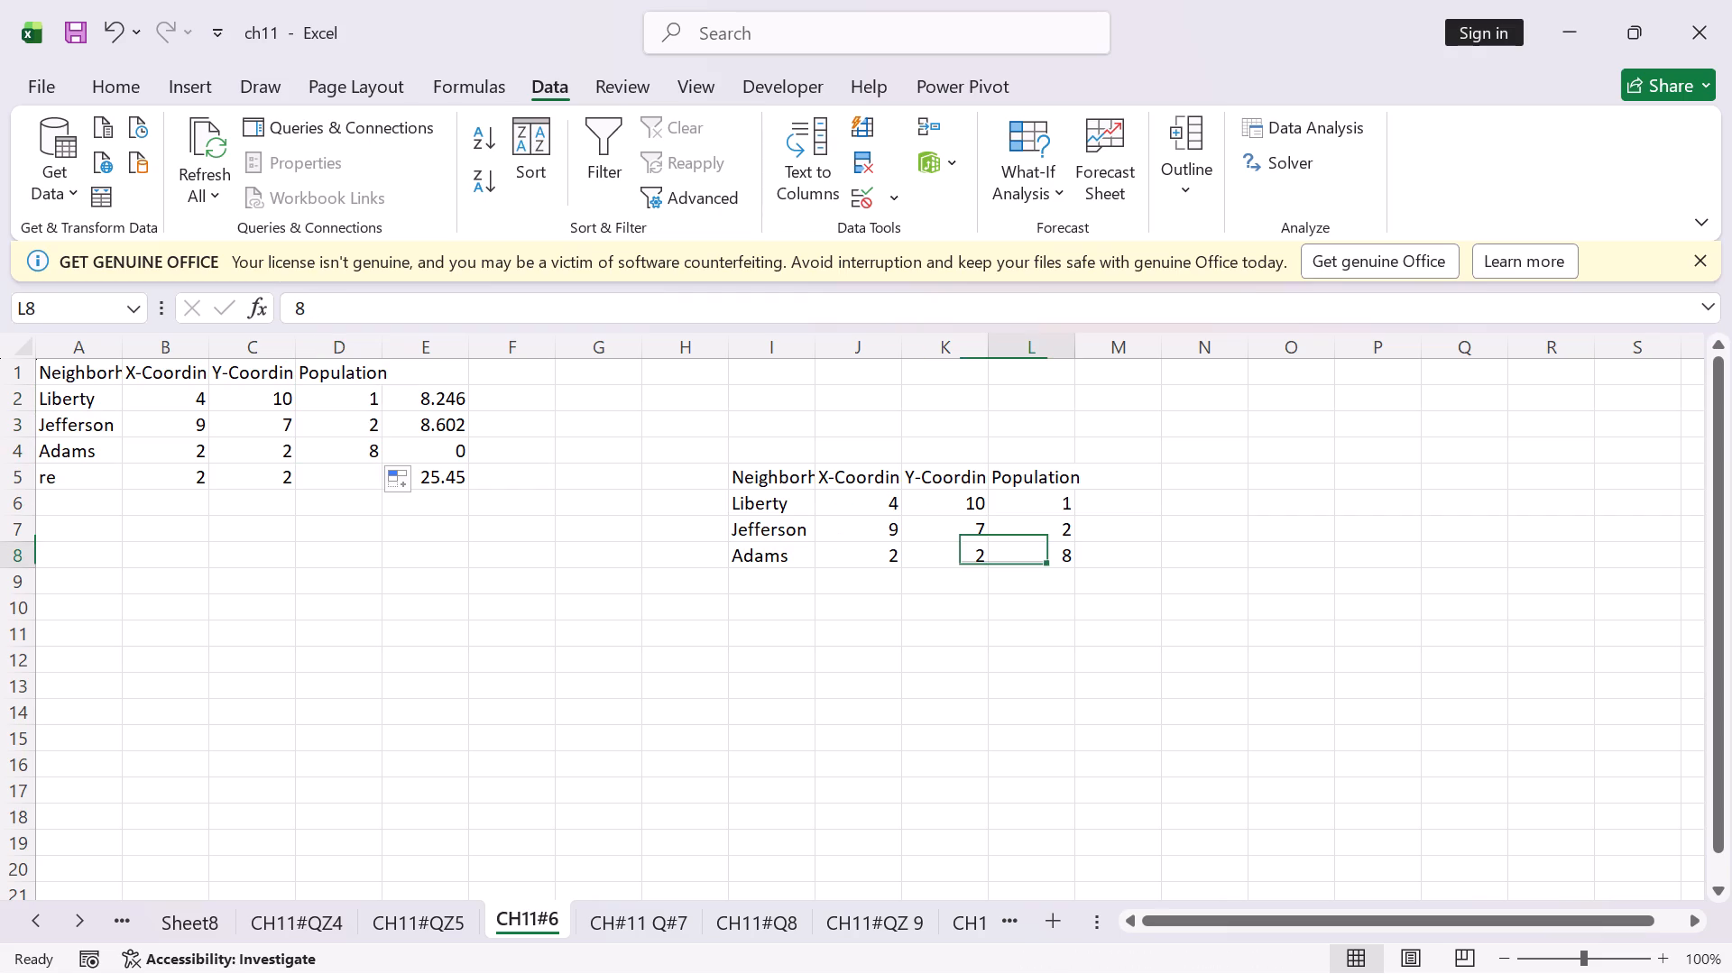
Check the formulas in Adams's population cell D4 and the total in E5 on the CH11#6 sheet.
double_click(373, 451)
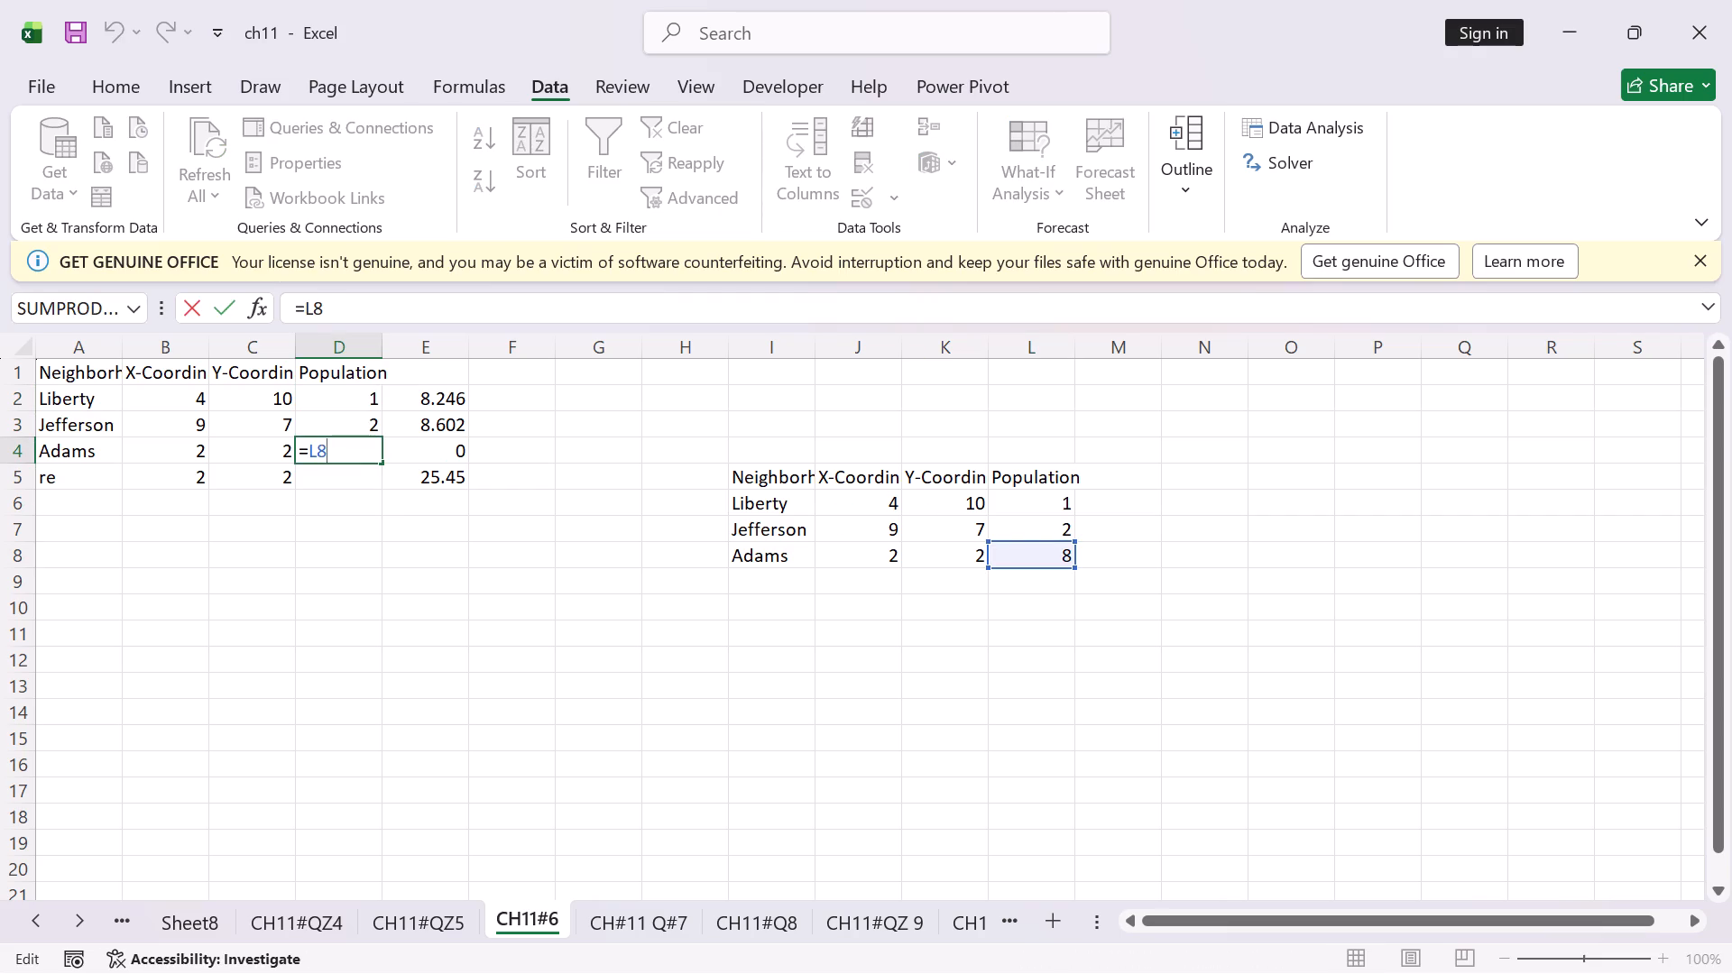
key("Return")
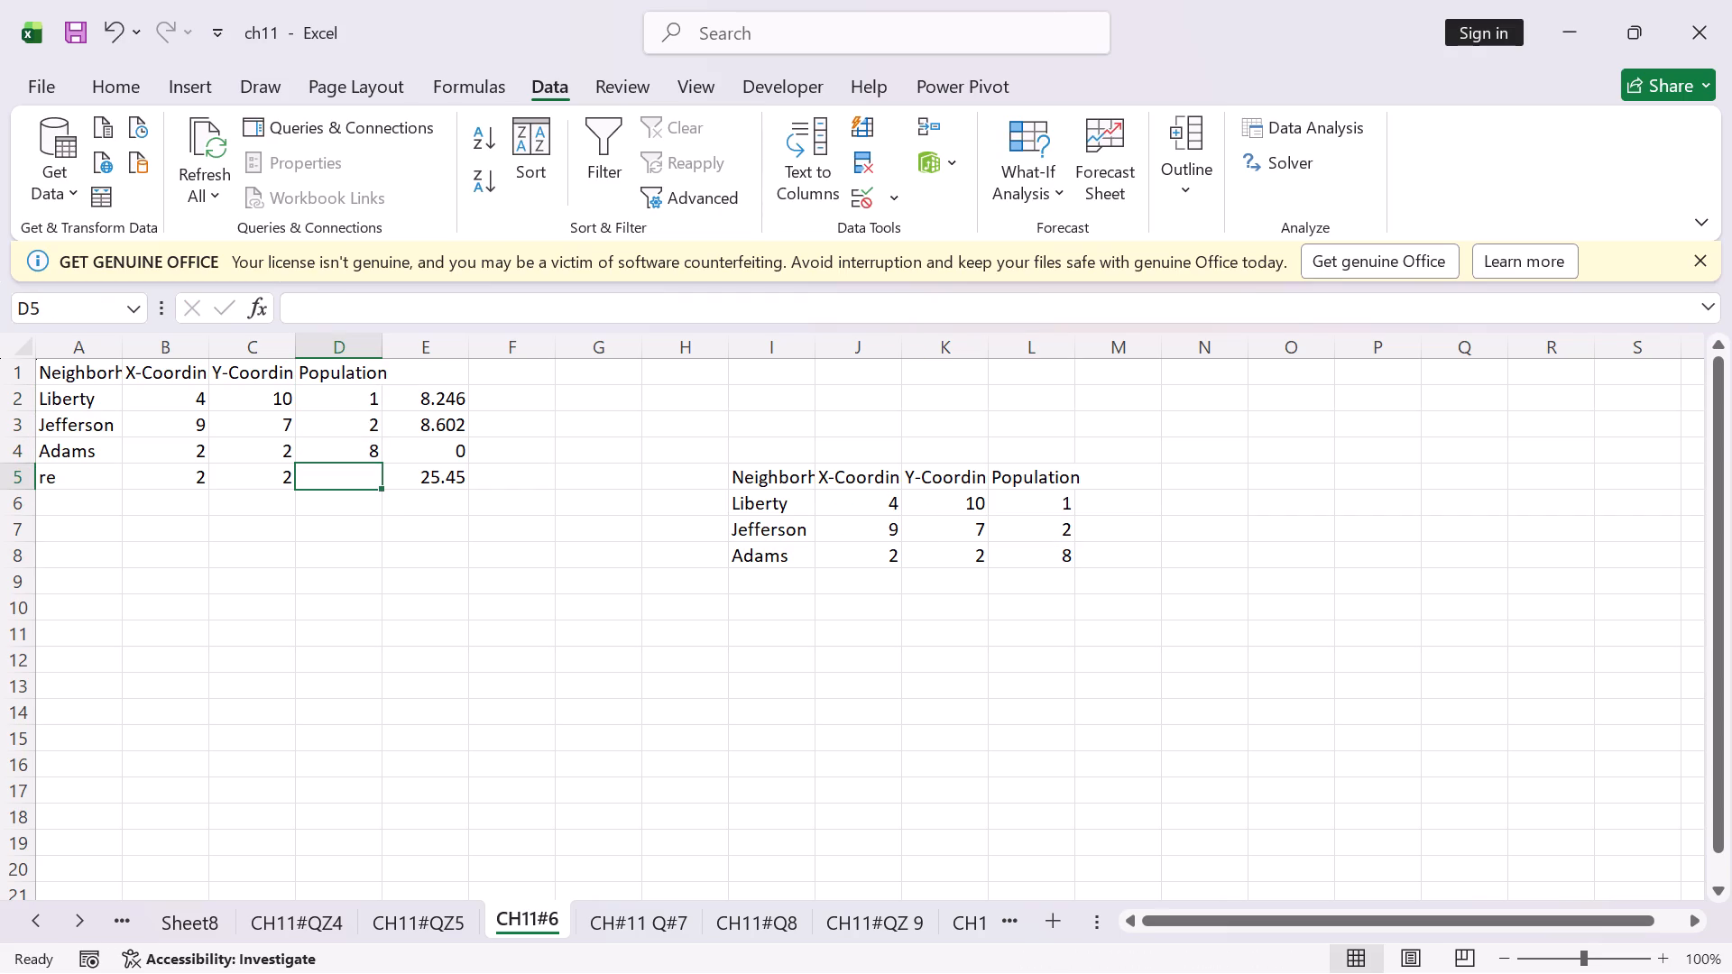
scroll(380, 446, "up", 1)
left_click(457, 482)
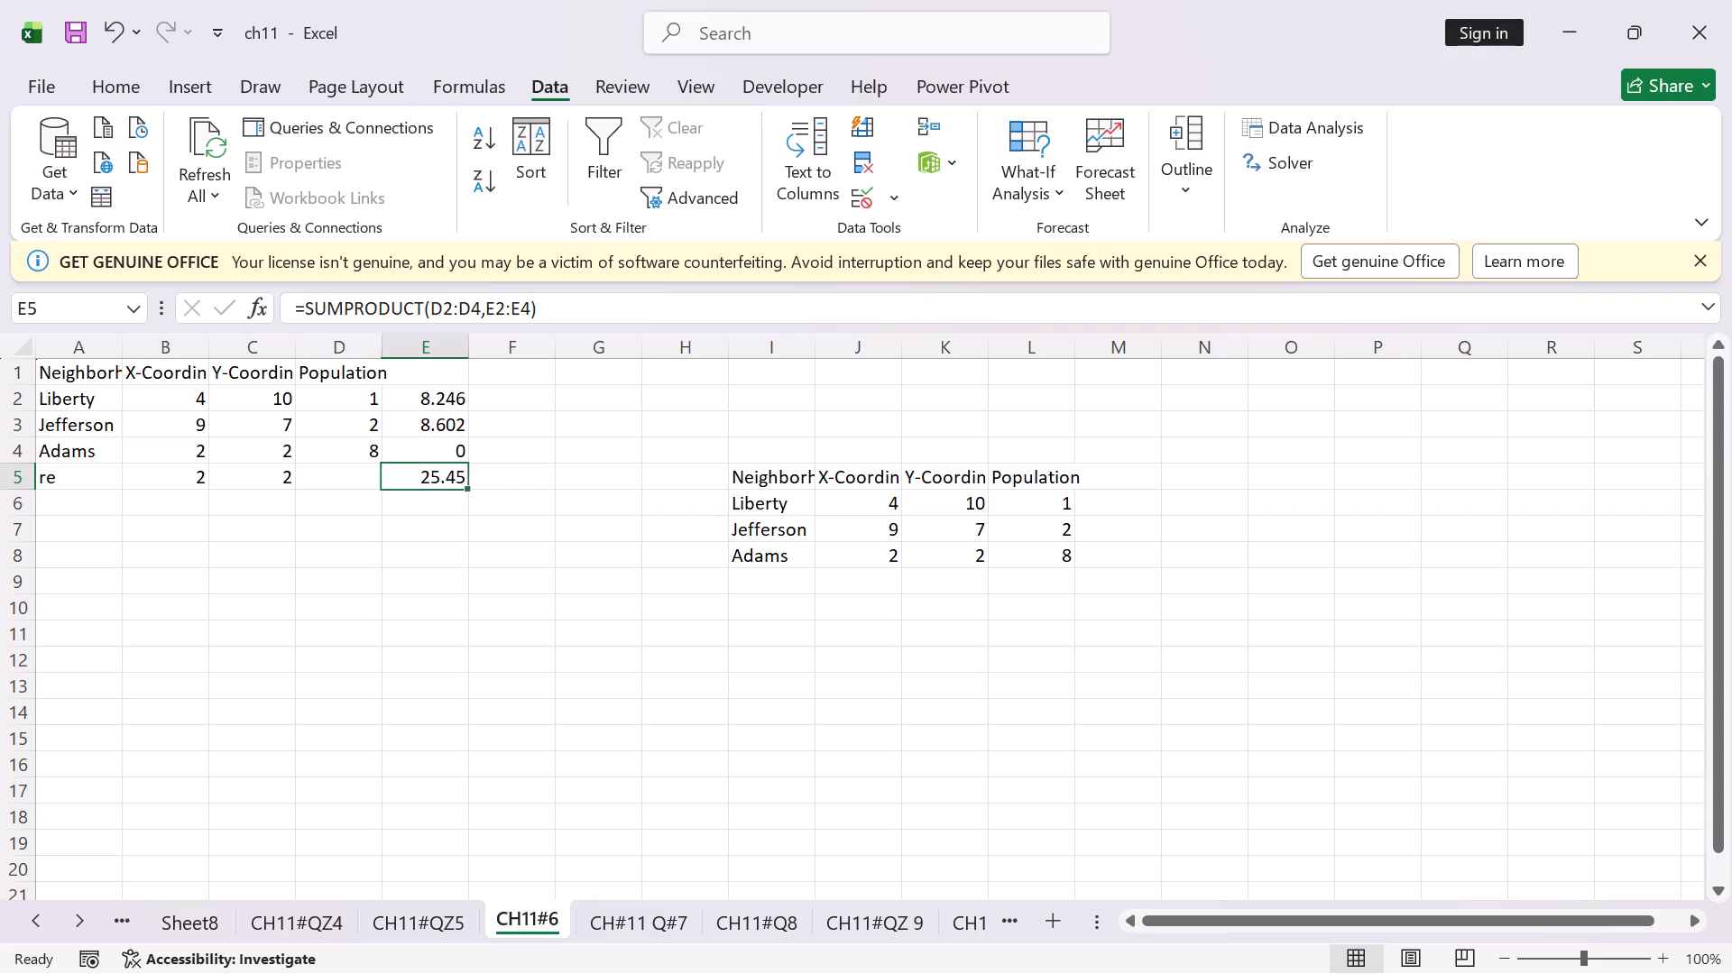
Review the CH#11 Q#7, CH11#Q8, CH11#QZ 9 and CH11#QZ10 models, examining the Broker's Commission formula and opening the CH11#QZ10 Profit formula.
left_click(640, 916)
left_click(327, 685)
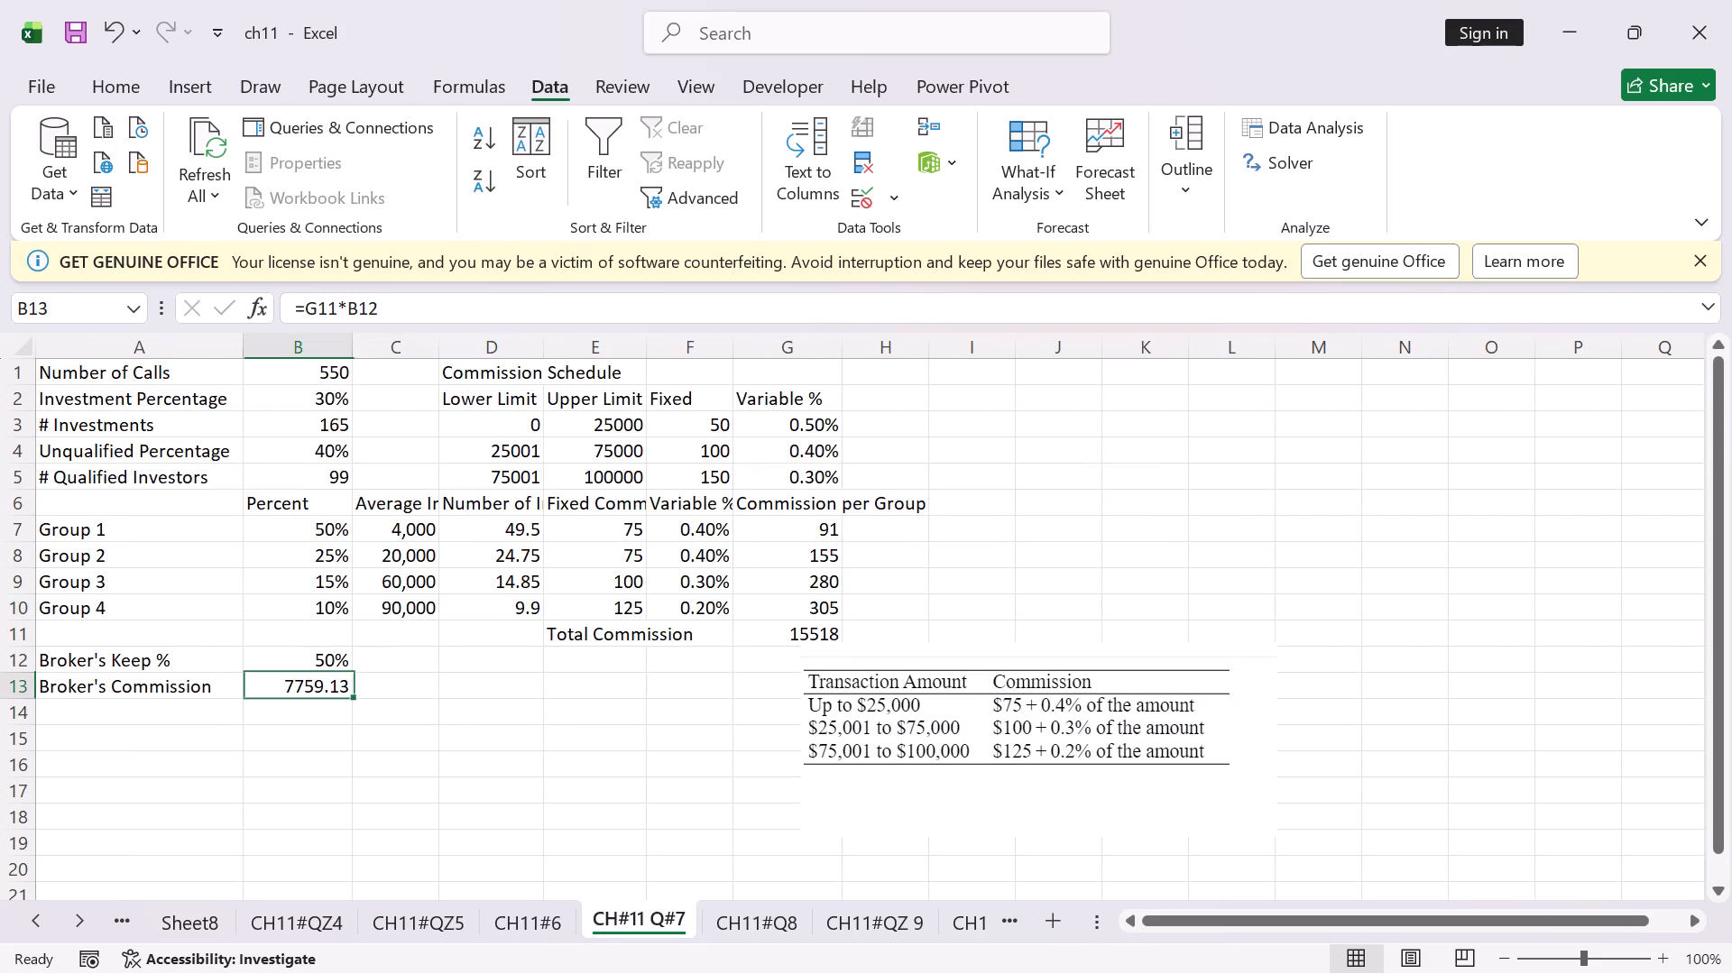
left_click(751, 923)
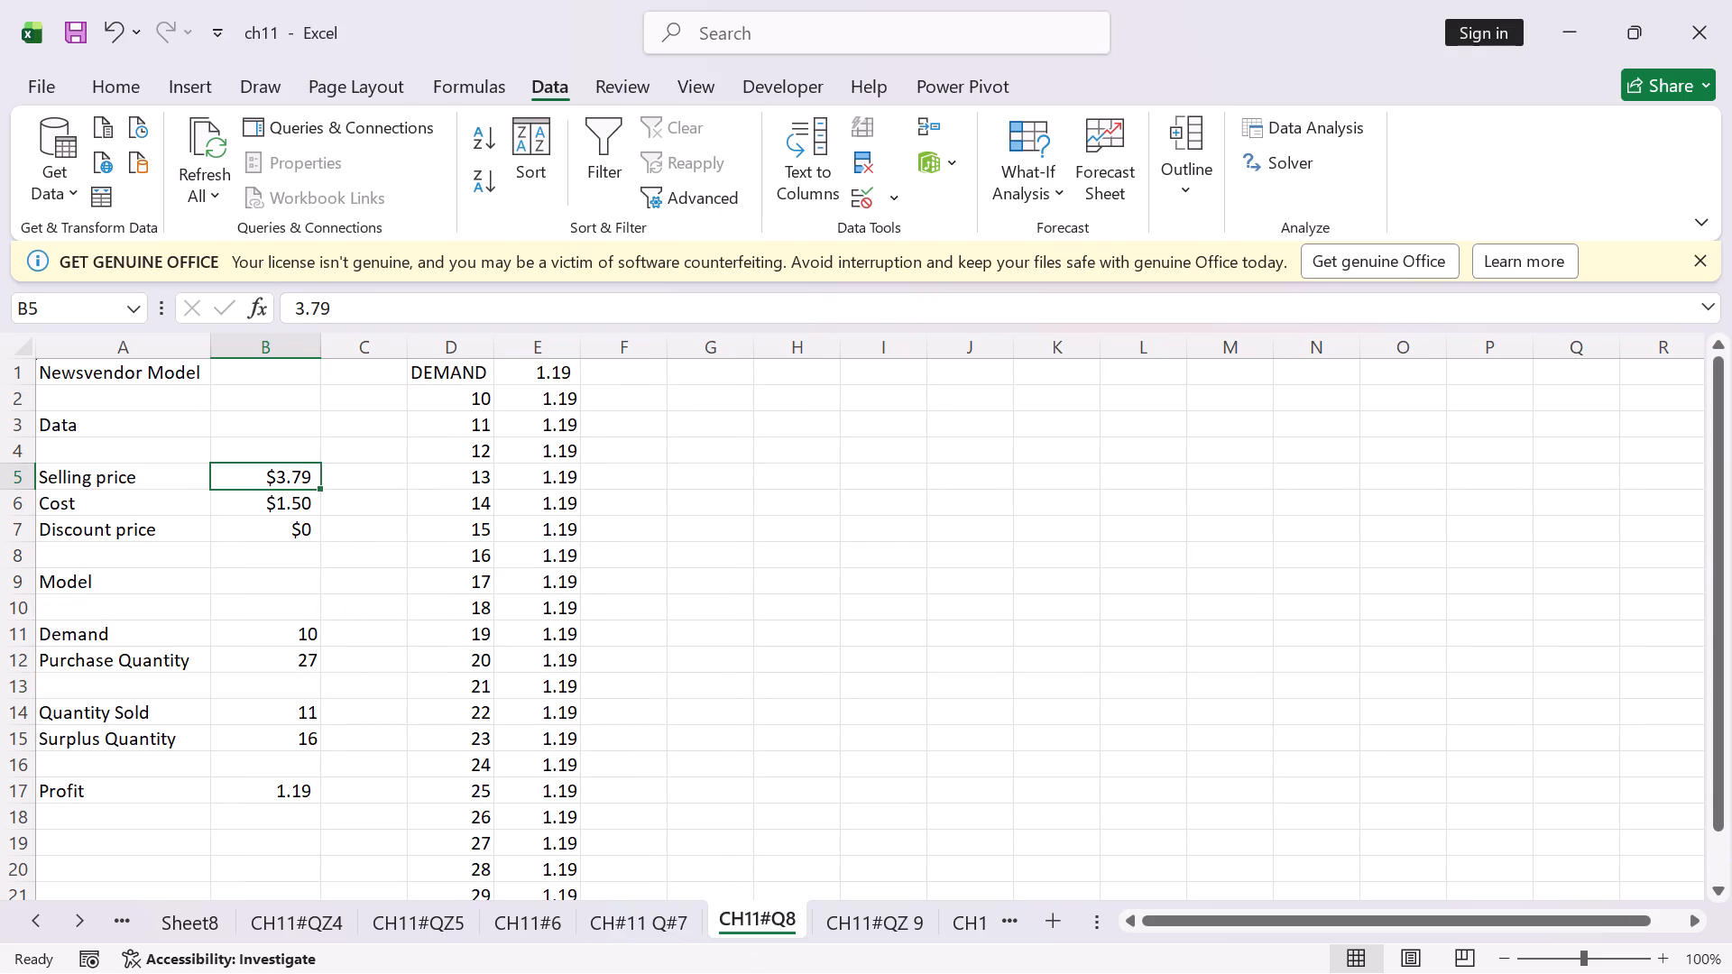
left_click(866, 914)
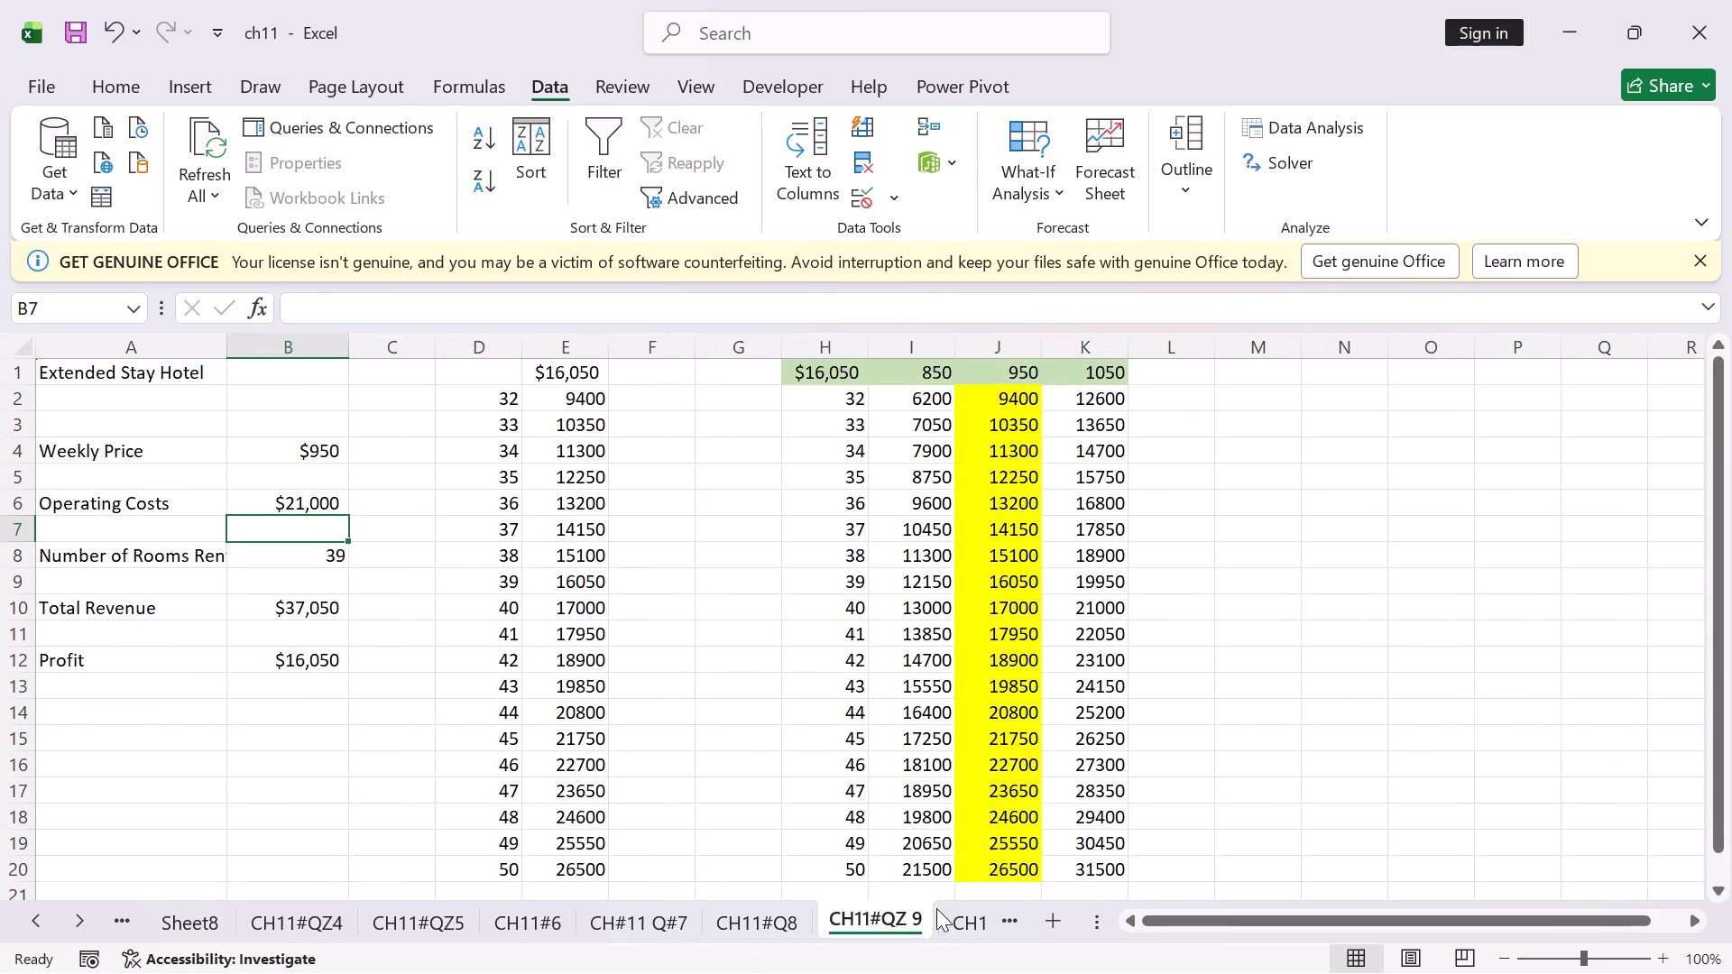
left_click(954, 921)
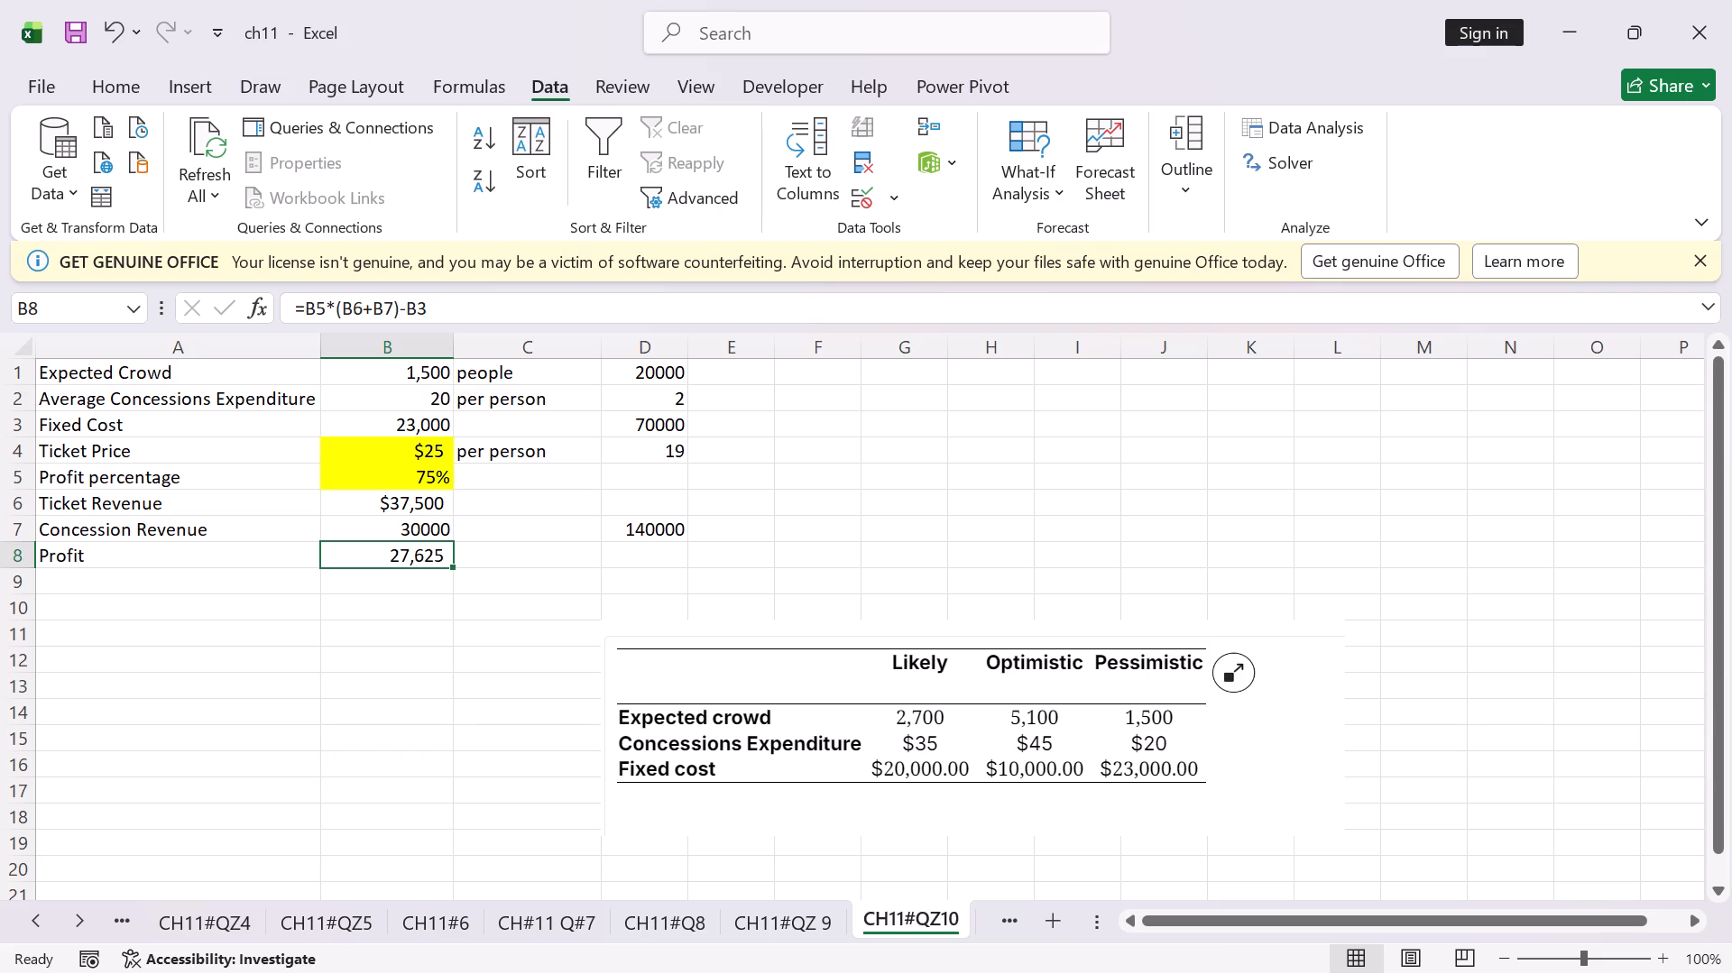
double_click(403, 553)
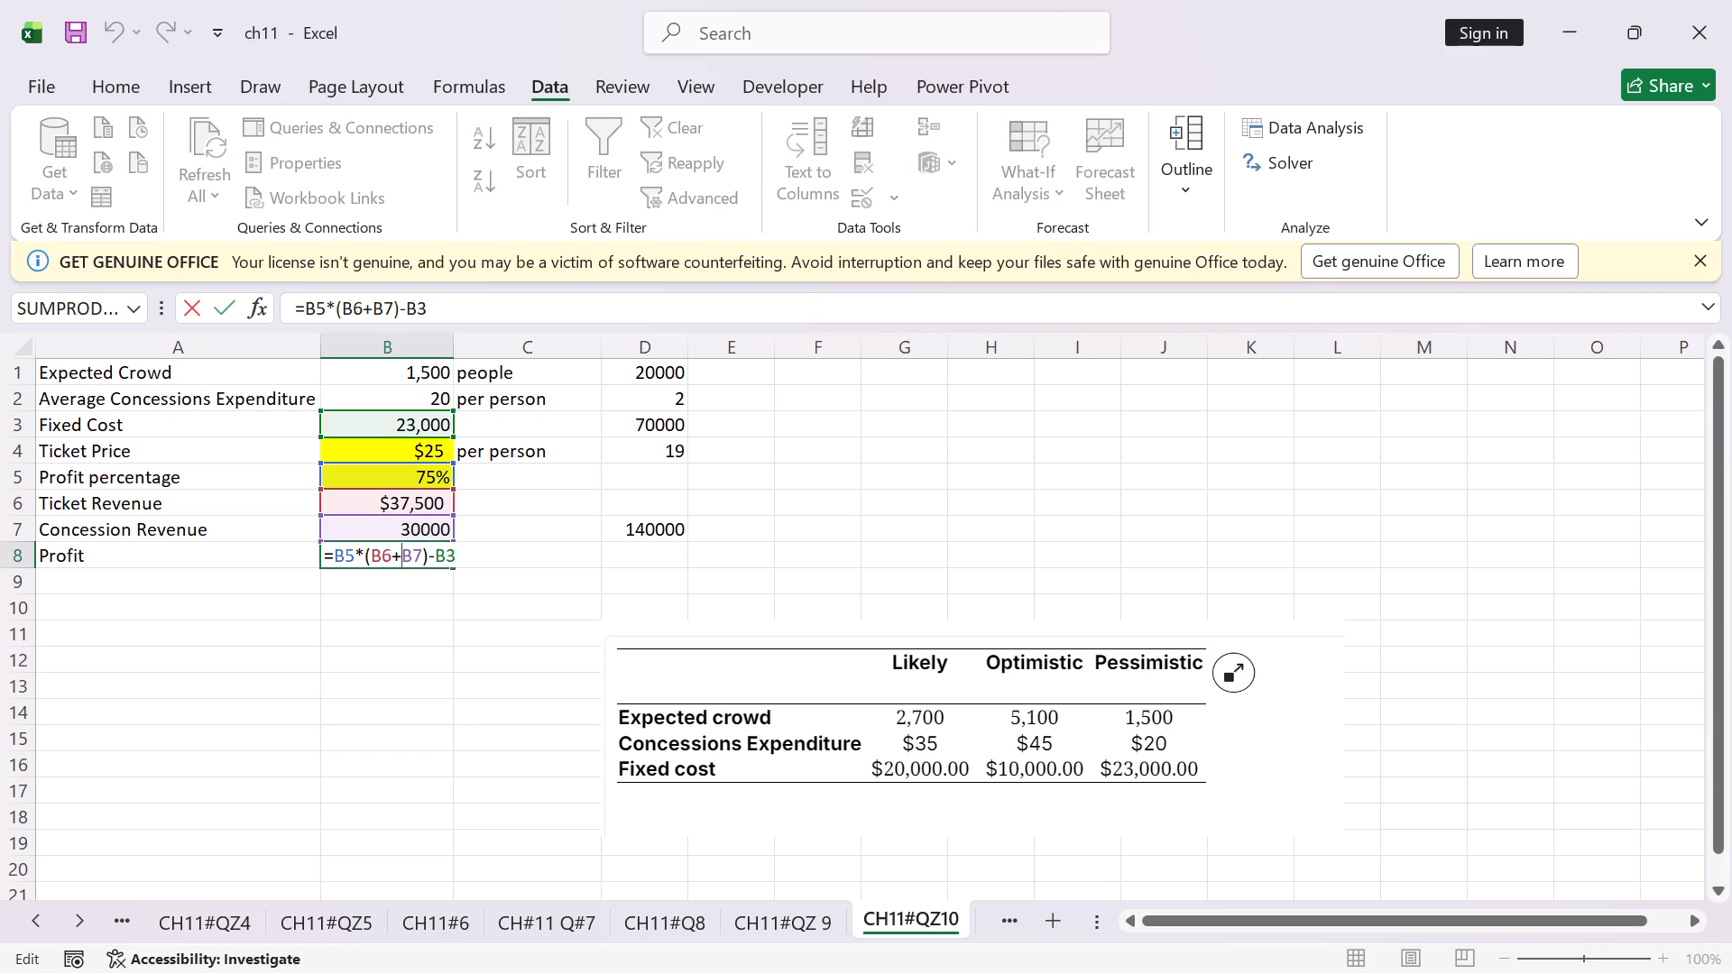
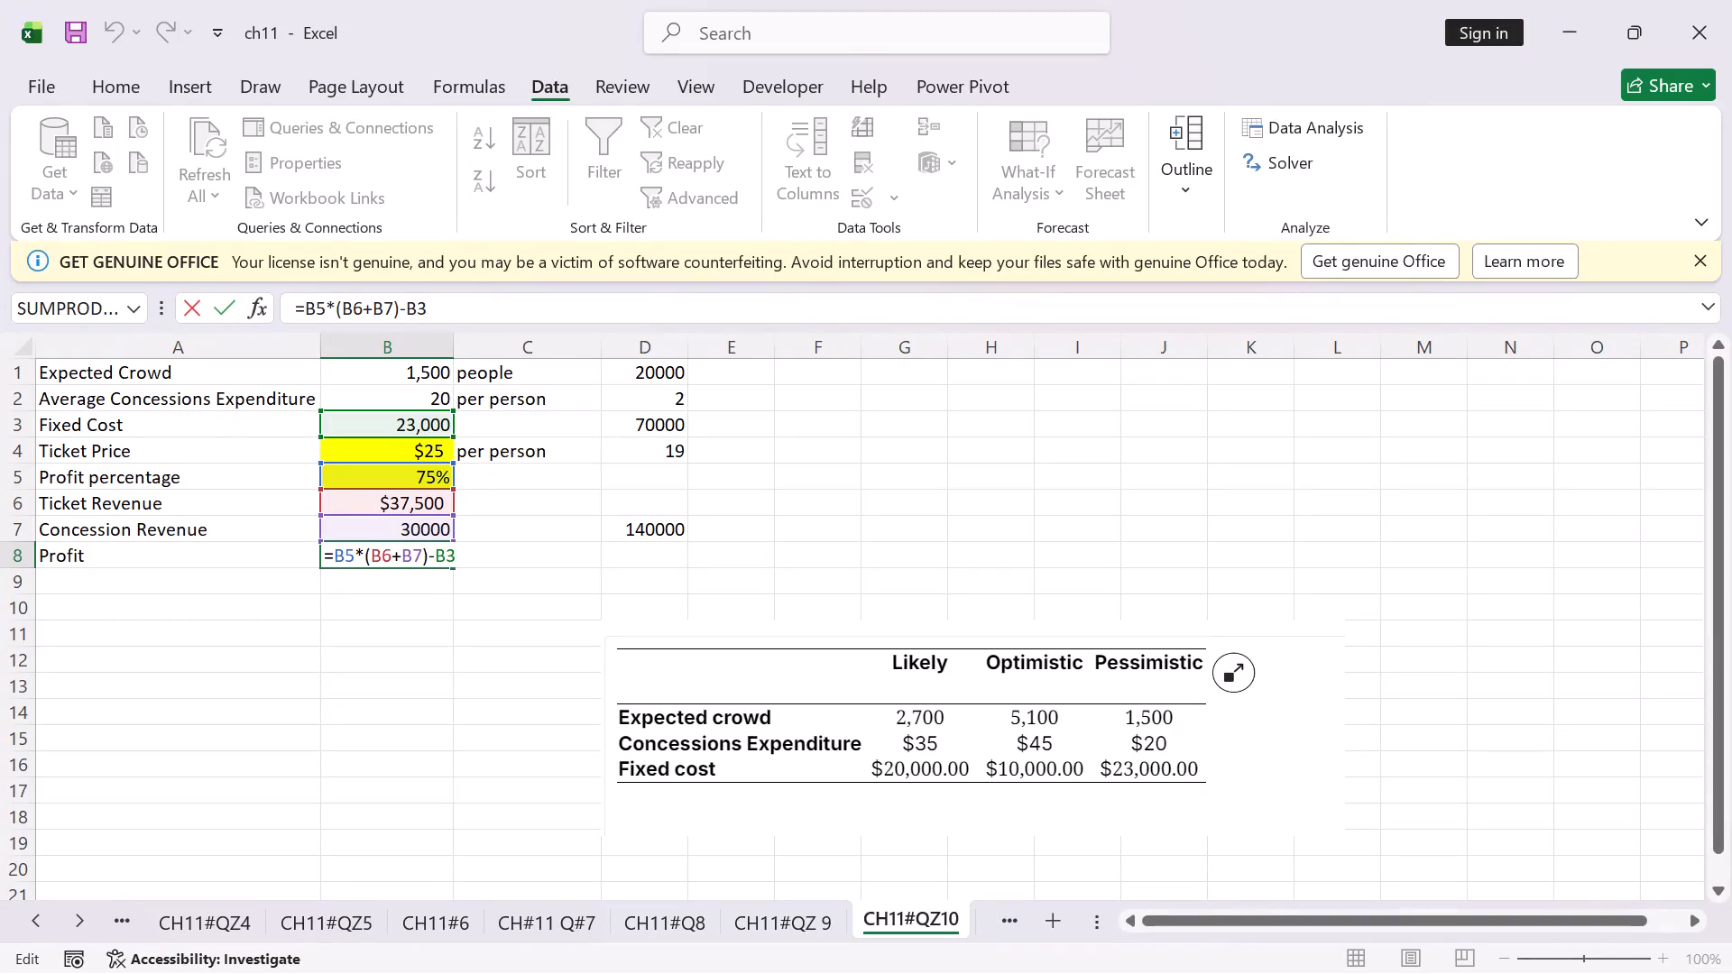
Examine the CH11#QZ10 model's input cells, from Expected Crowd to Profit percentage, and the comparison values in column D.
left_click(216, 308)
double_click(401, 427)
left_click(413, 470)
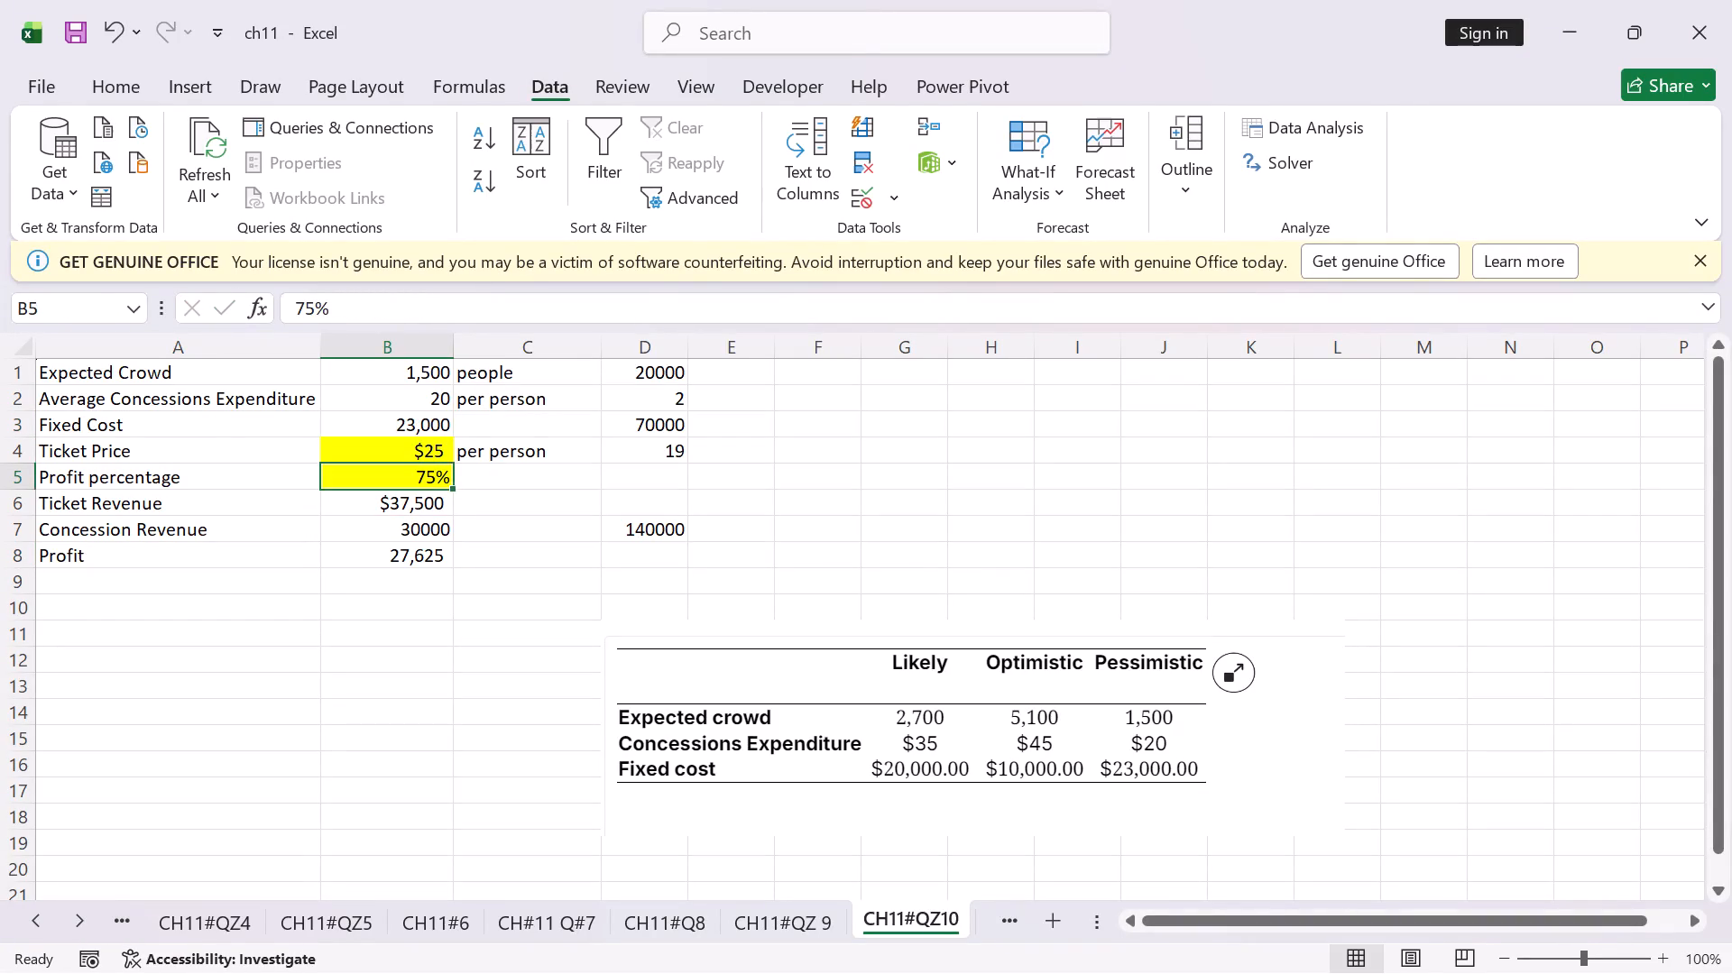
double_click(411, 455)
left_click(412, 492)
double_click(435, 372)
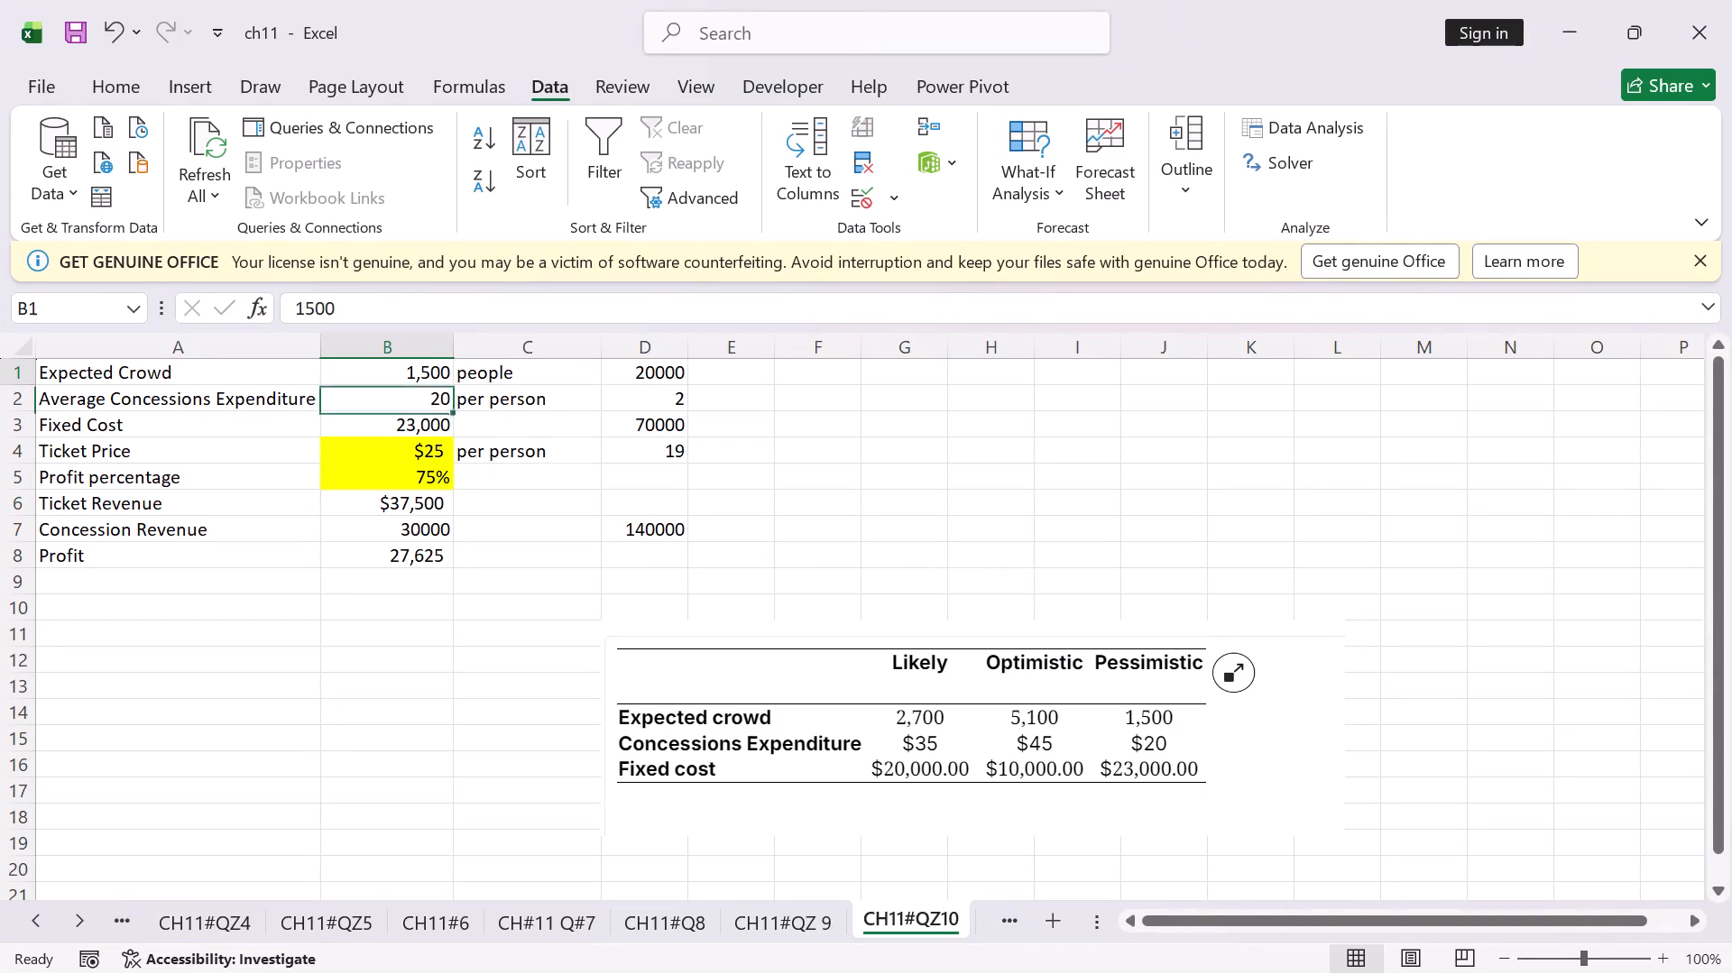
left_click(428, 406)
double_click(428, 408)
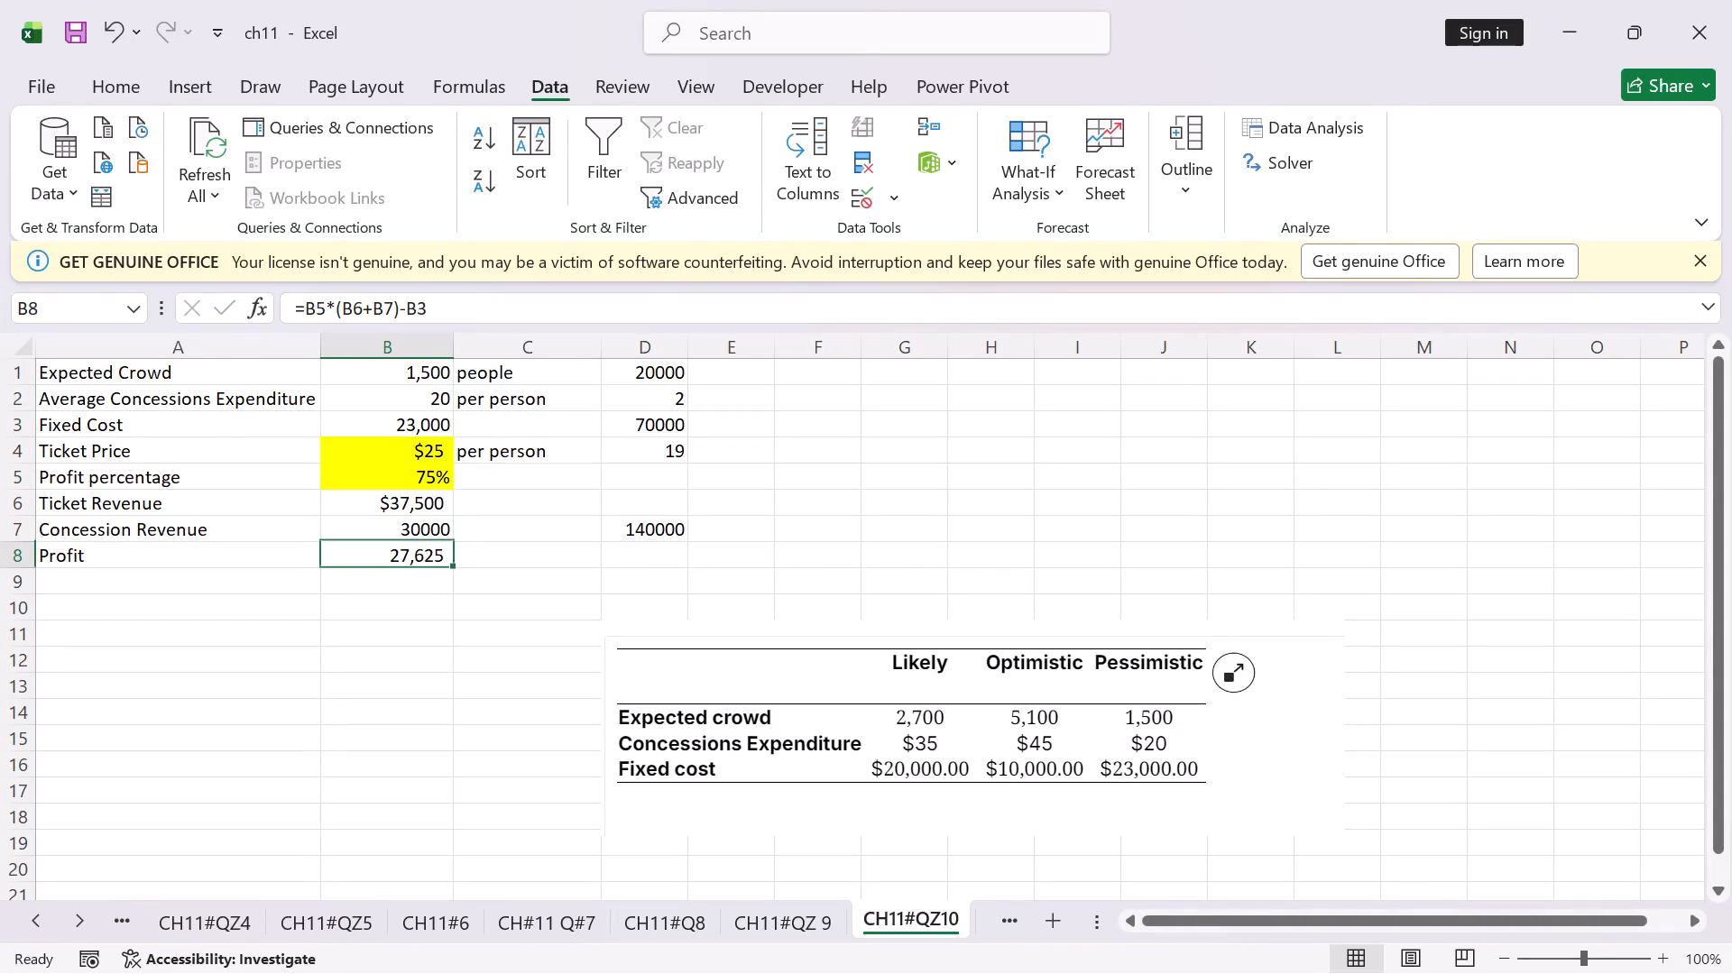
double_click(428, 402)
triple_click(426, 427)
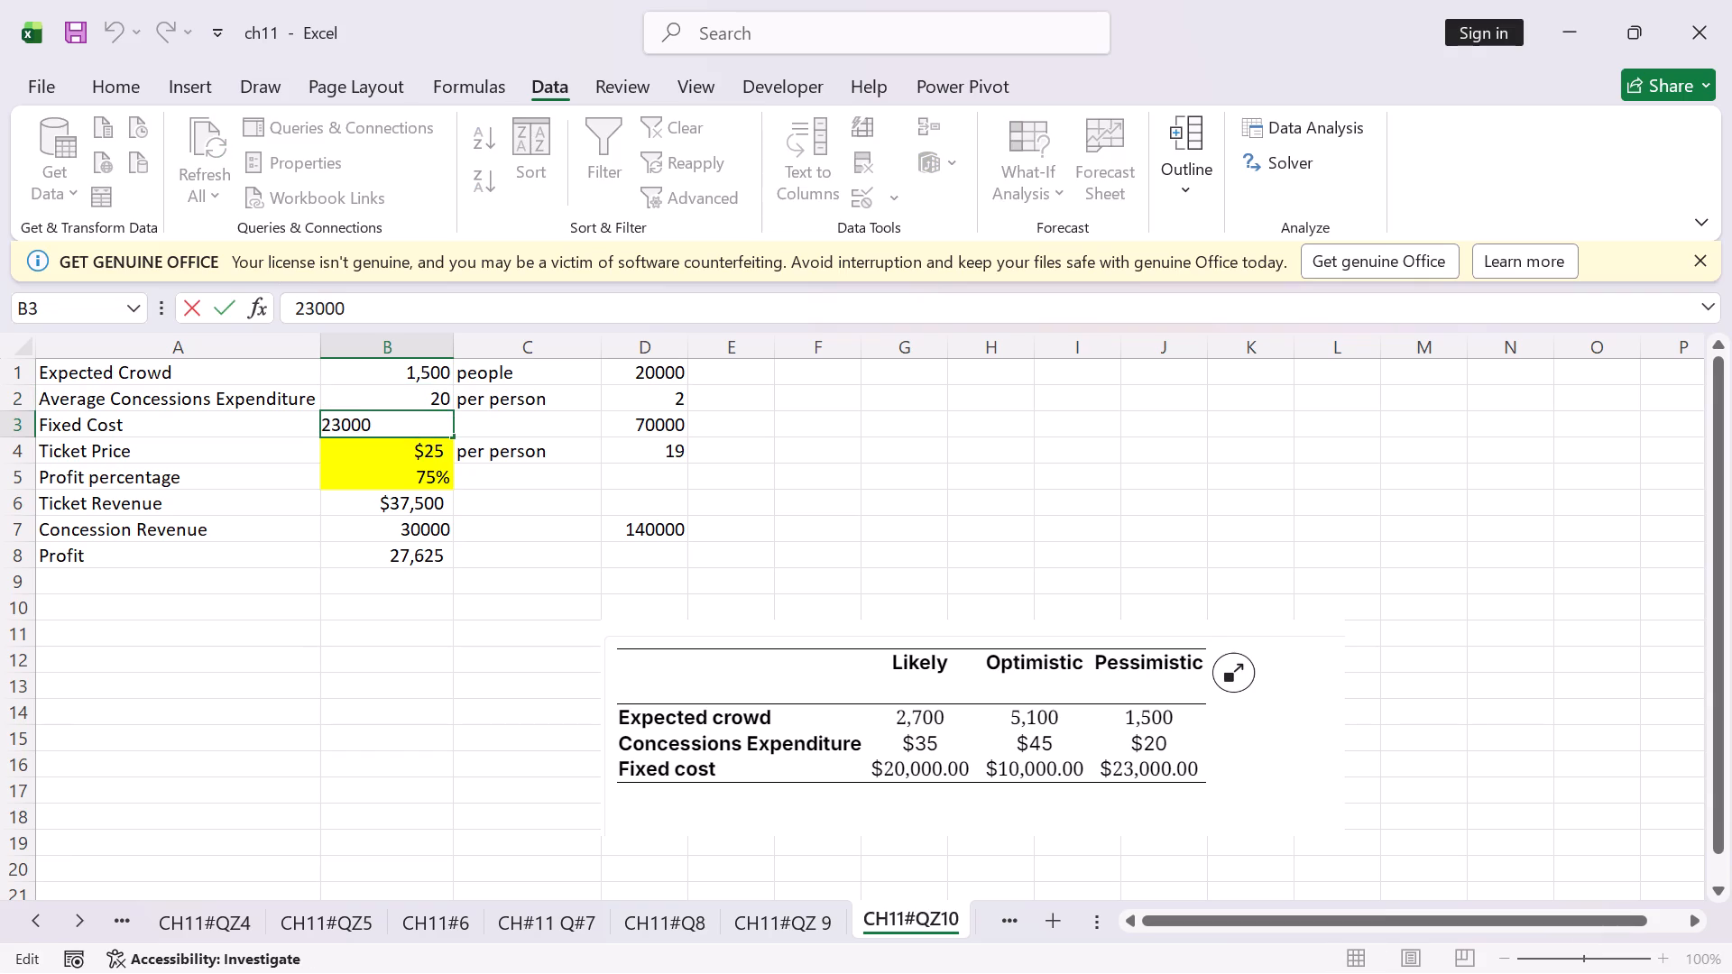
left_click(421, 486)
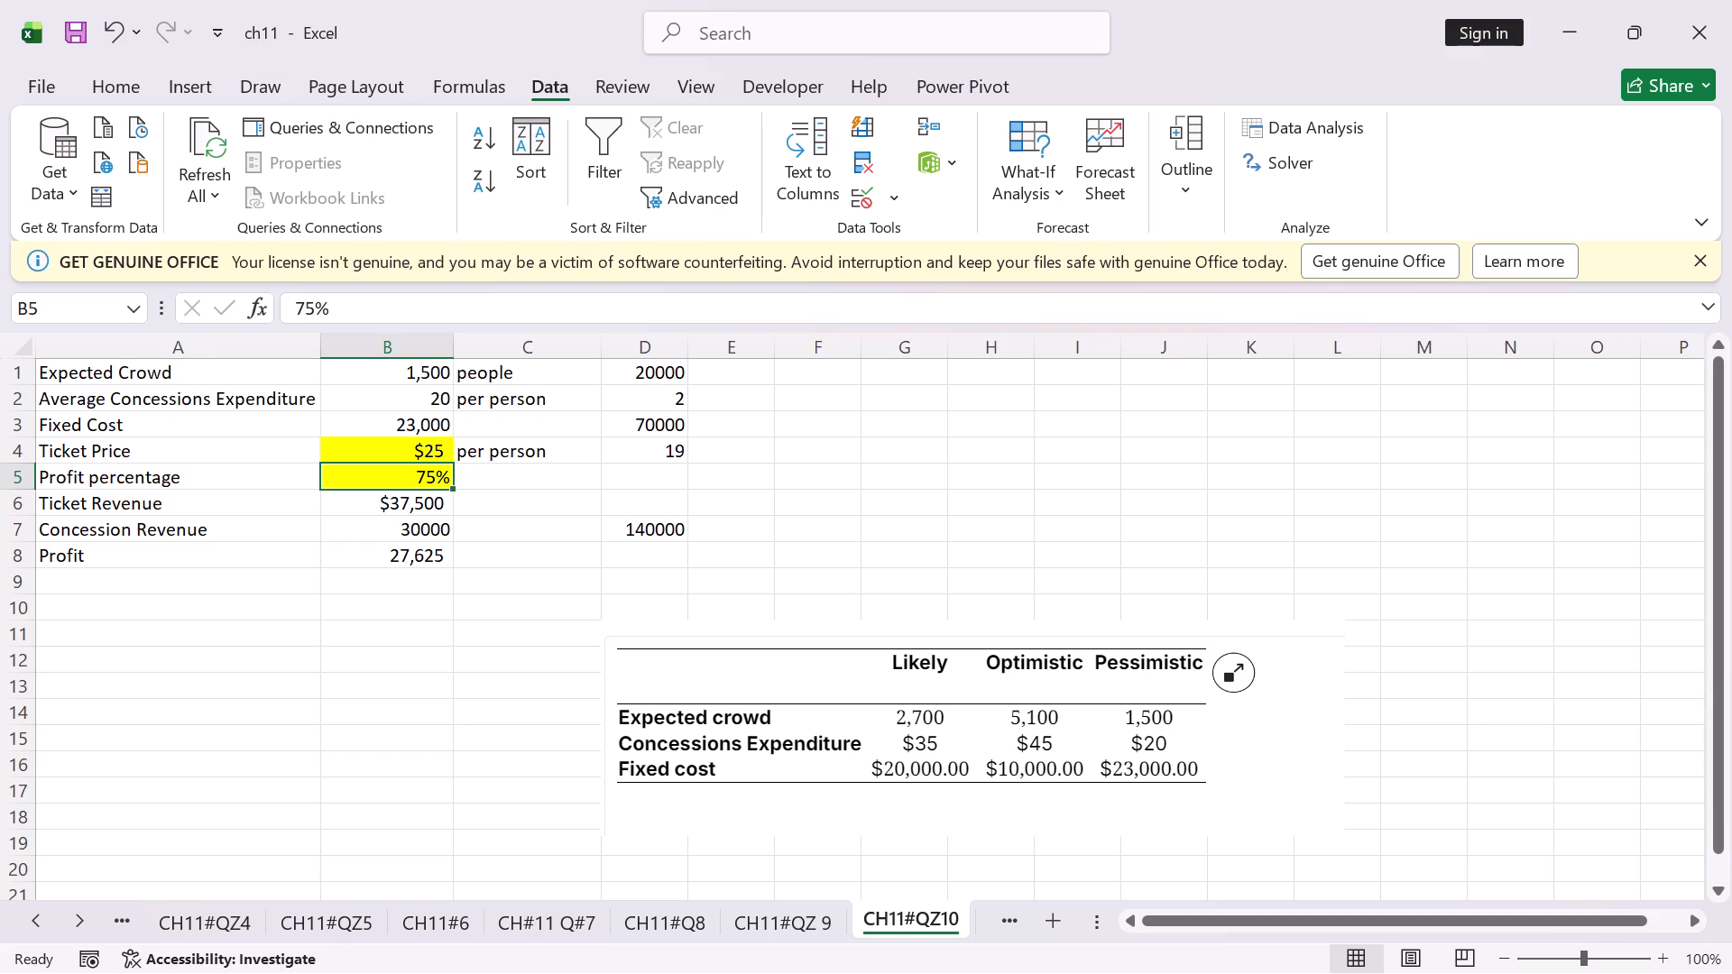
left_click(672, 445)
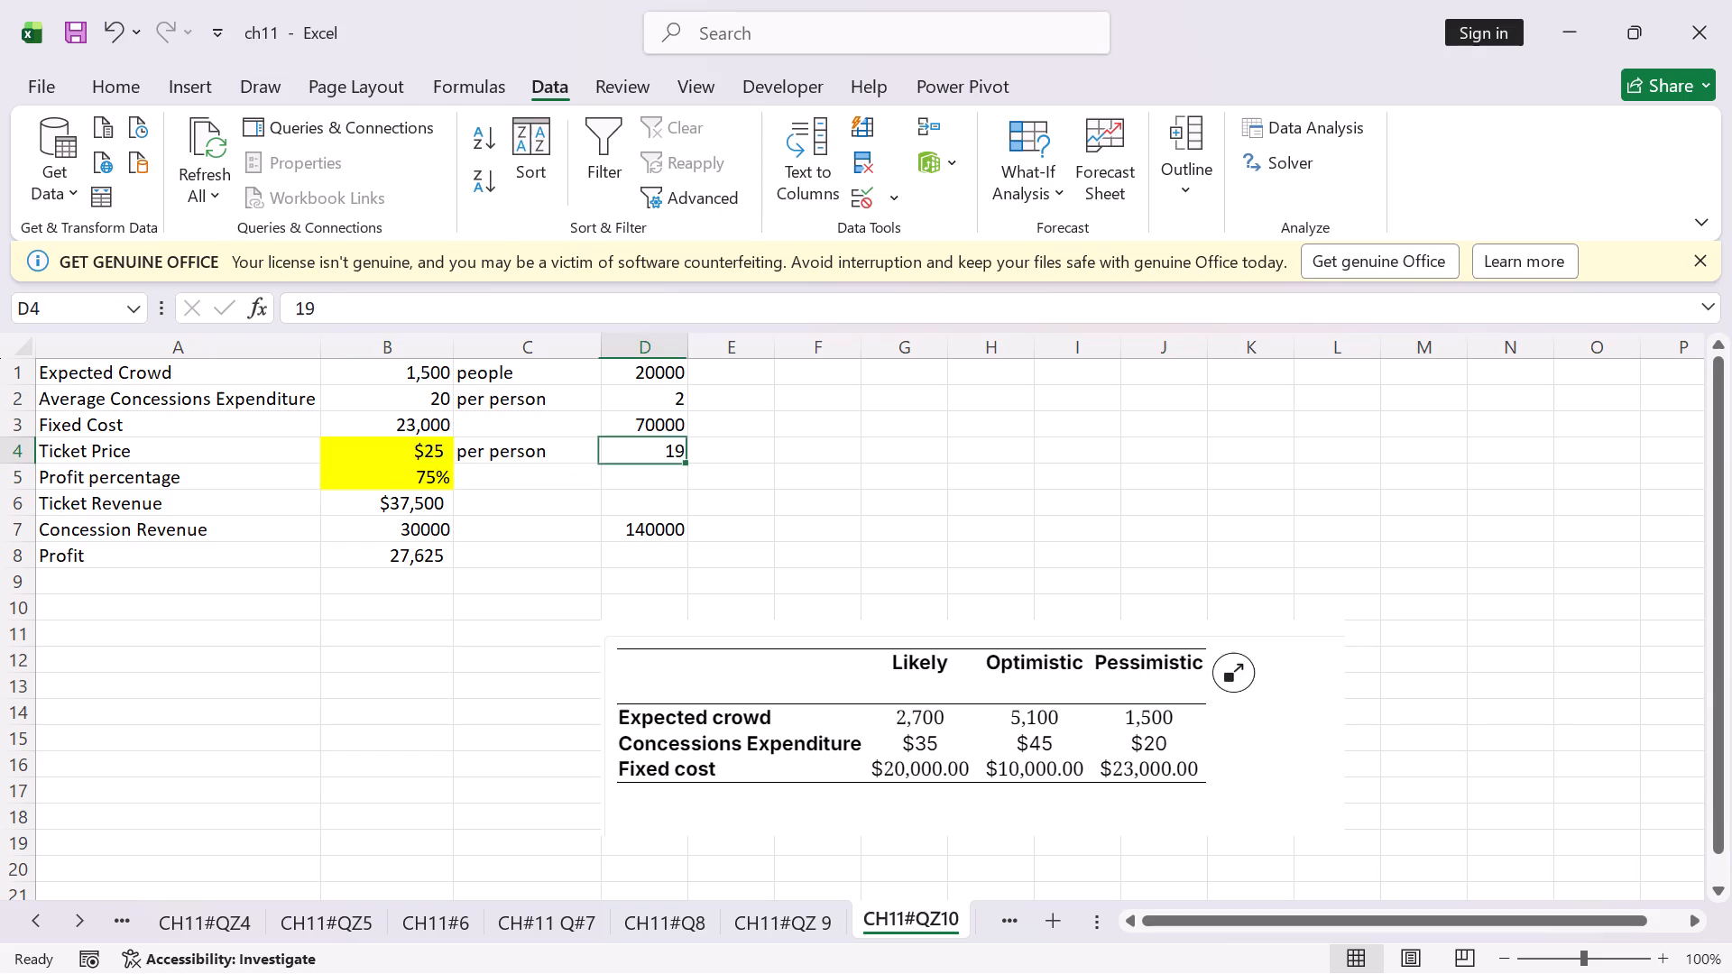
left_click(649, 541)
left_click(668, 374)
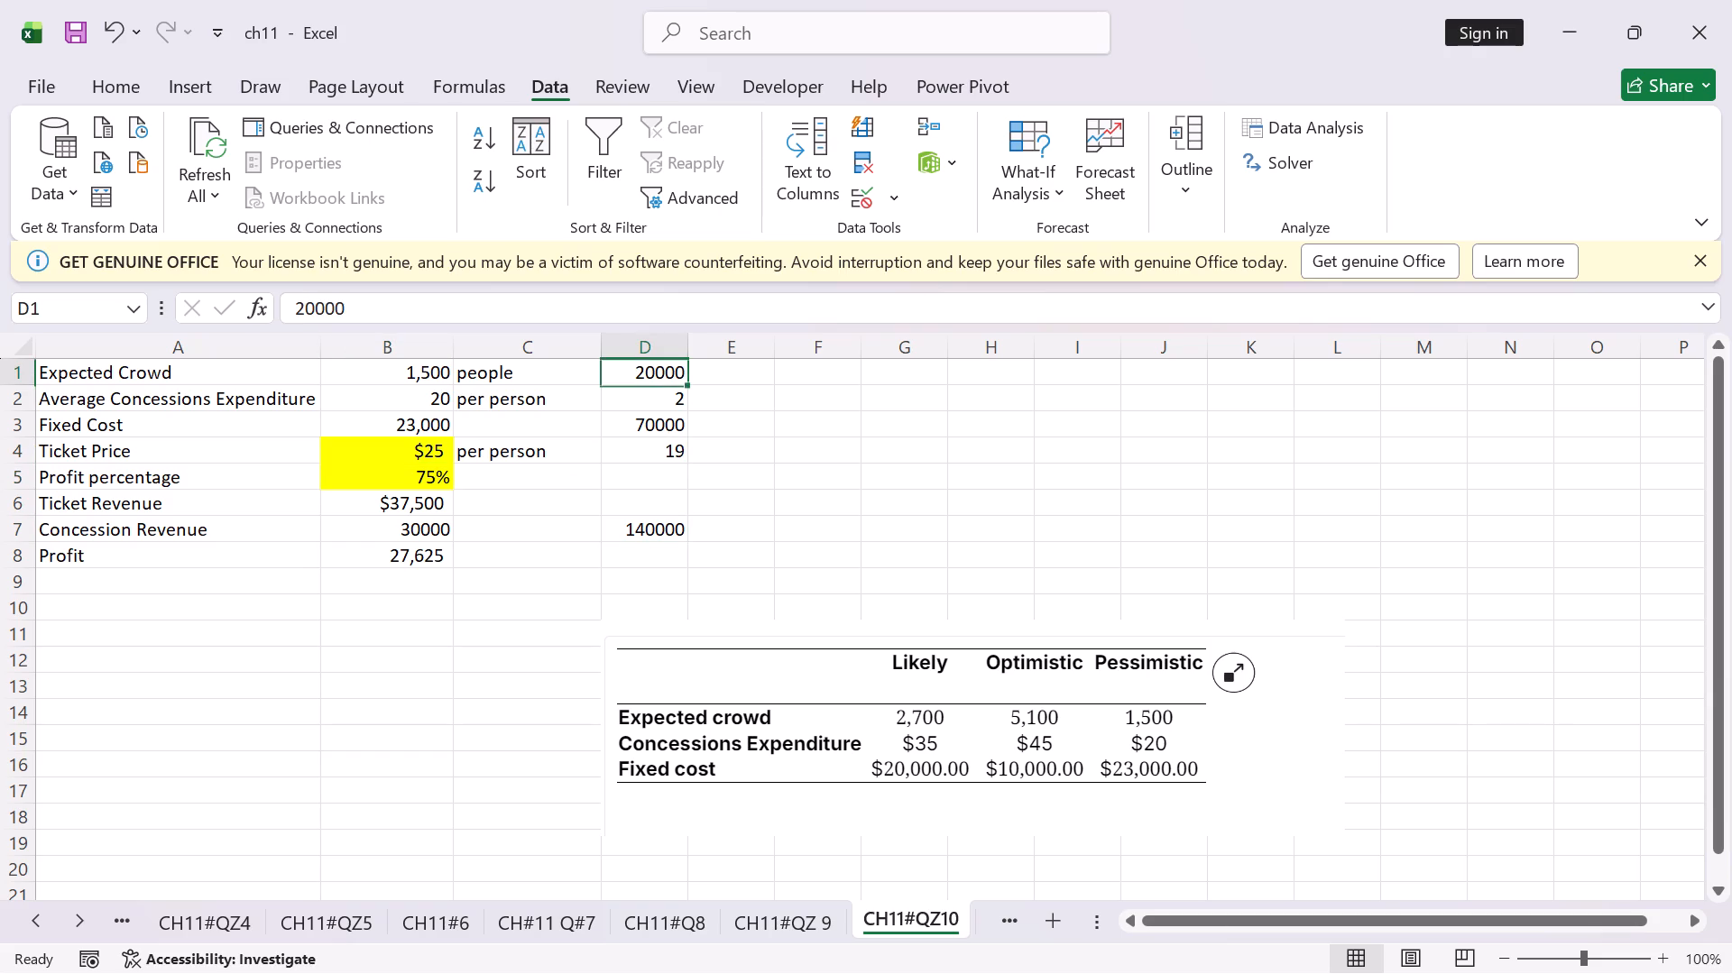
left_click(485, 390)
double_click(363, 427)
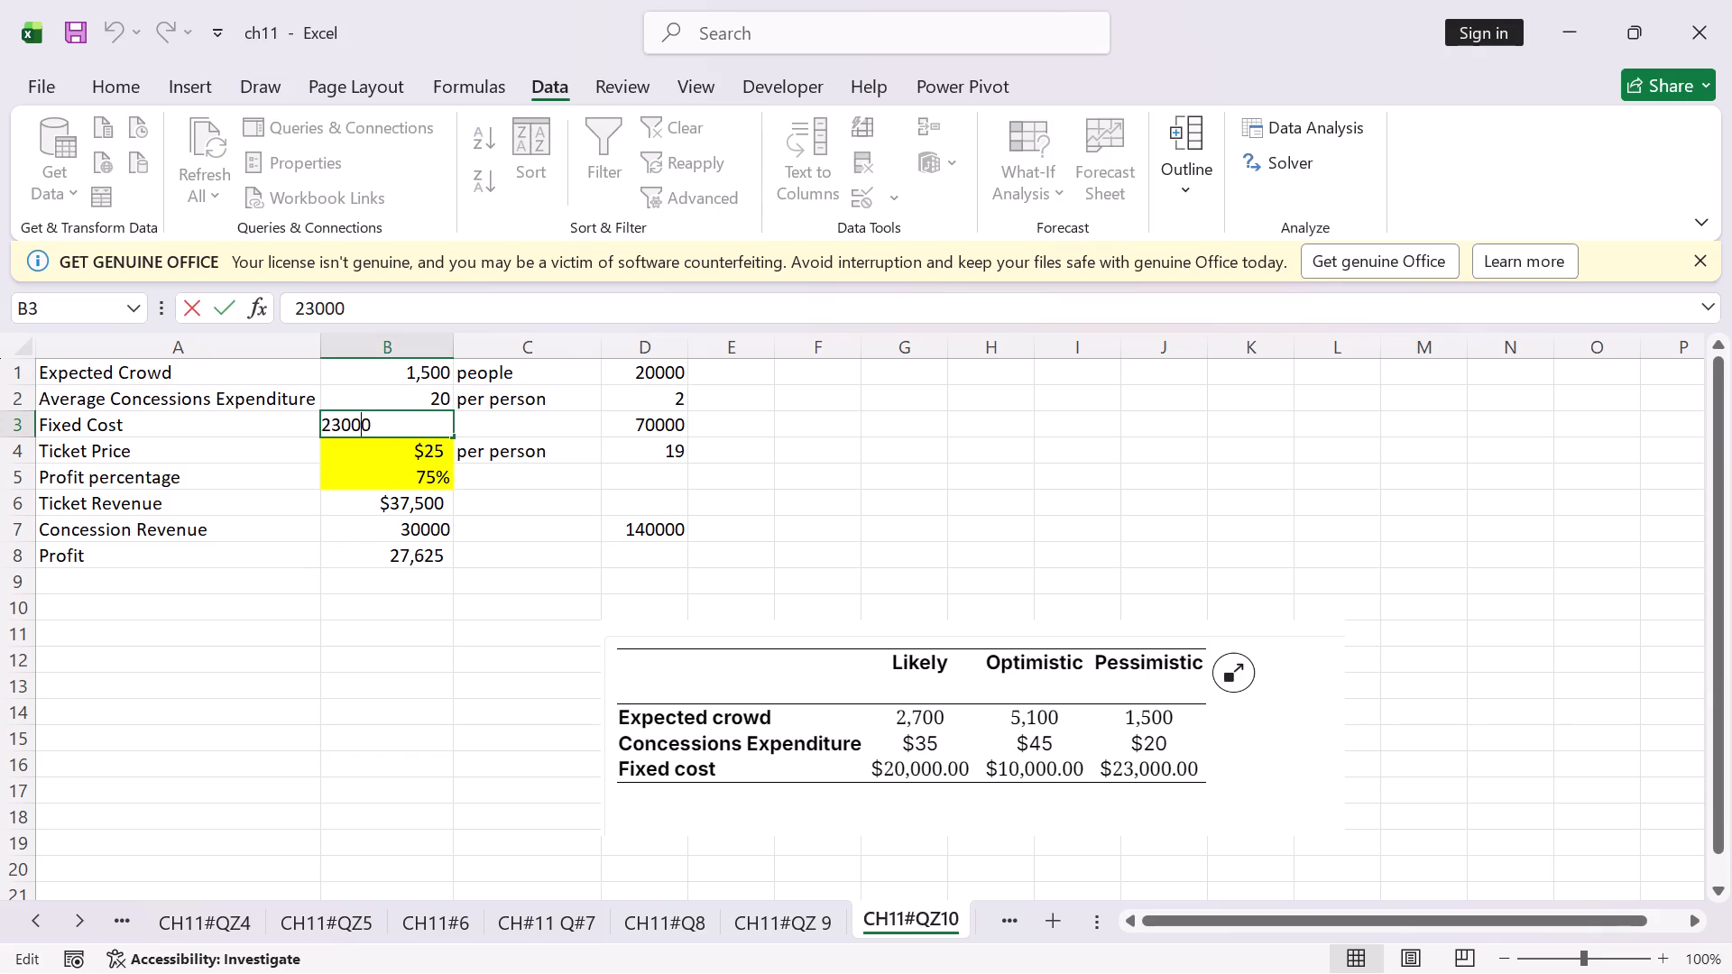
left_click(383, 483)
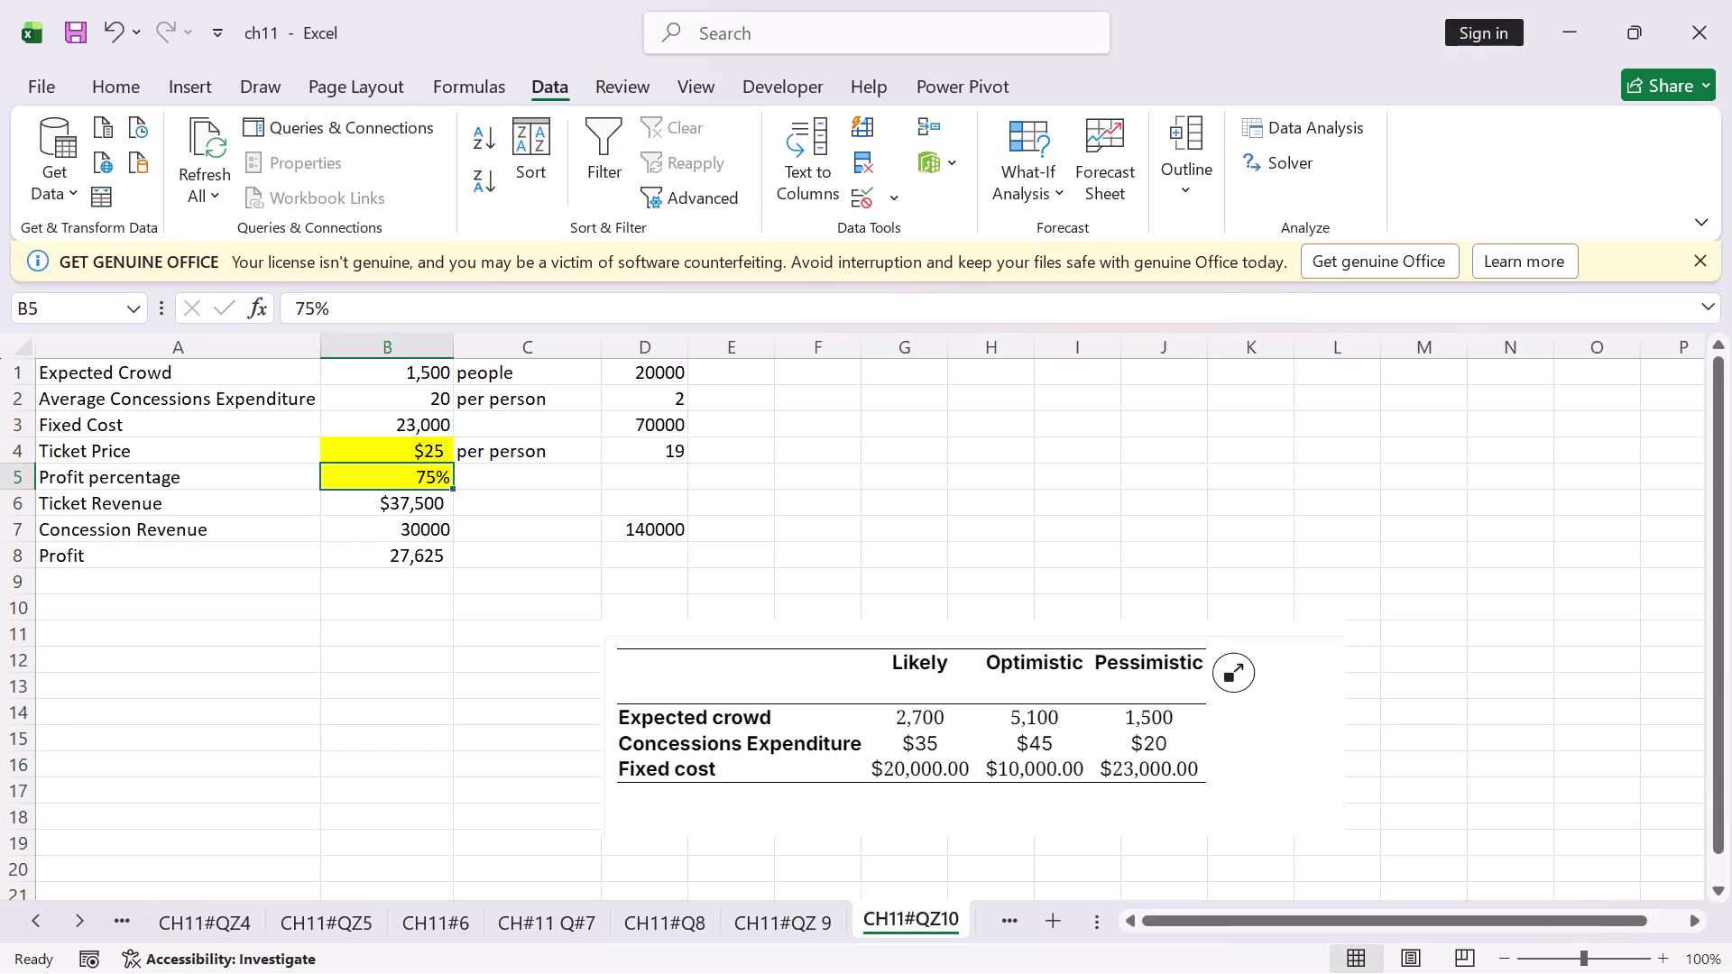
Examine the Weekly Price input and the Profit and Total Revenue formulas of the Extended Stay Hotel model on the CH11#QZ 9 sheet.
left_click(791, 917)
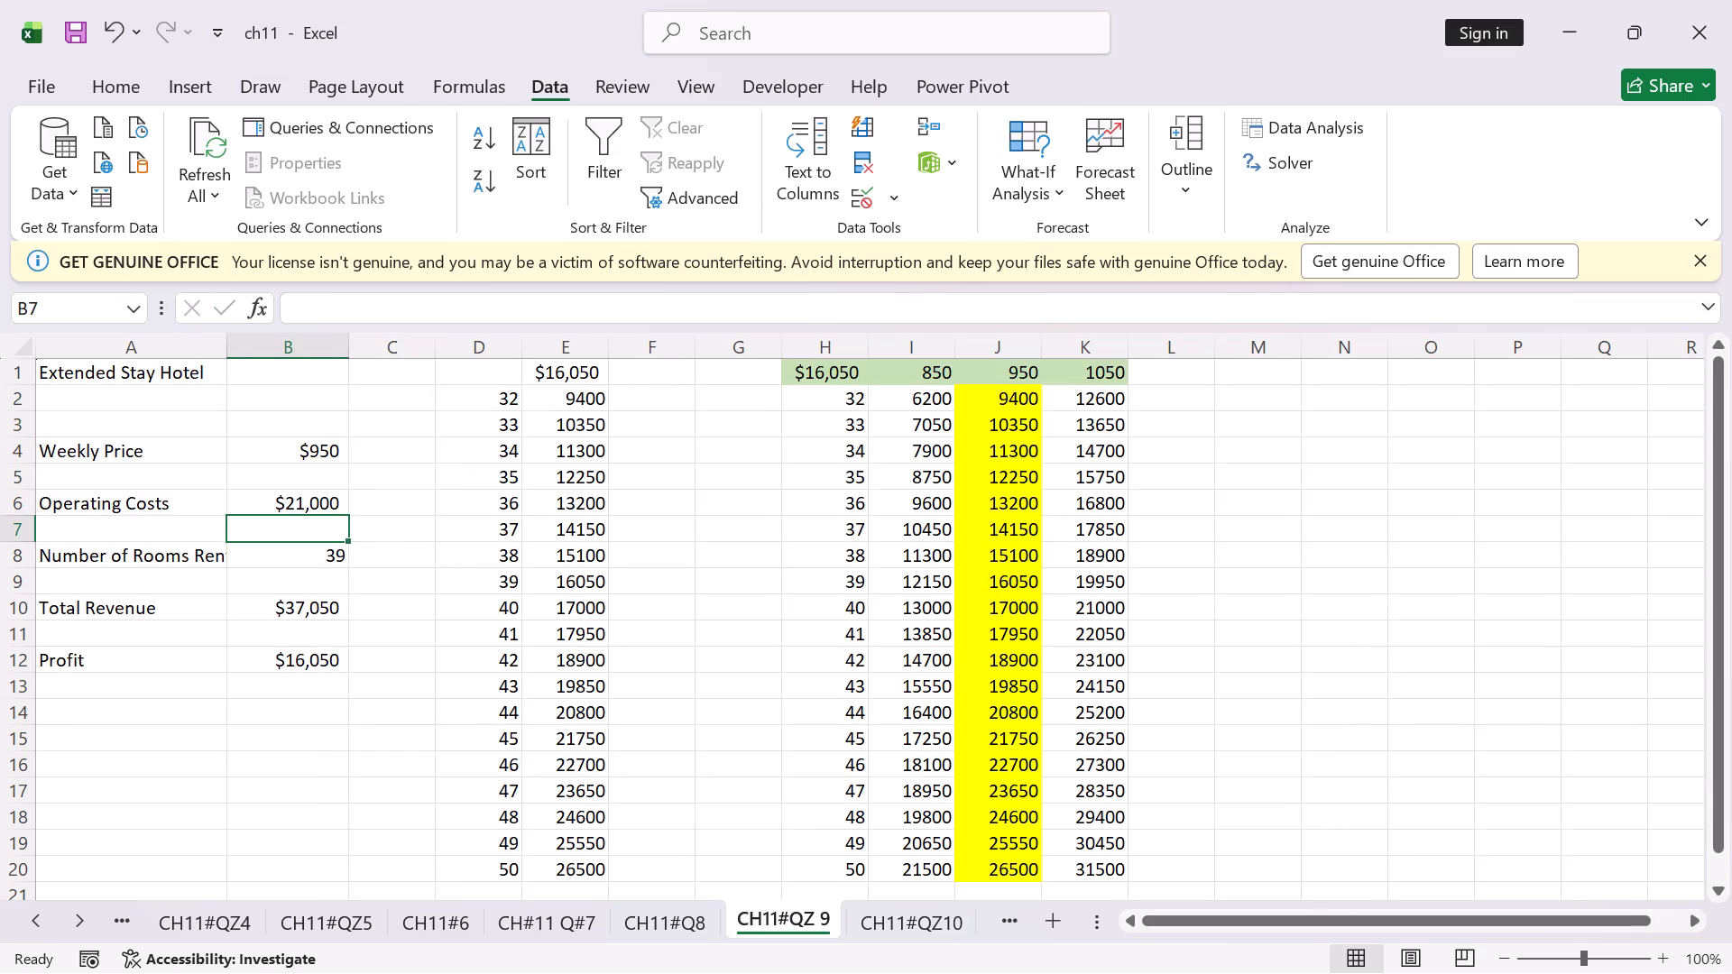
left_click(316, 451)
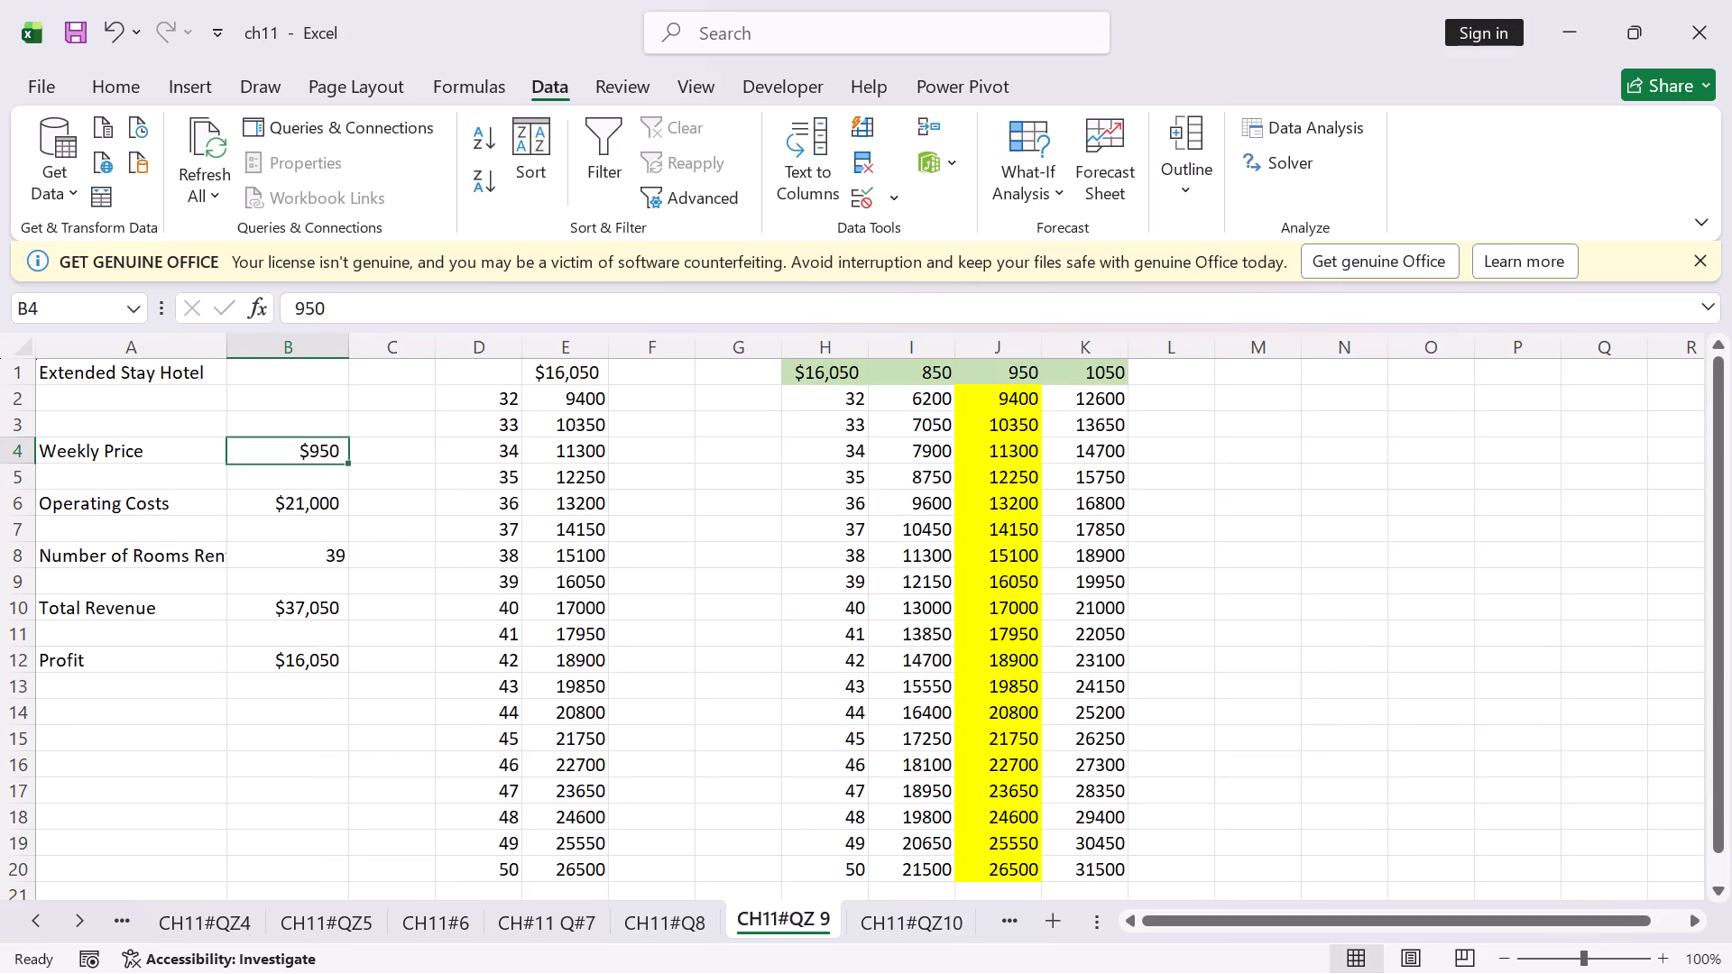
left_click(319, 604)
left_click(317, 675)
left_click(313, 663)
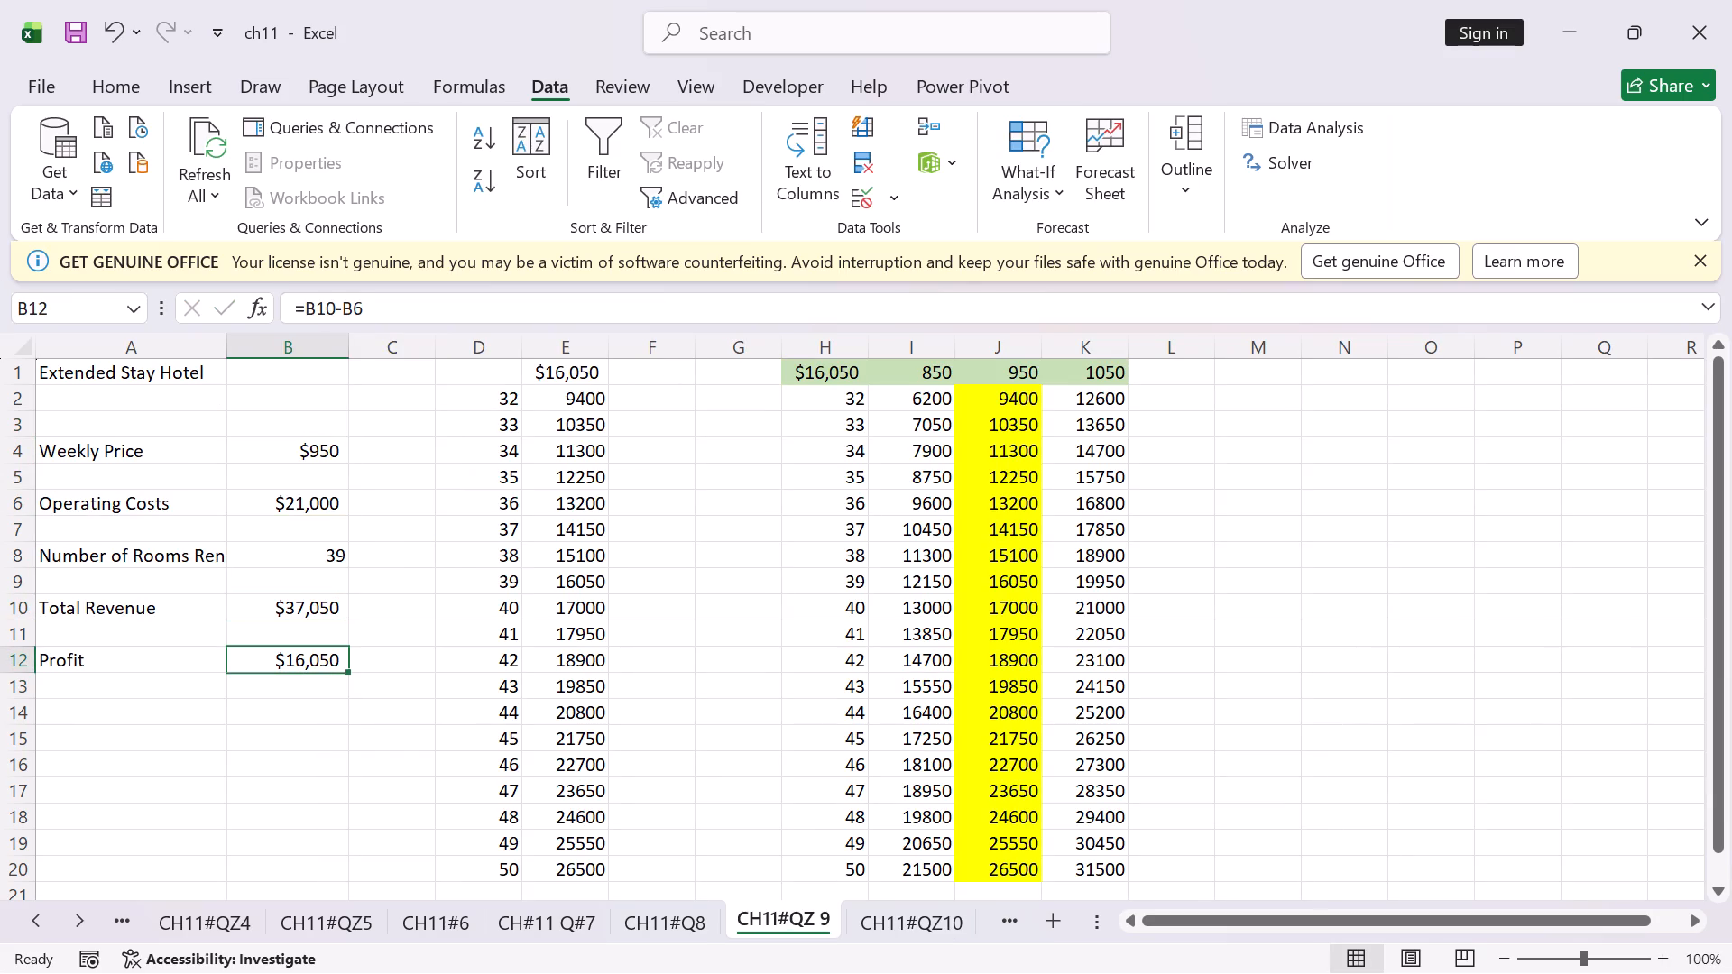
double_click(316, 655)
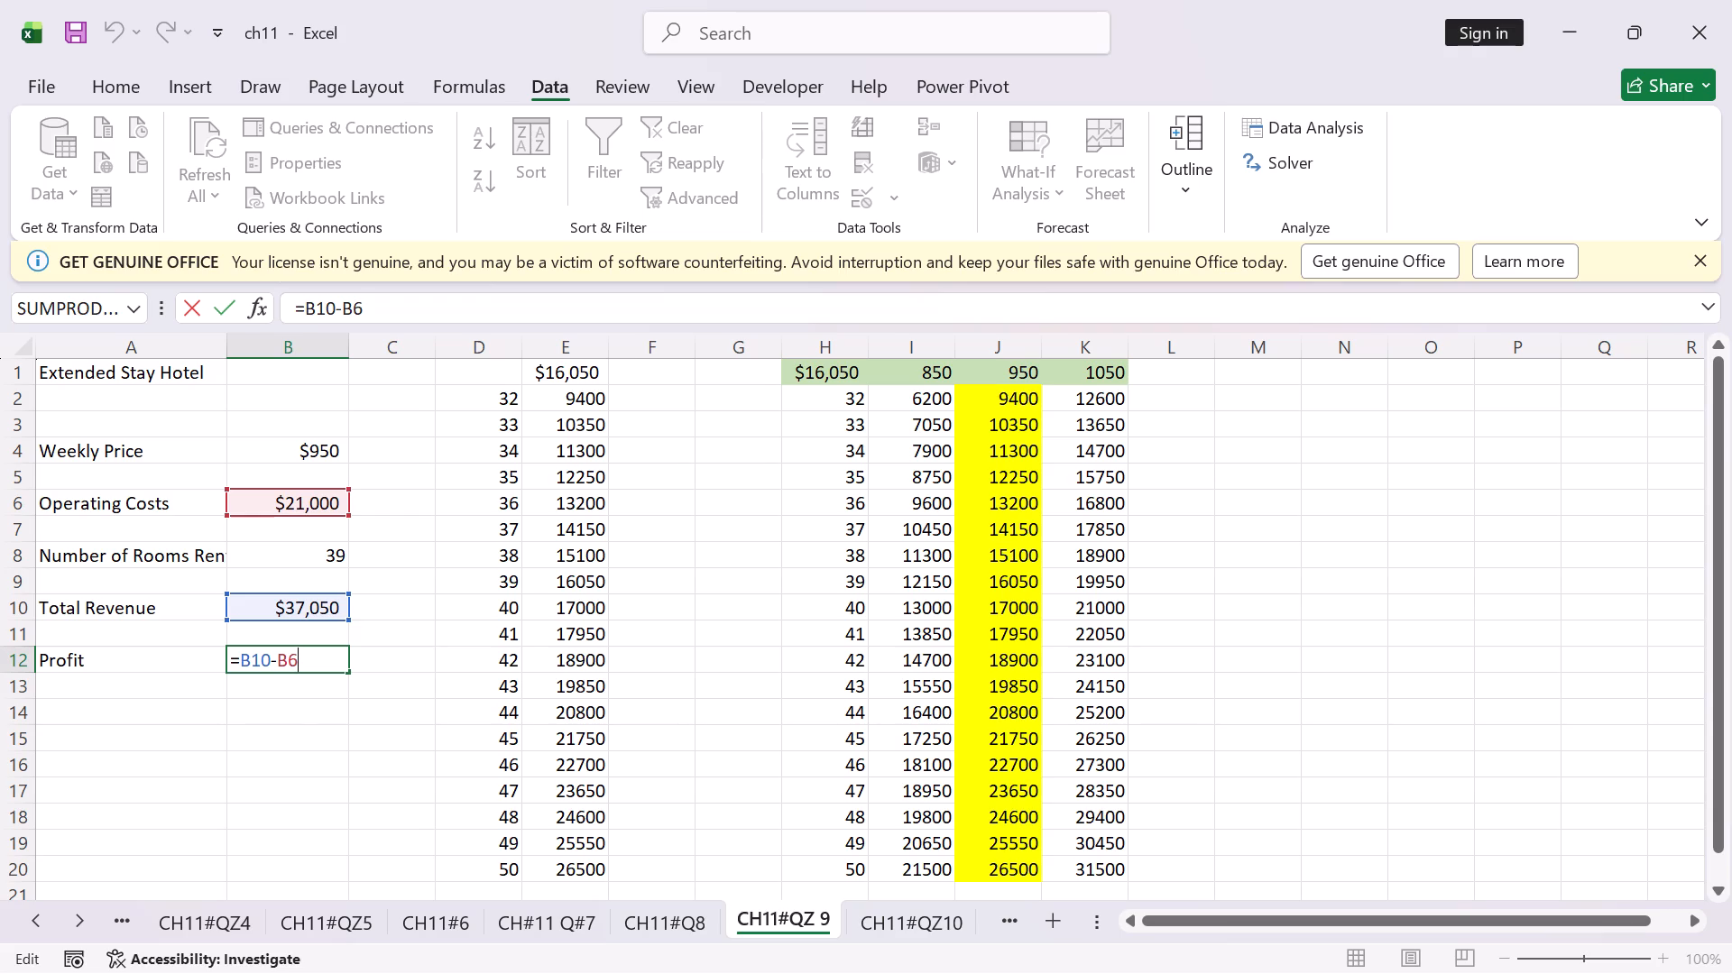
left_click(228, 314)
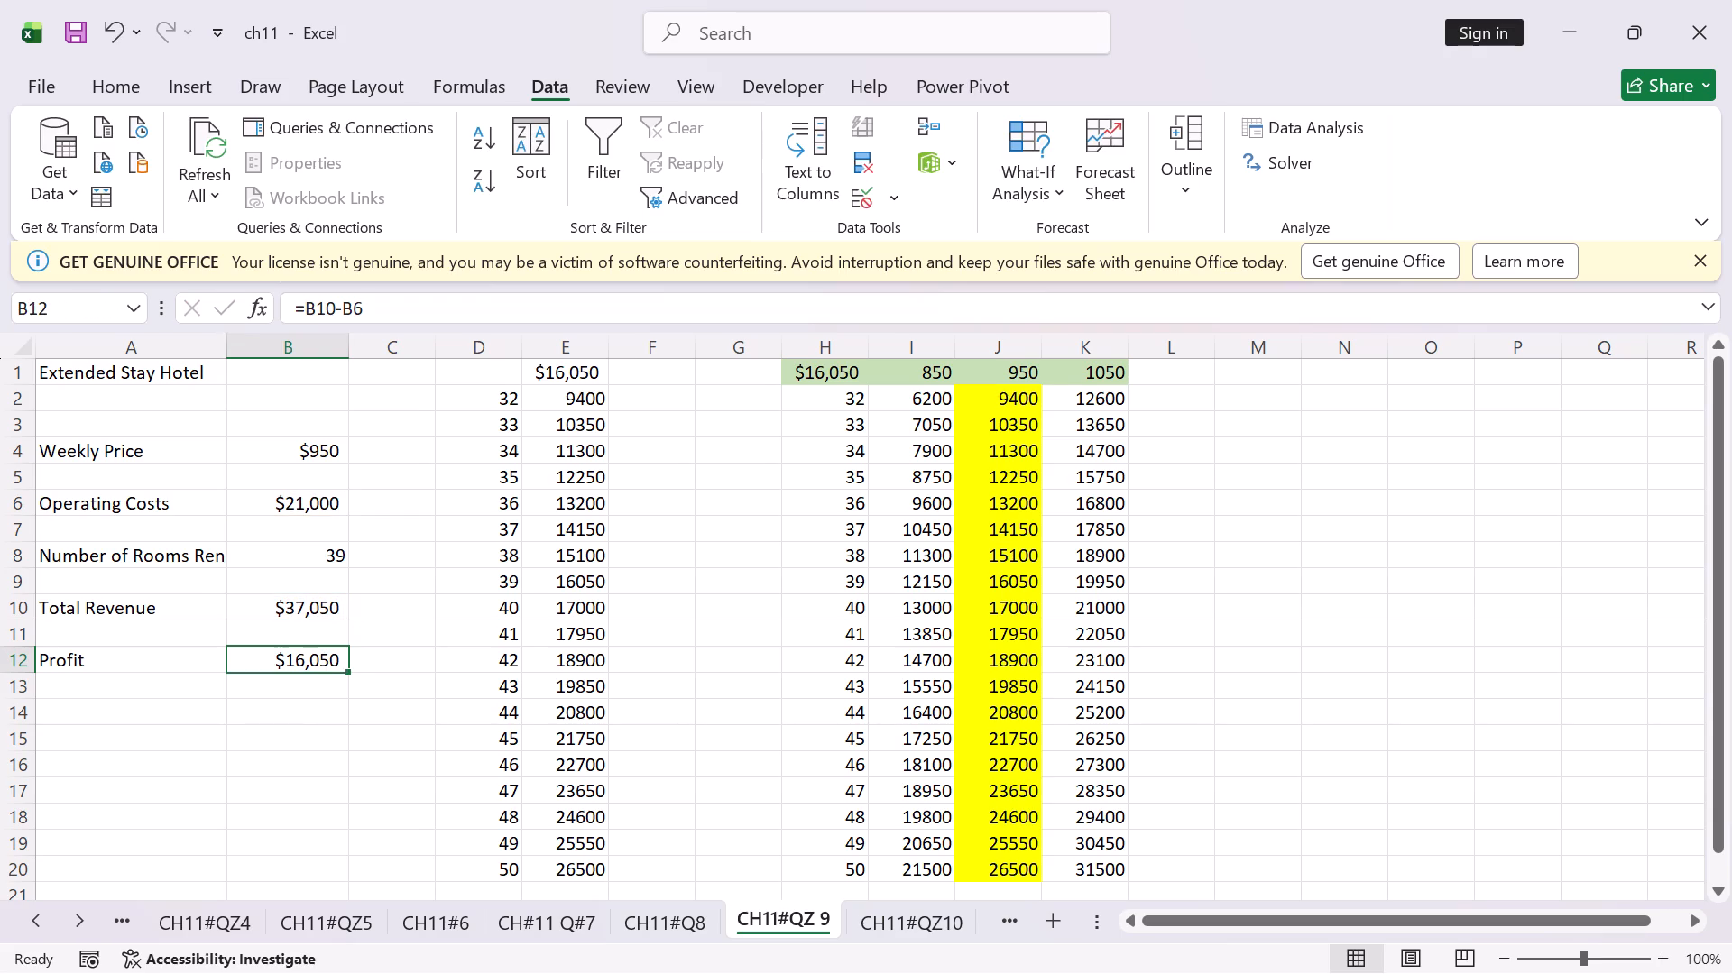
double_click(300, 610)
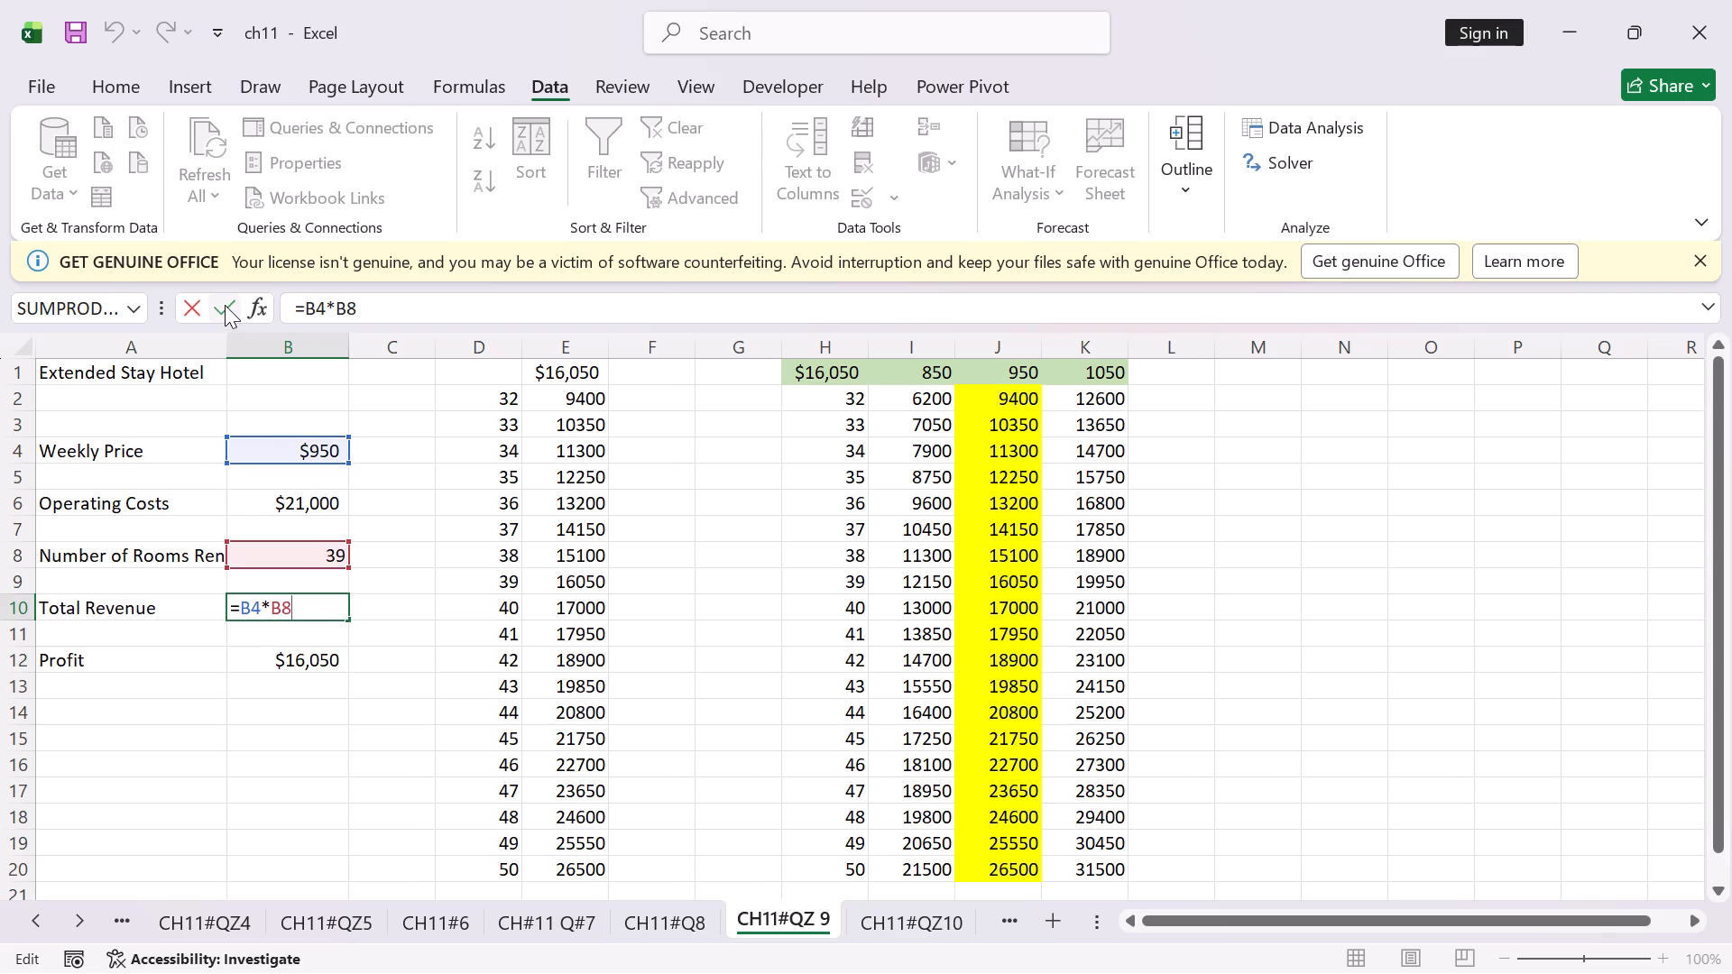
left_click(226, 305)
double_click(316, 600)
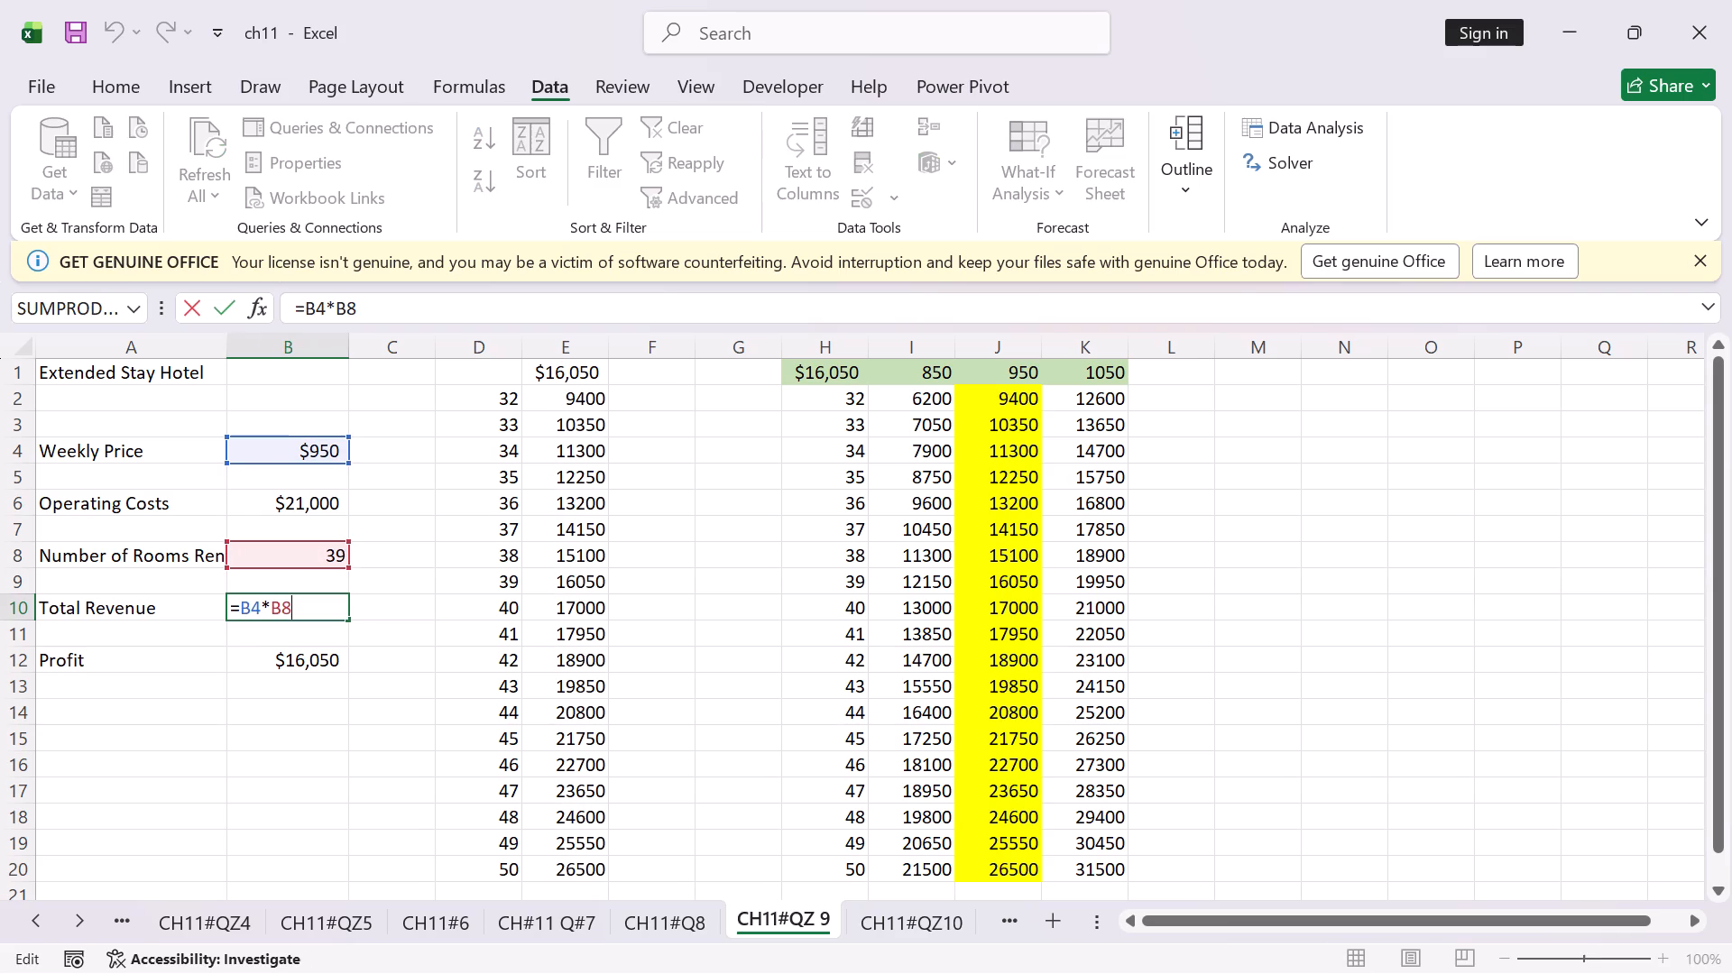
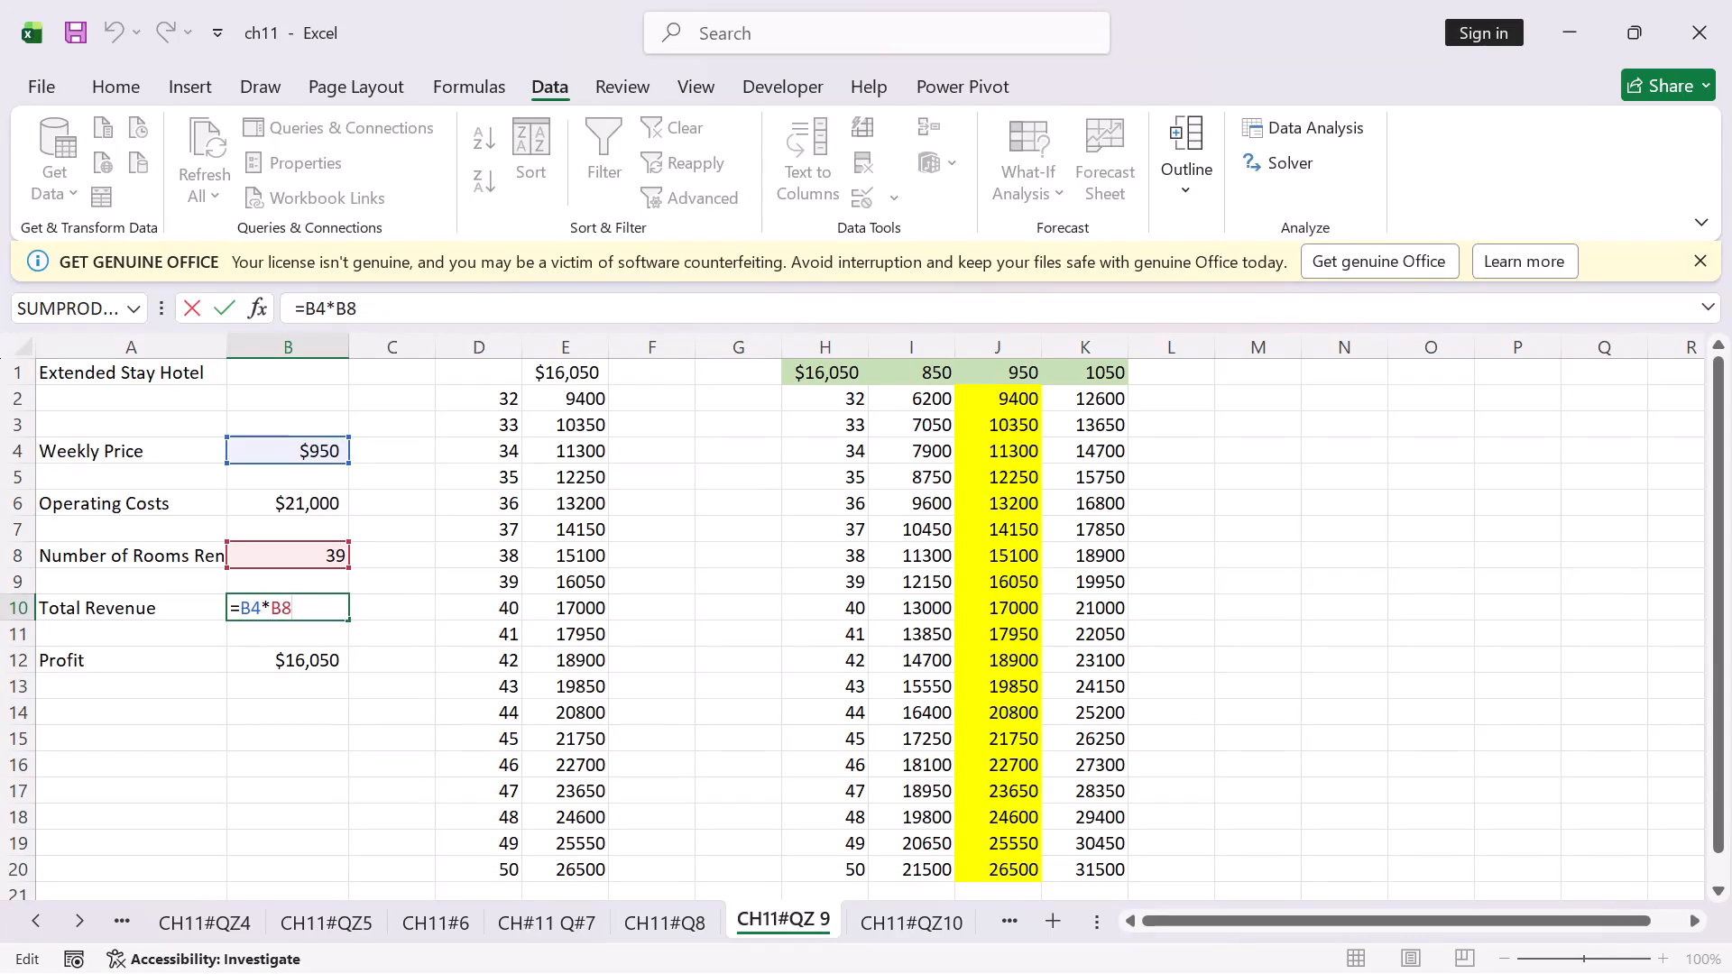
Leave the Total Revenue formula and examine the data table formulas in cells J4 and J2 of the highlighted 950 price column.
left_click(216, 300)
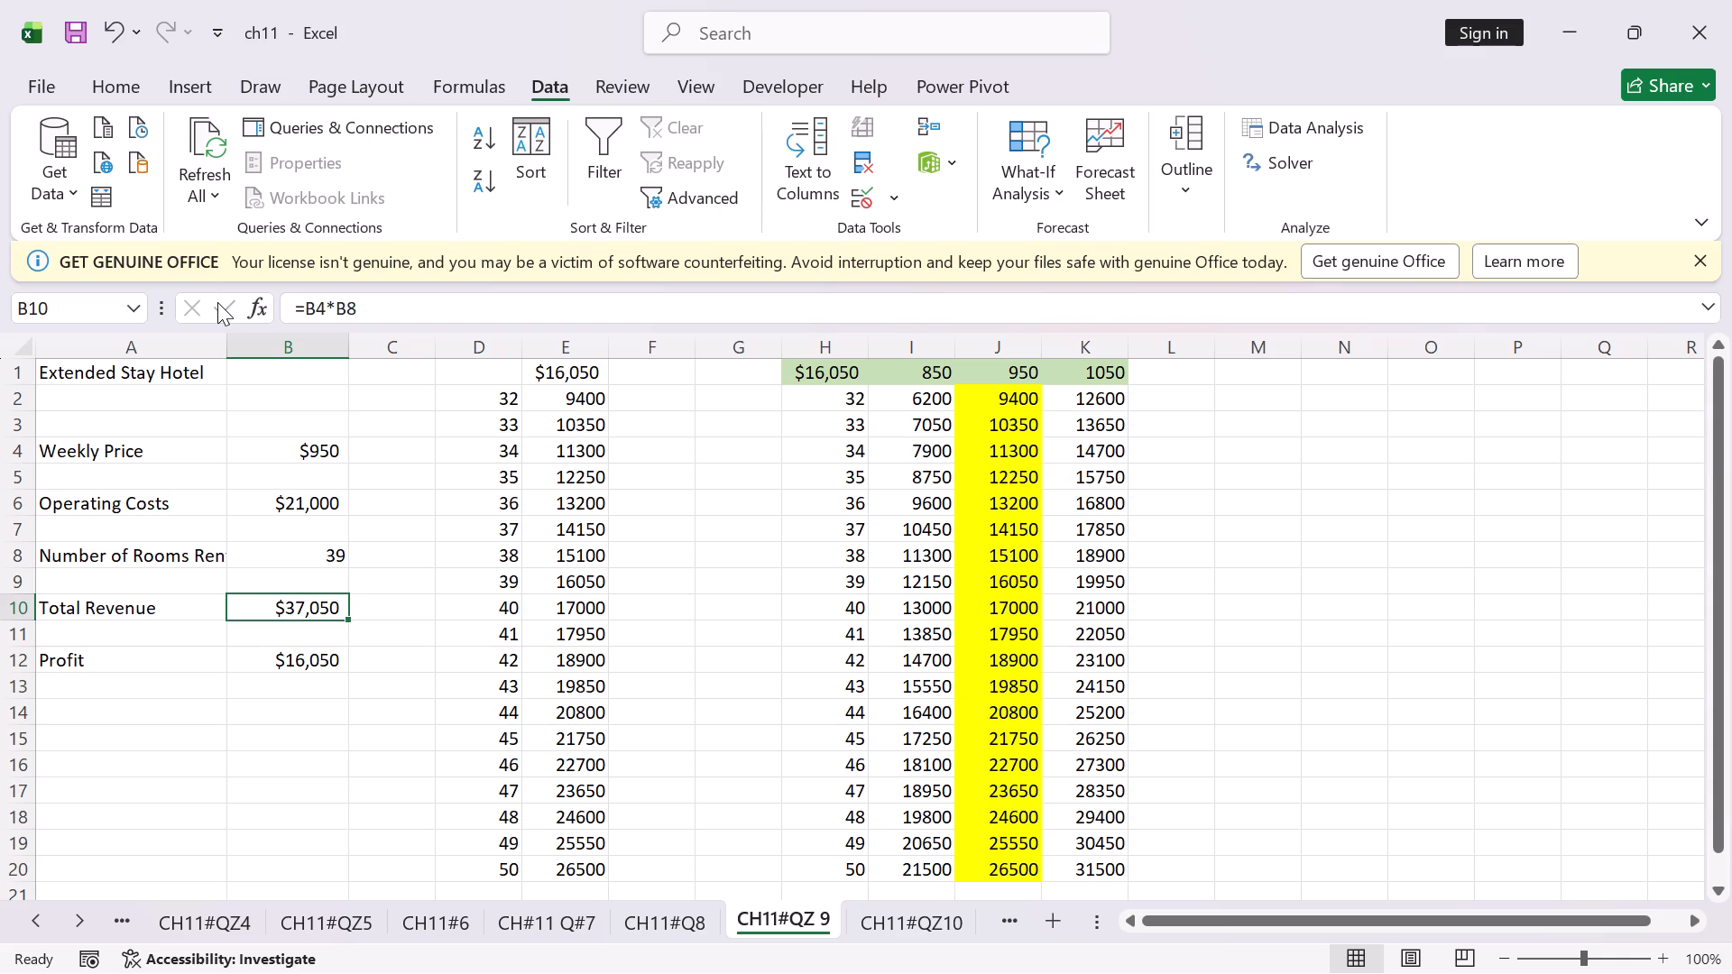
left_click(1053, 502)
double_click(1009, 459)
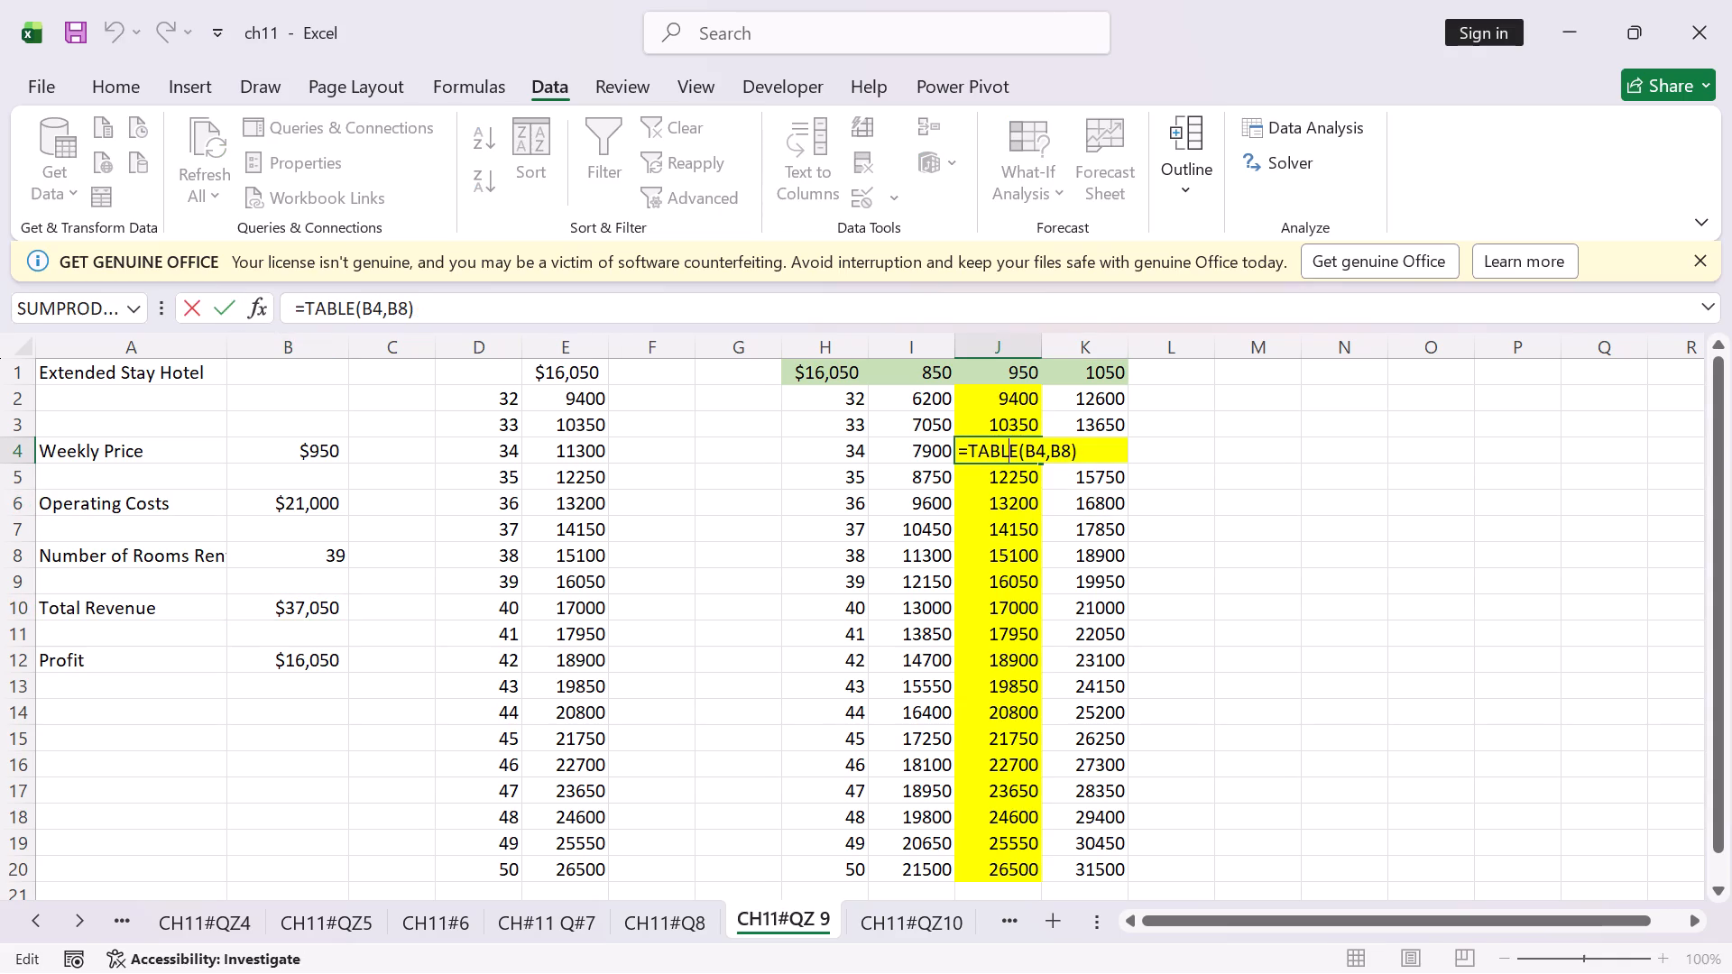
left_click(198, 306)
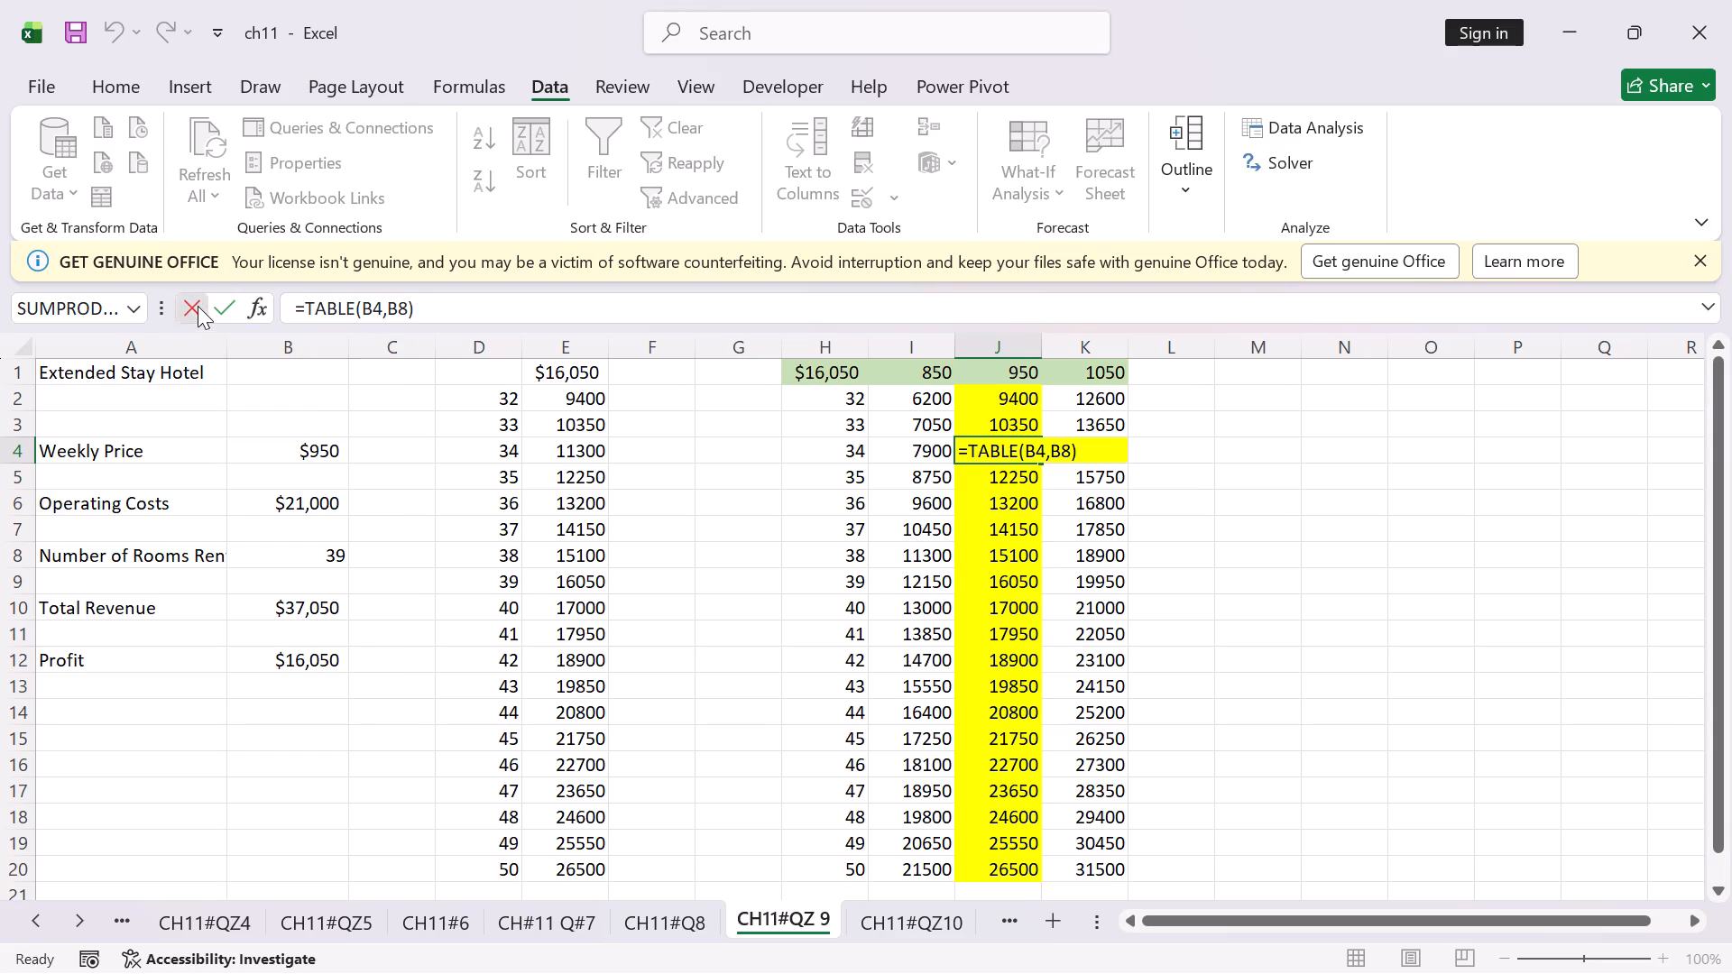
double_click(1006, 400)
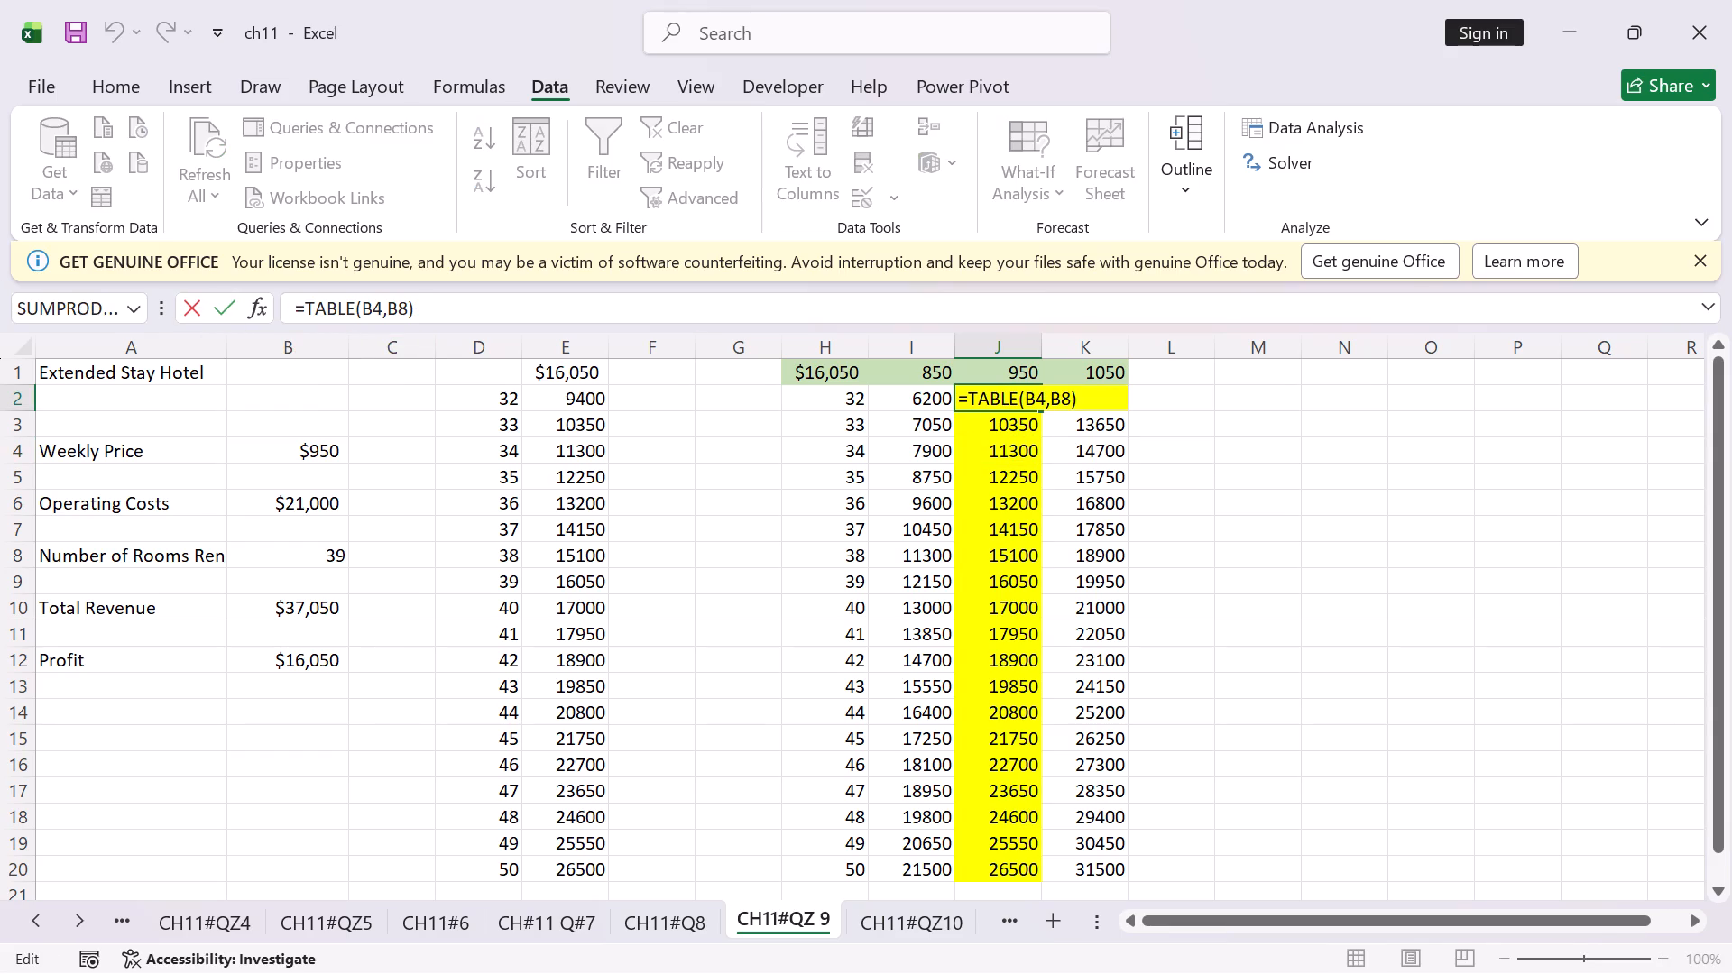
left_click(196, 306)
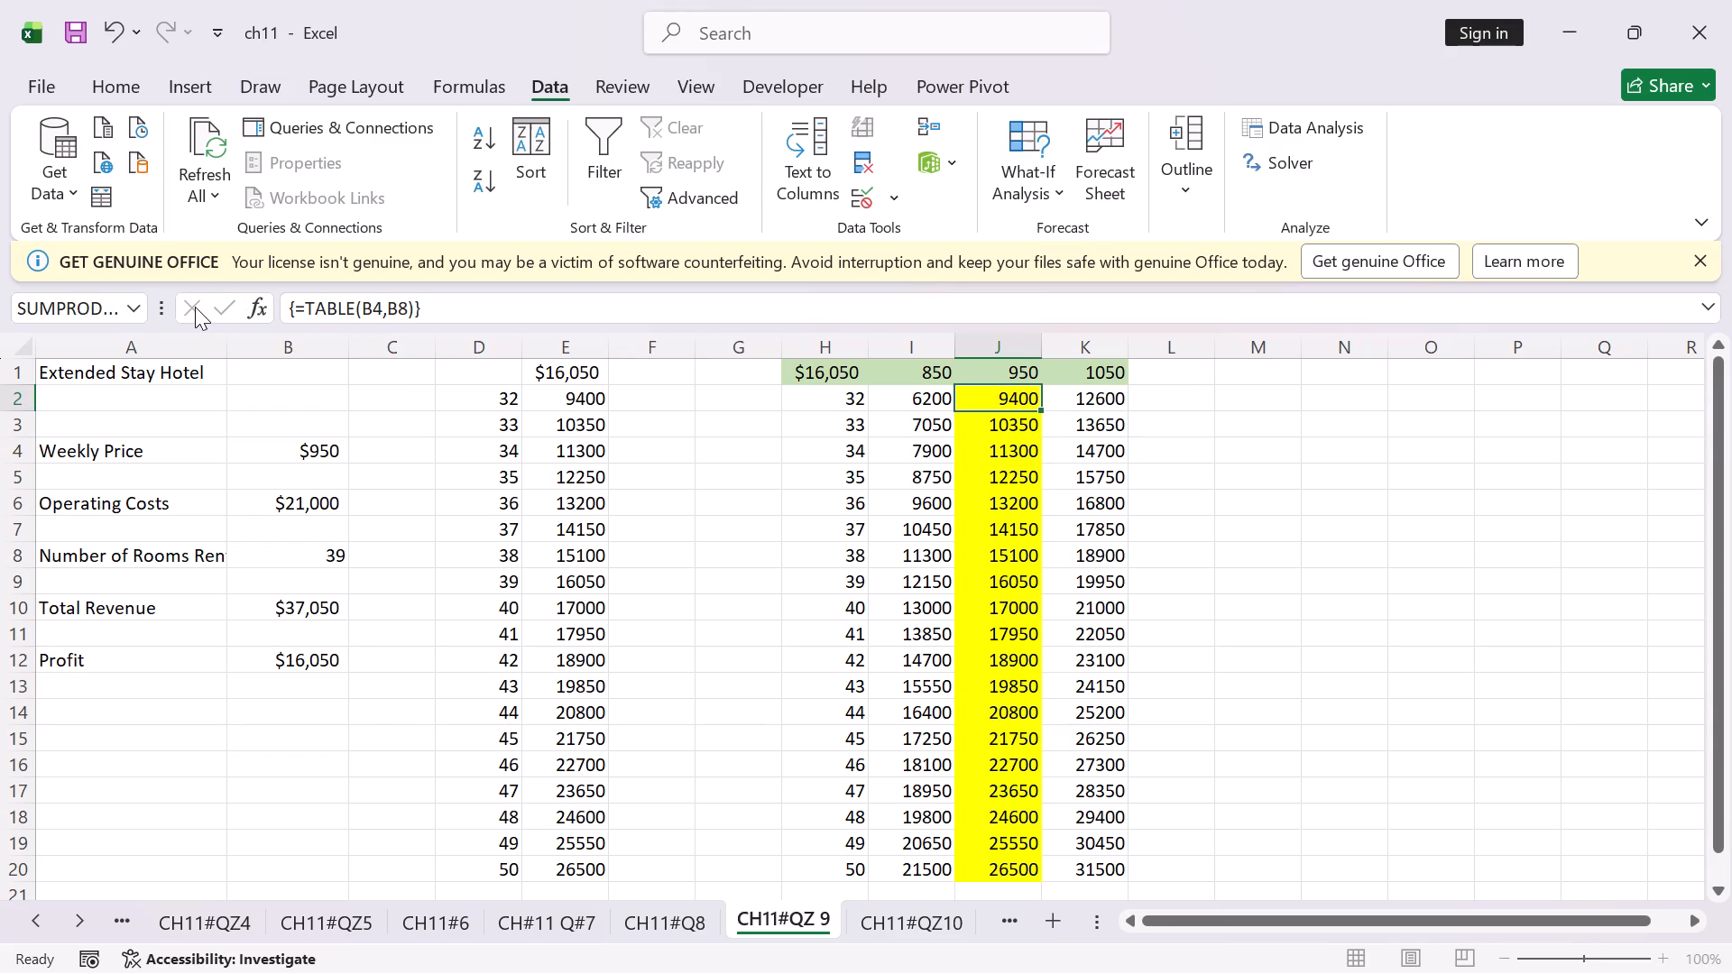
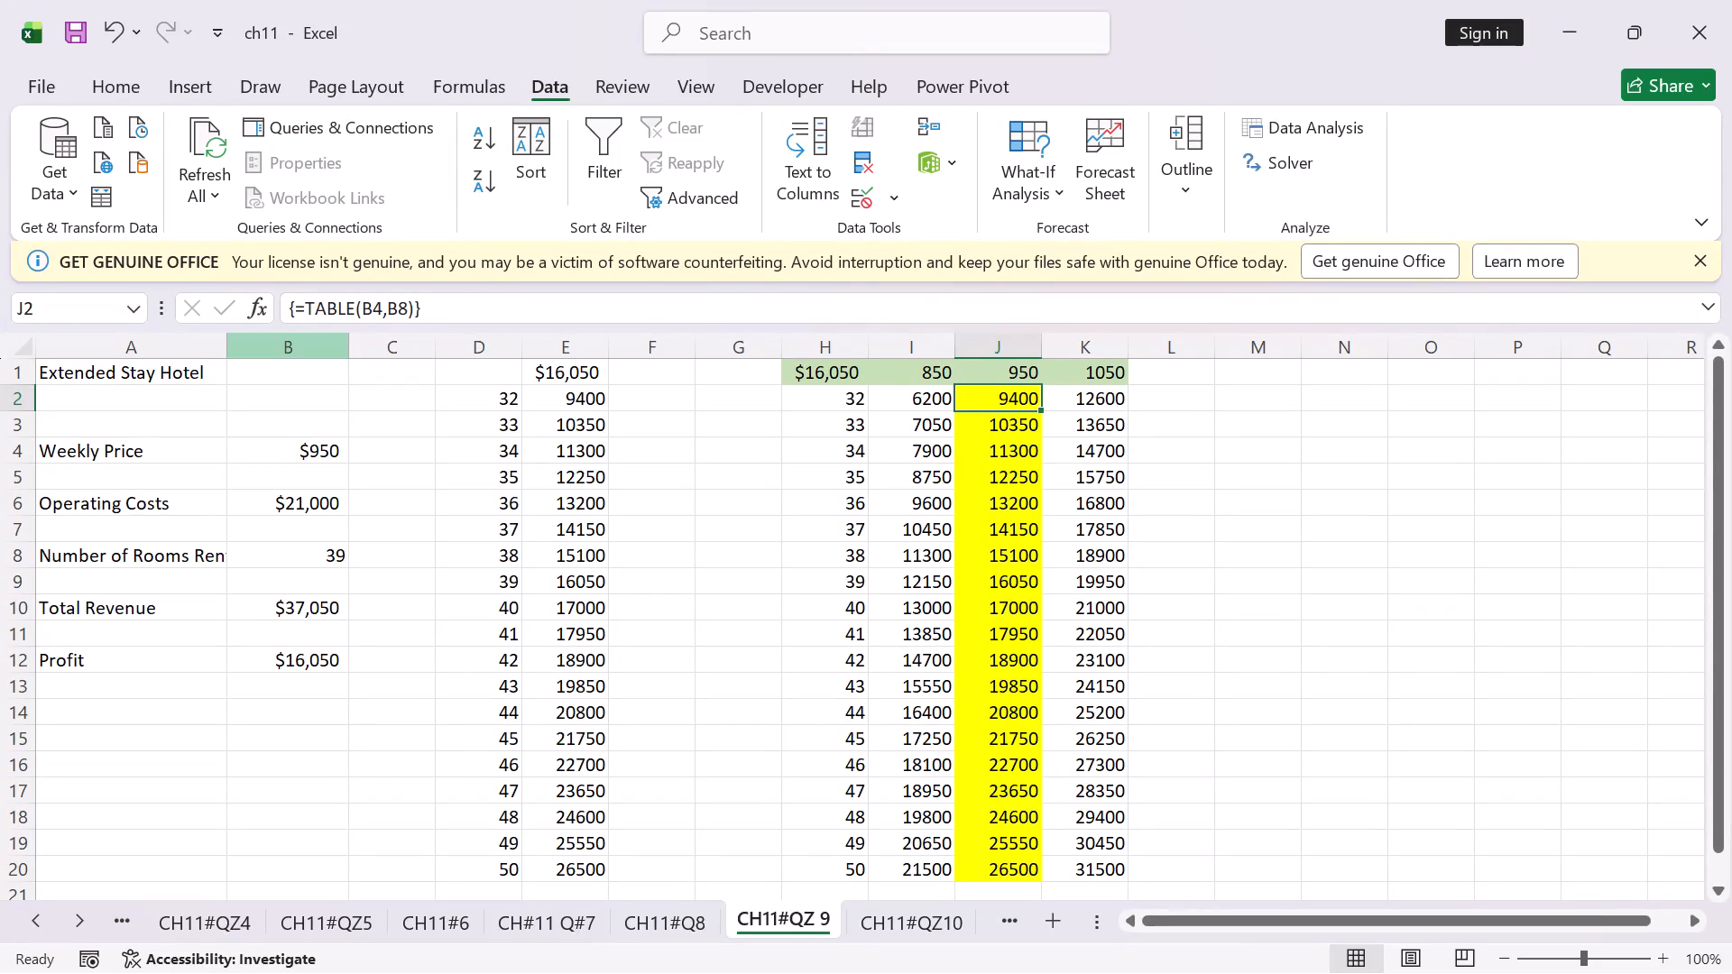
Examine the data table formulas in cells J6, J7, J8 and J10 of the highlighted 950 price column, leaving them unedited.
double_click(1000, 508)
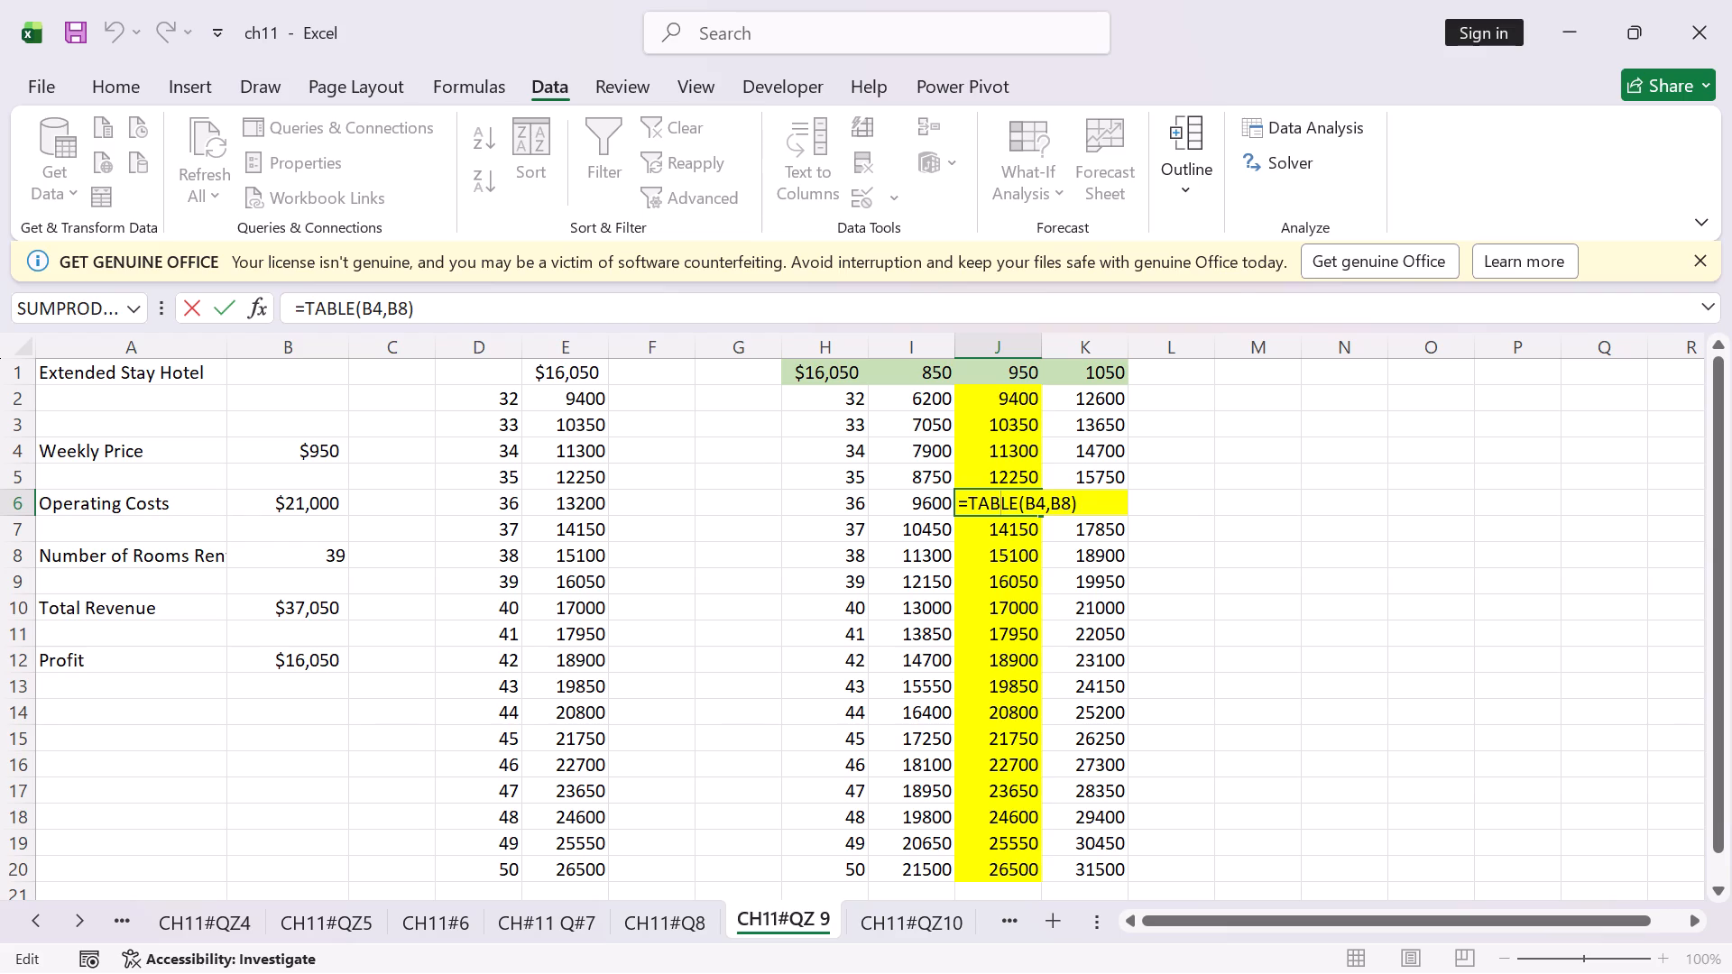
left_click(198, 299)
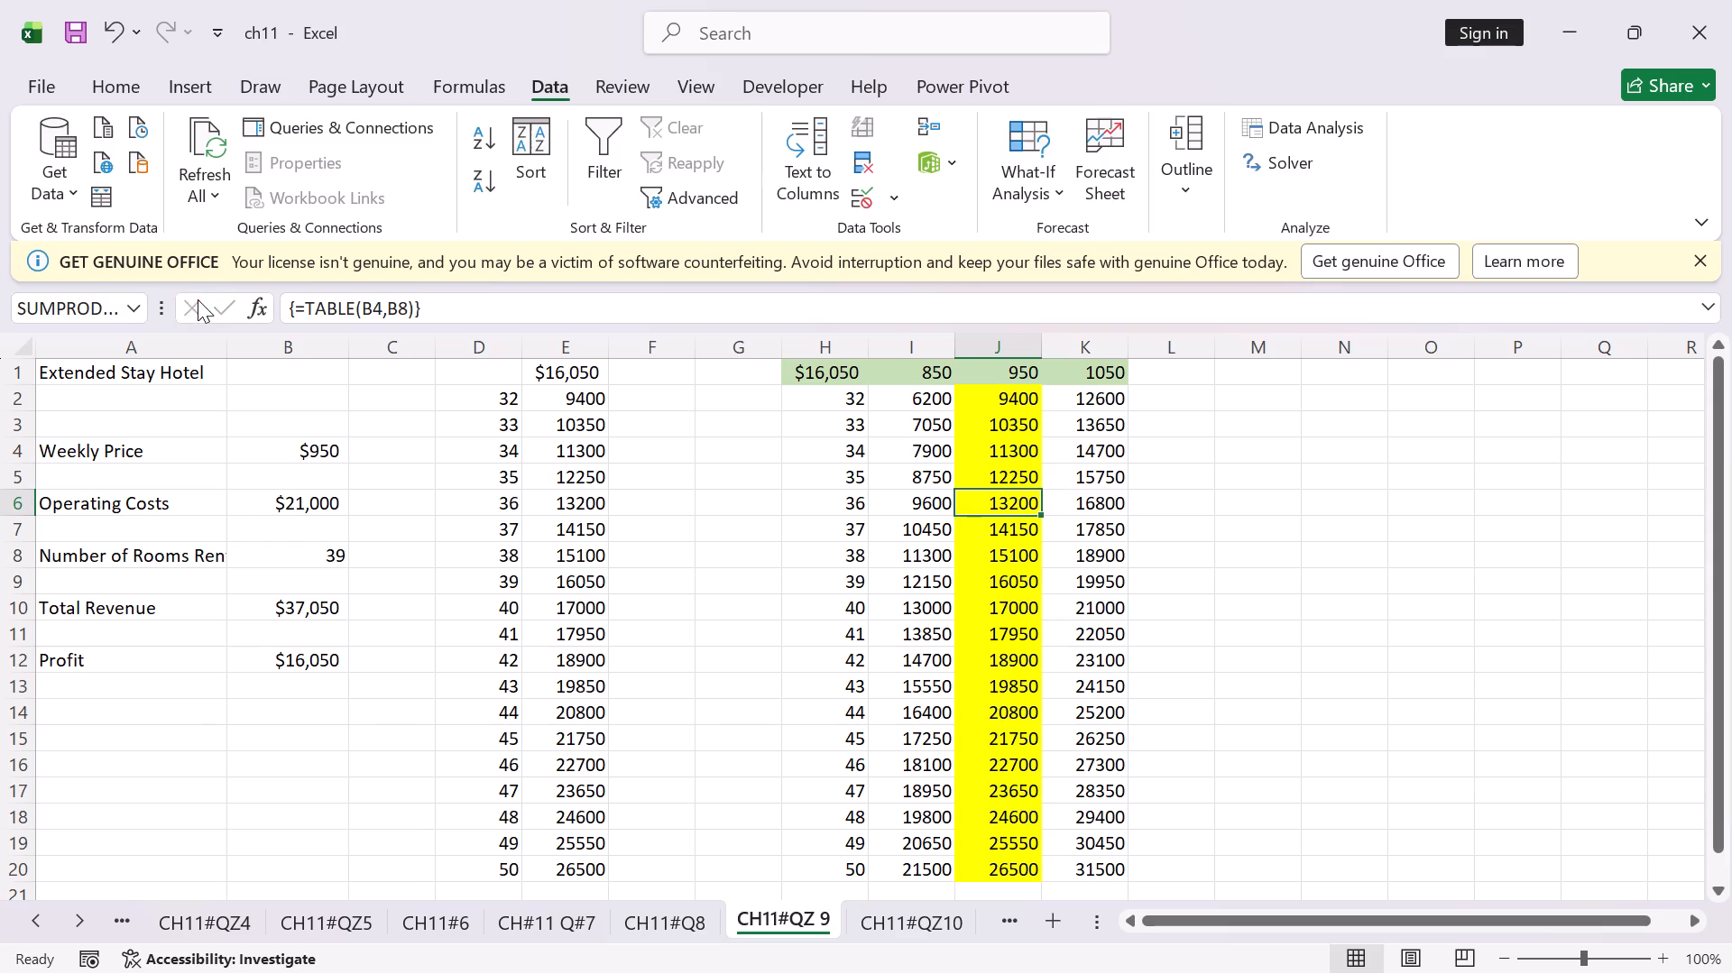
double_click(1006, 534)
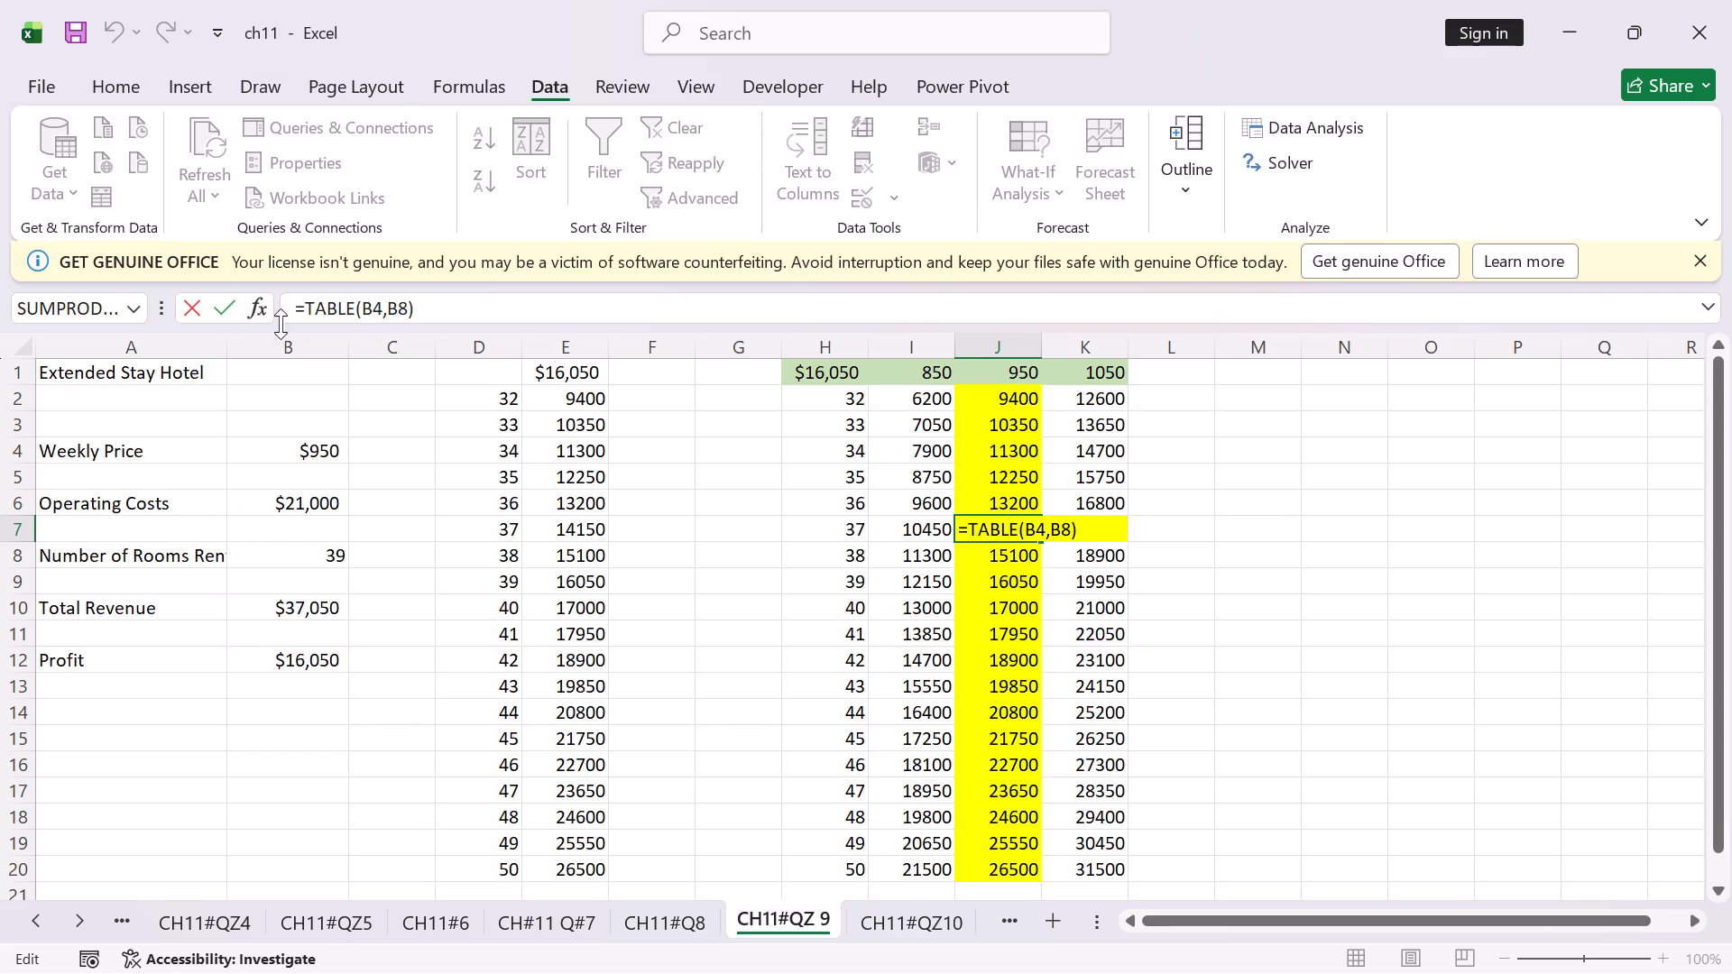
left_click(197, 306)
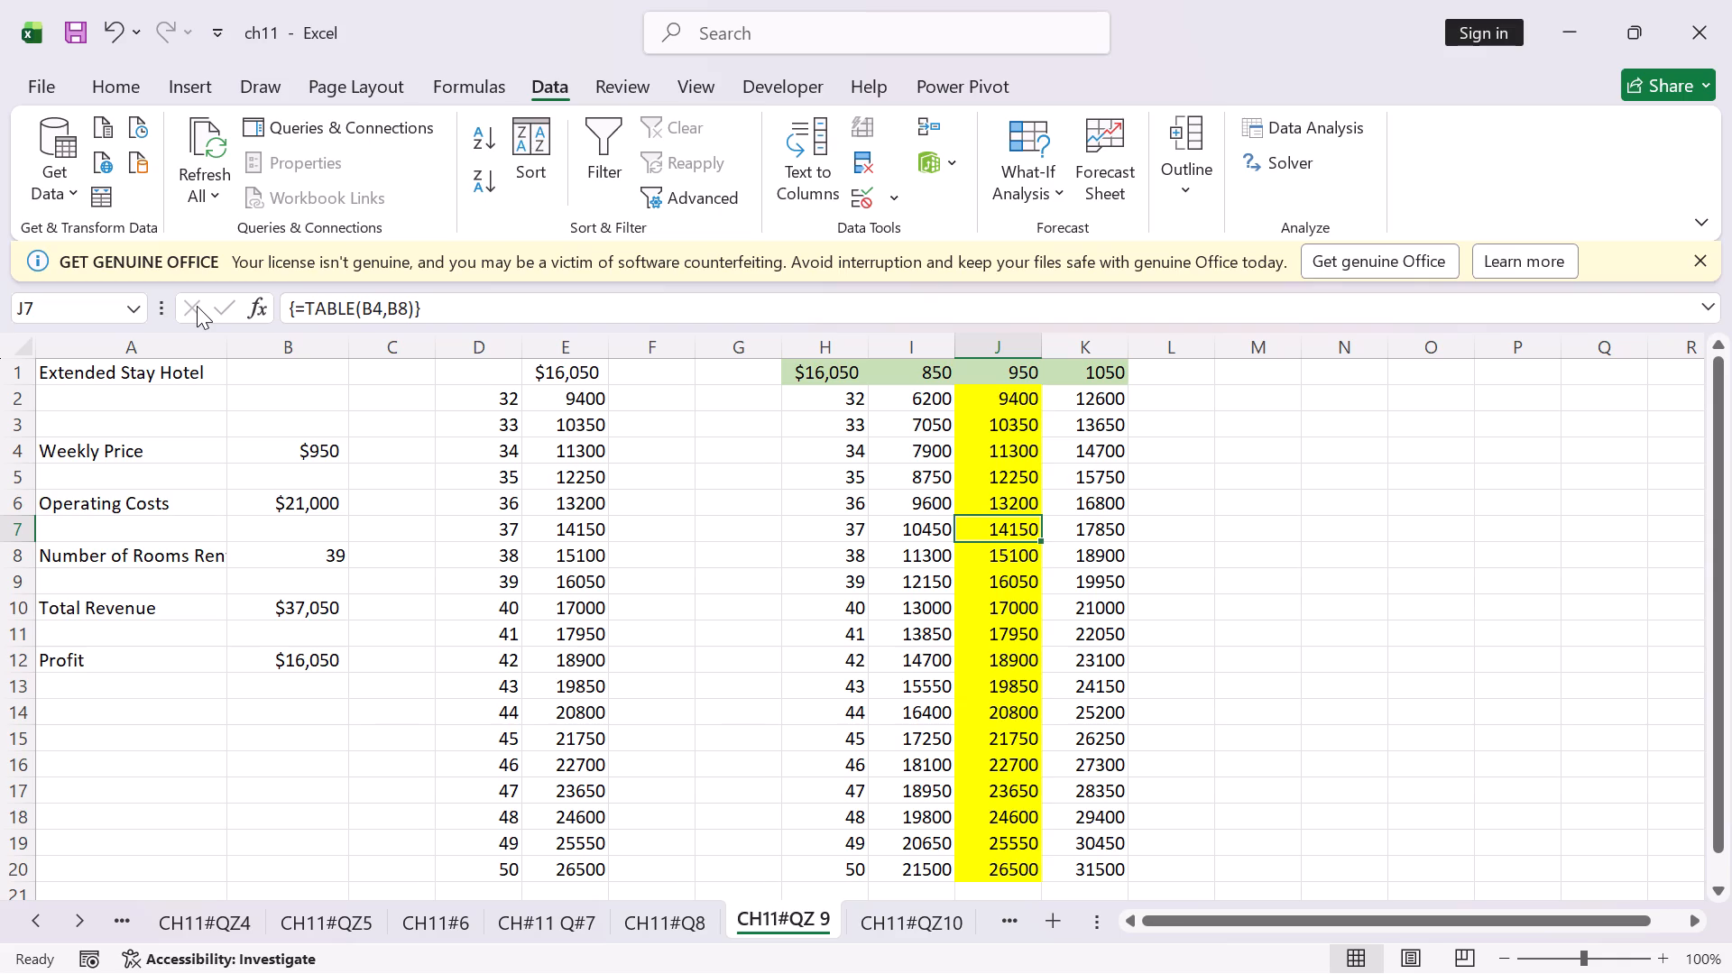
left_click(1018, 552)
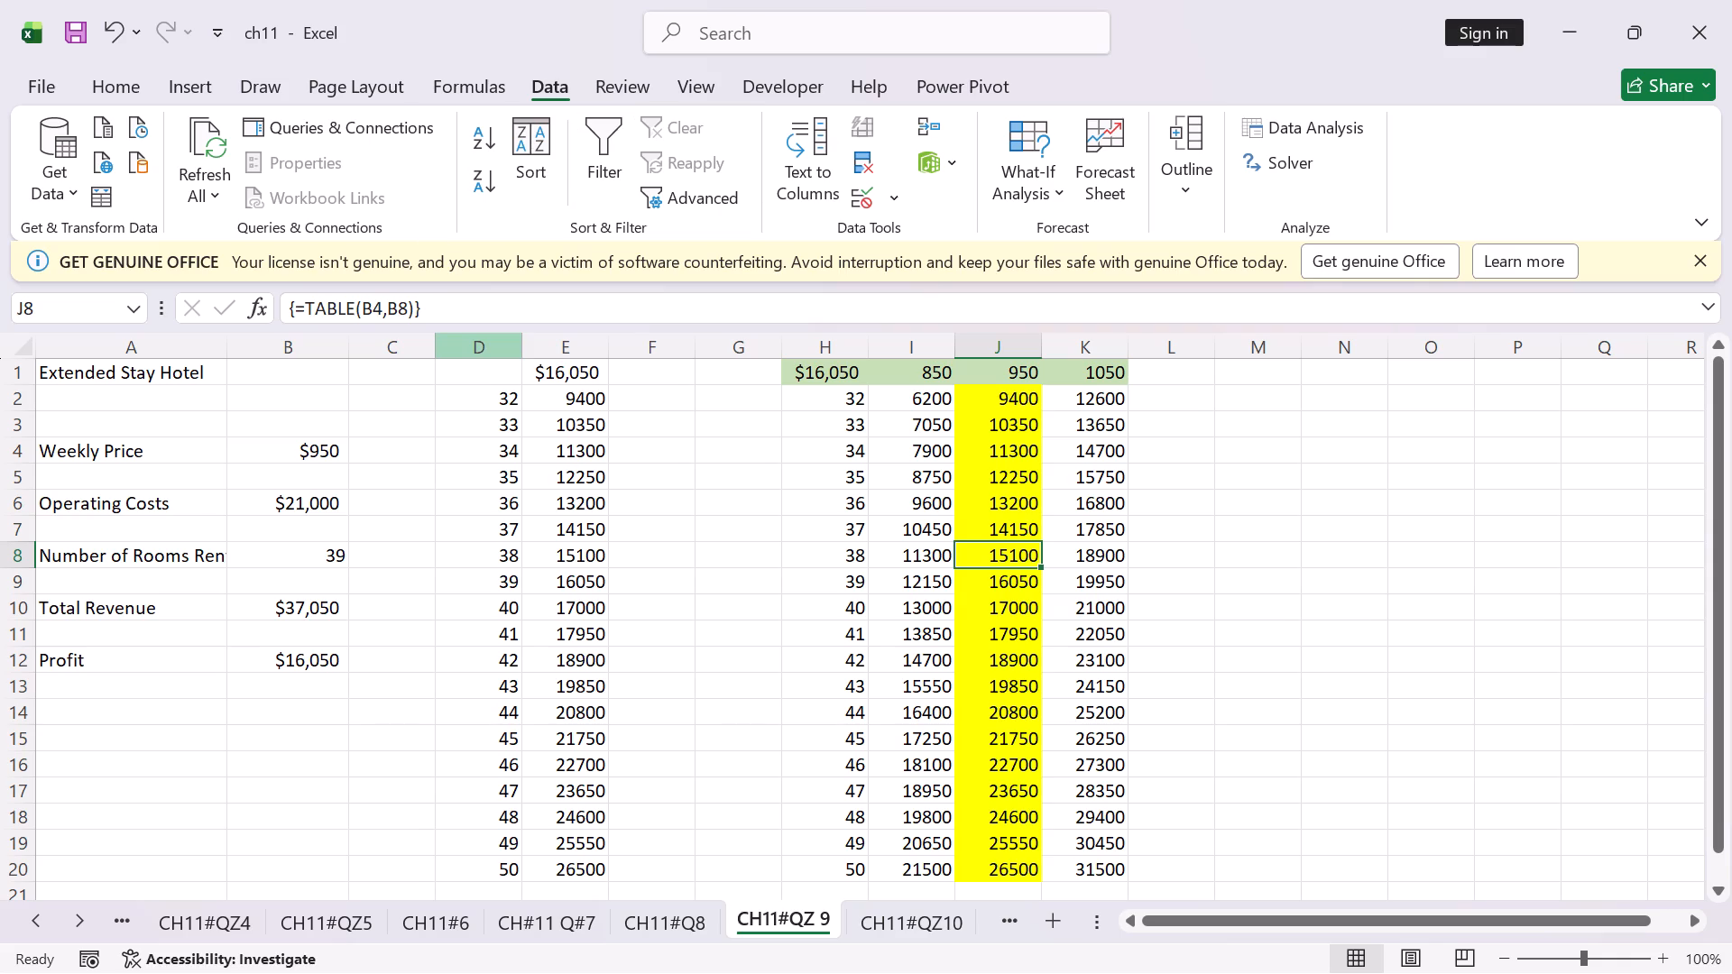
left_click(1014, 602)
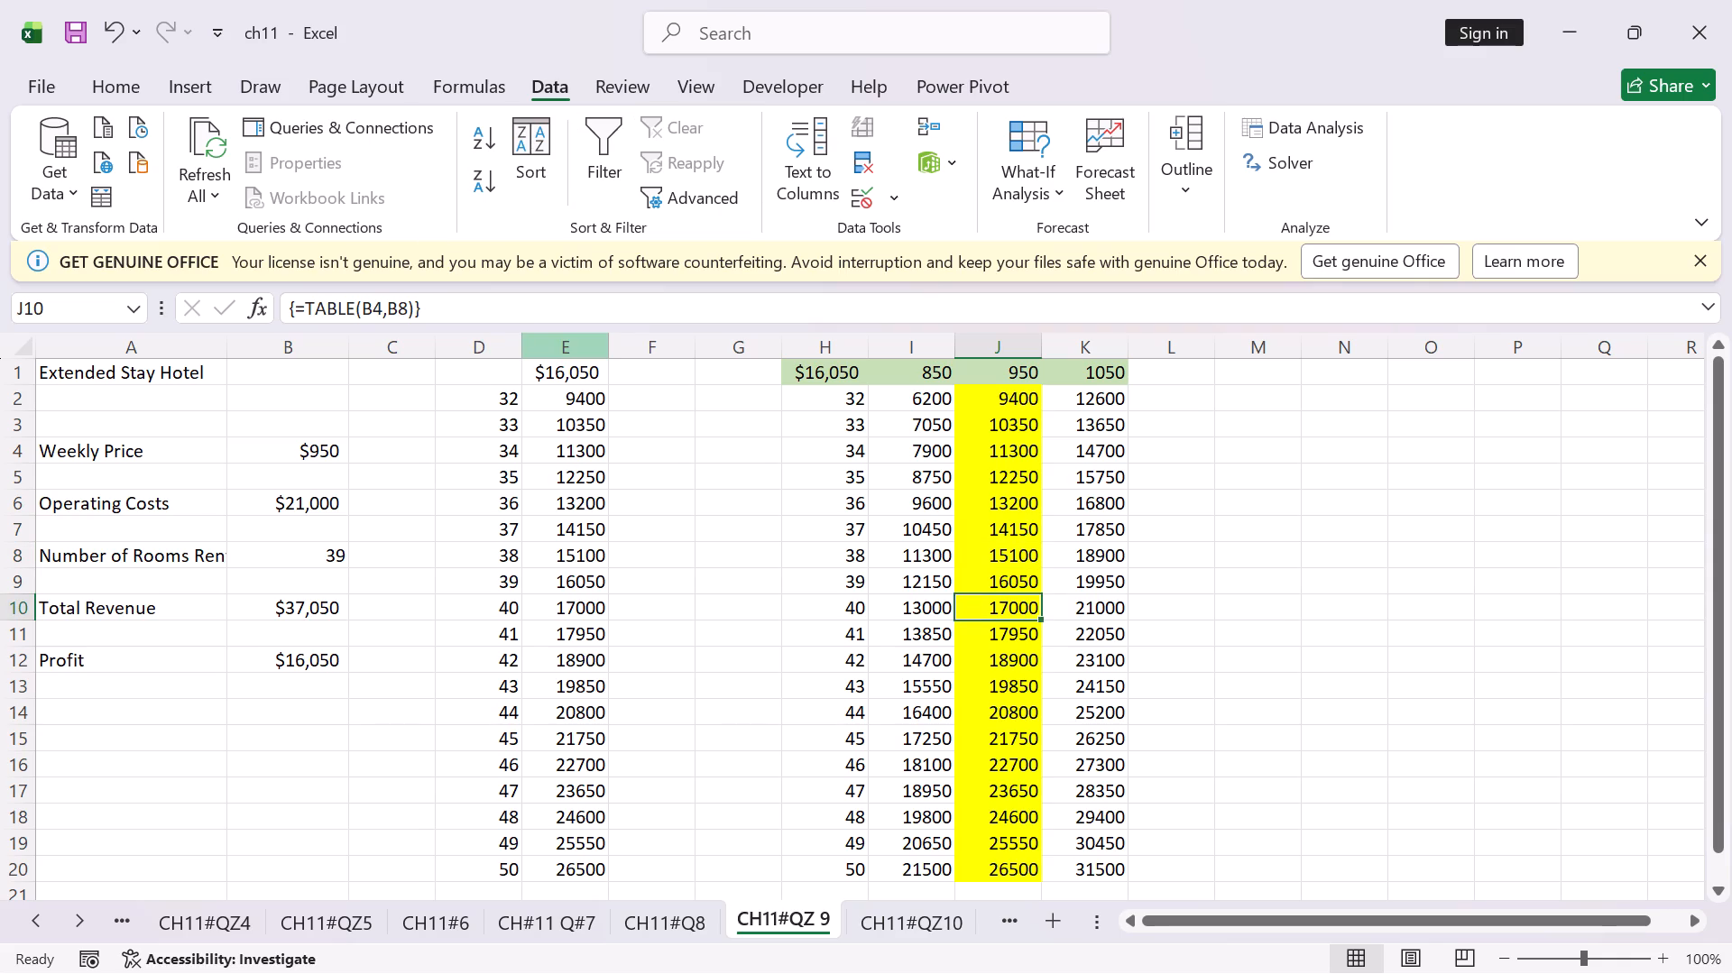
double_click(1018, 602)
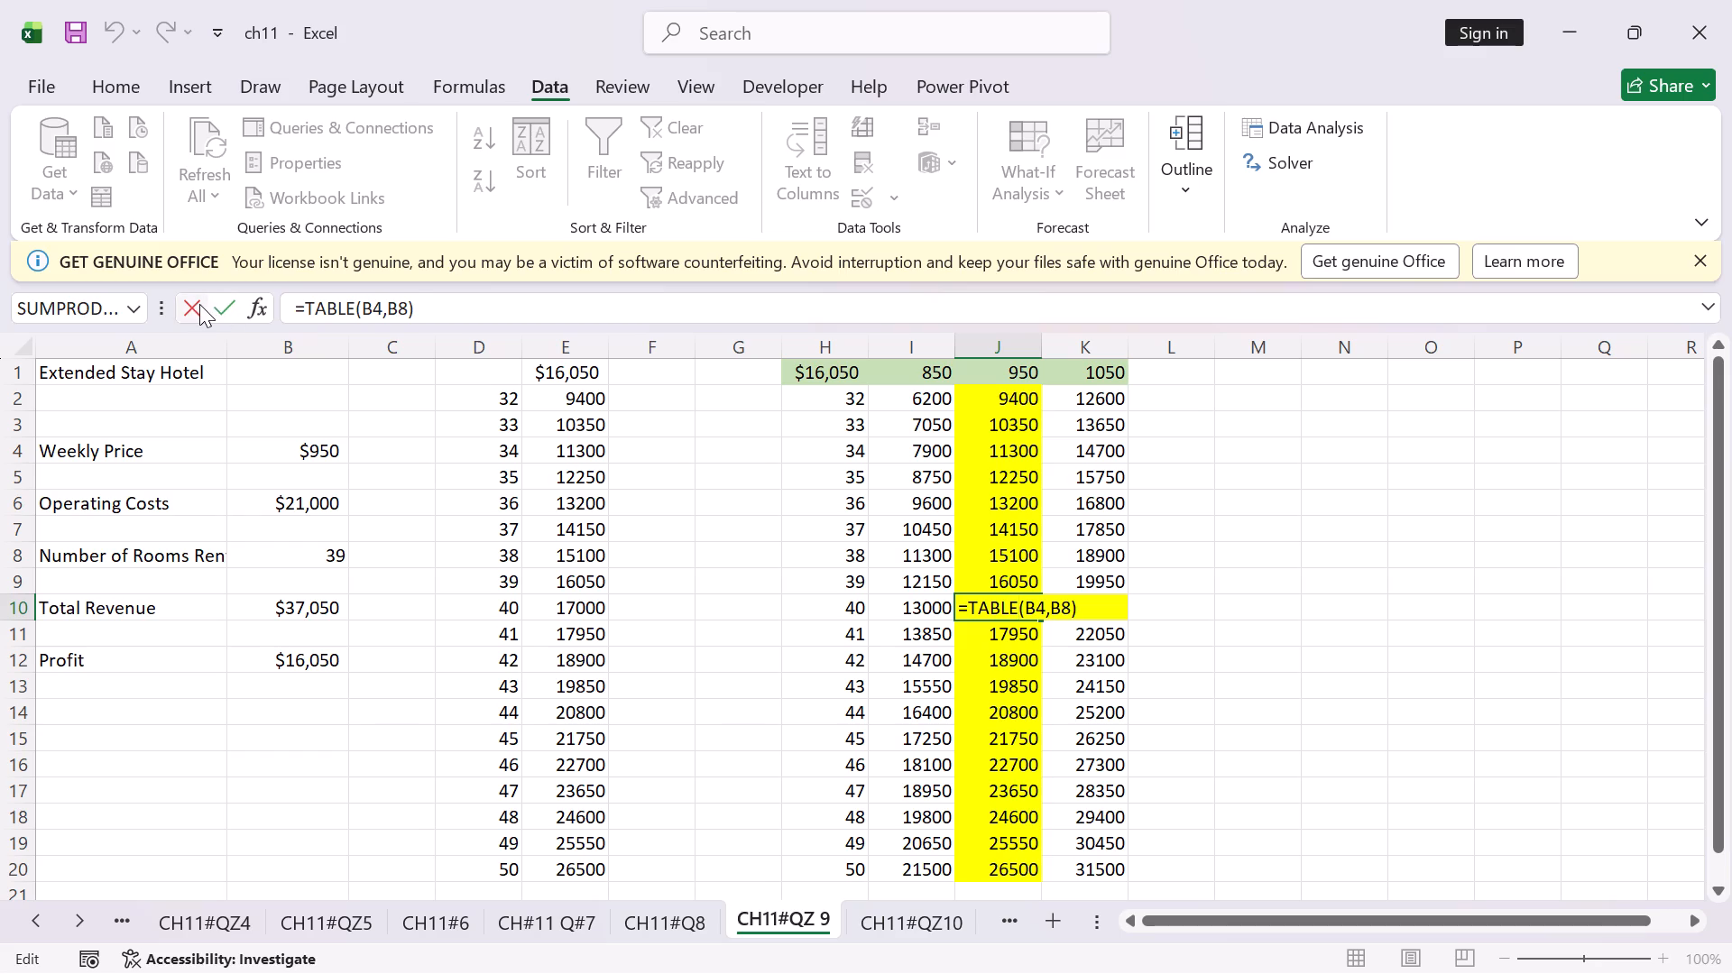
left_click(198, 303)
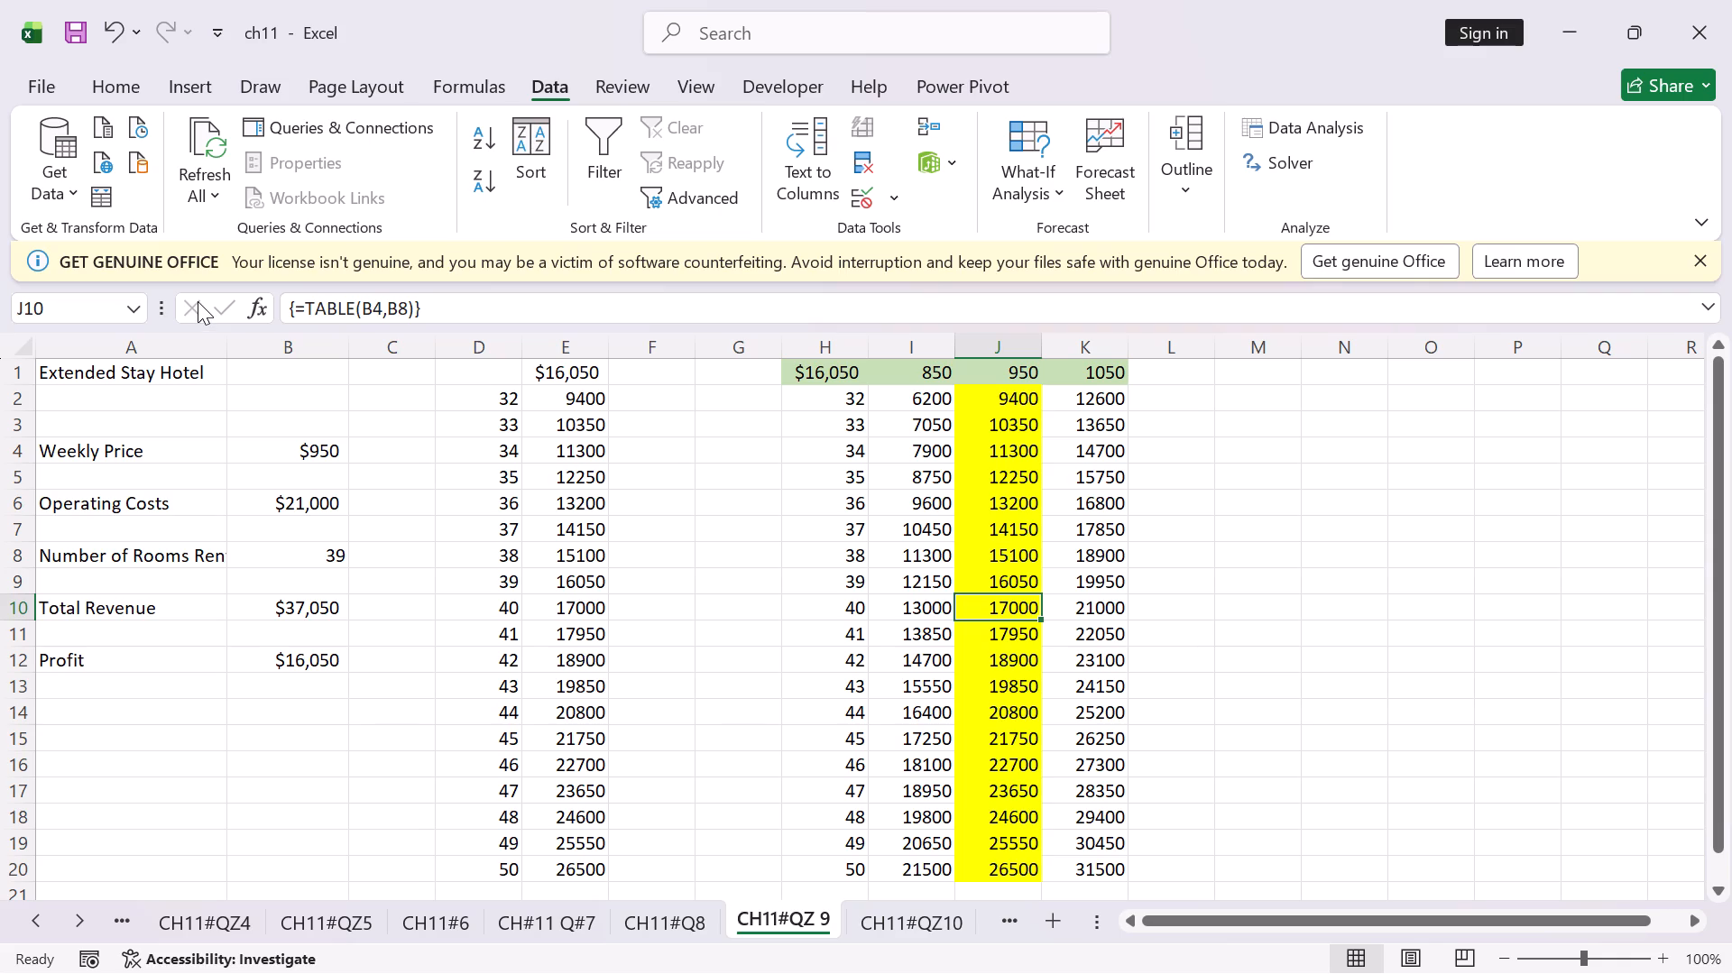
Examine the data table formulas in cells I8 and I11 of the 850 price column, leaving them unedited.
left_click(918, 556)
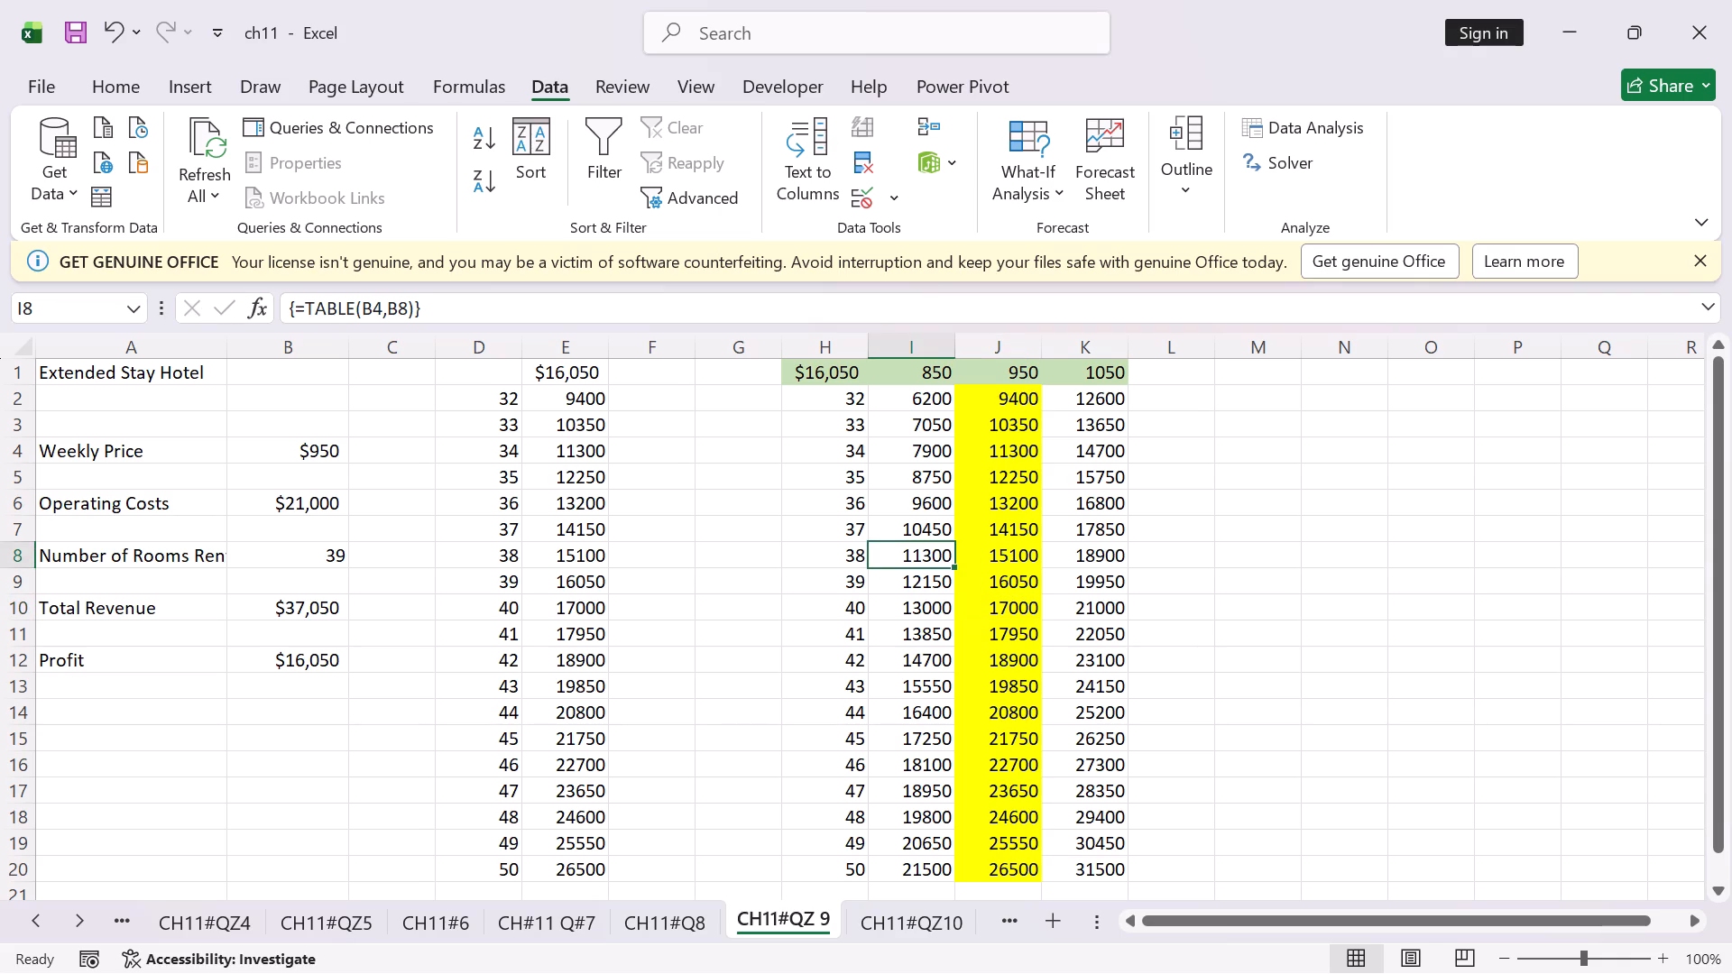
double_click(918, 556)
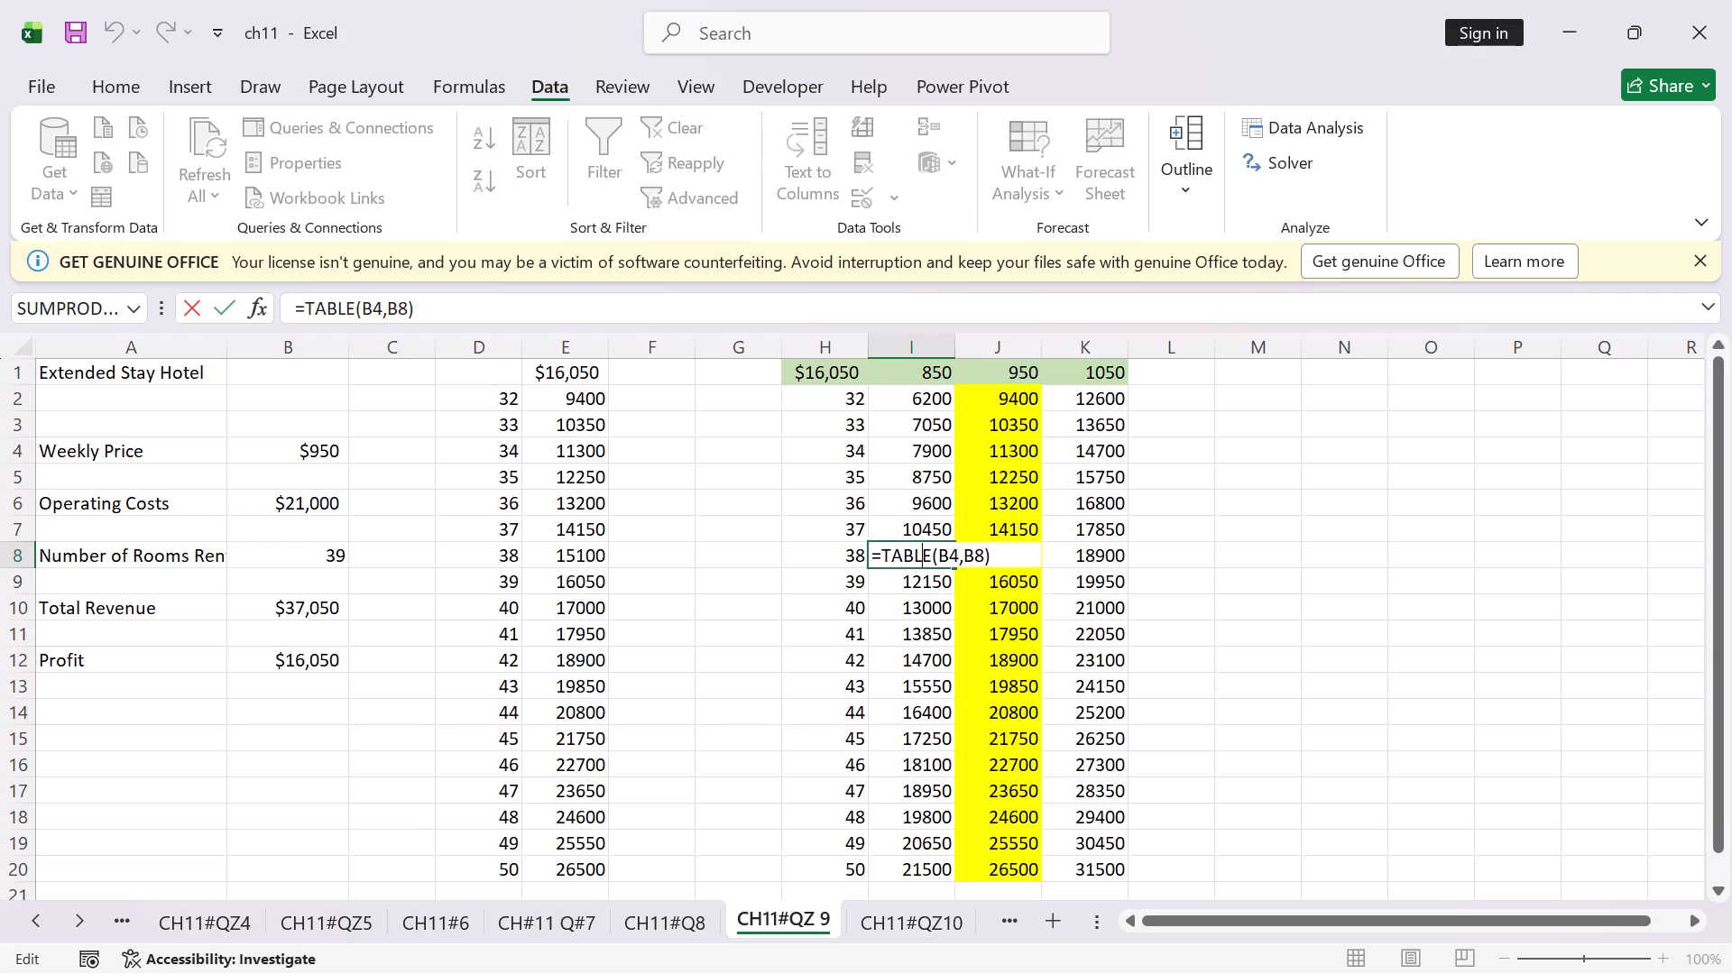
left_click(194, 306)
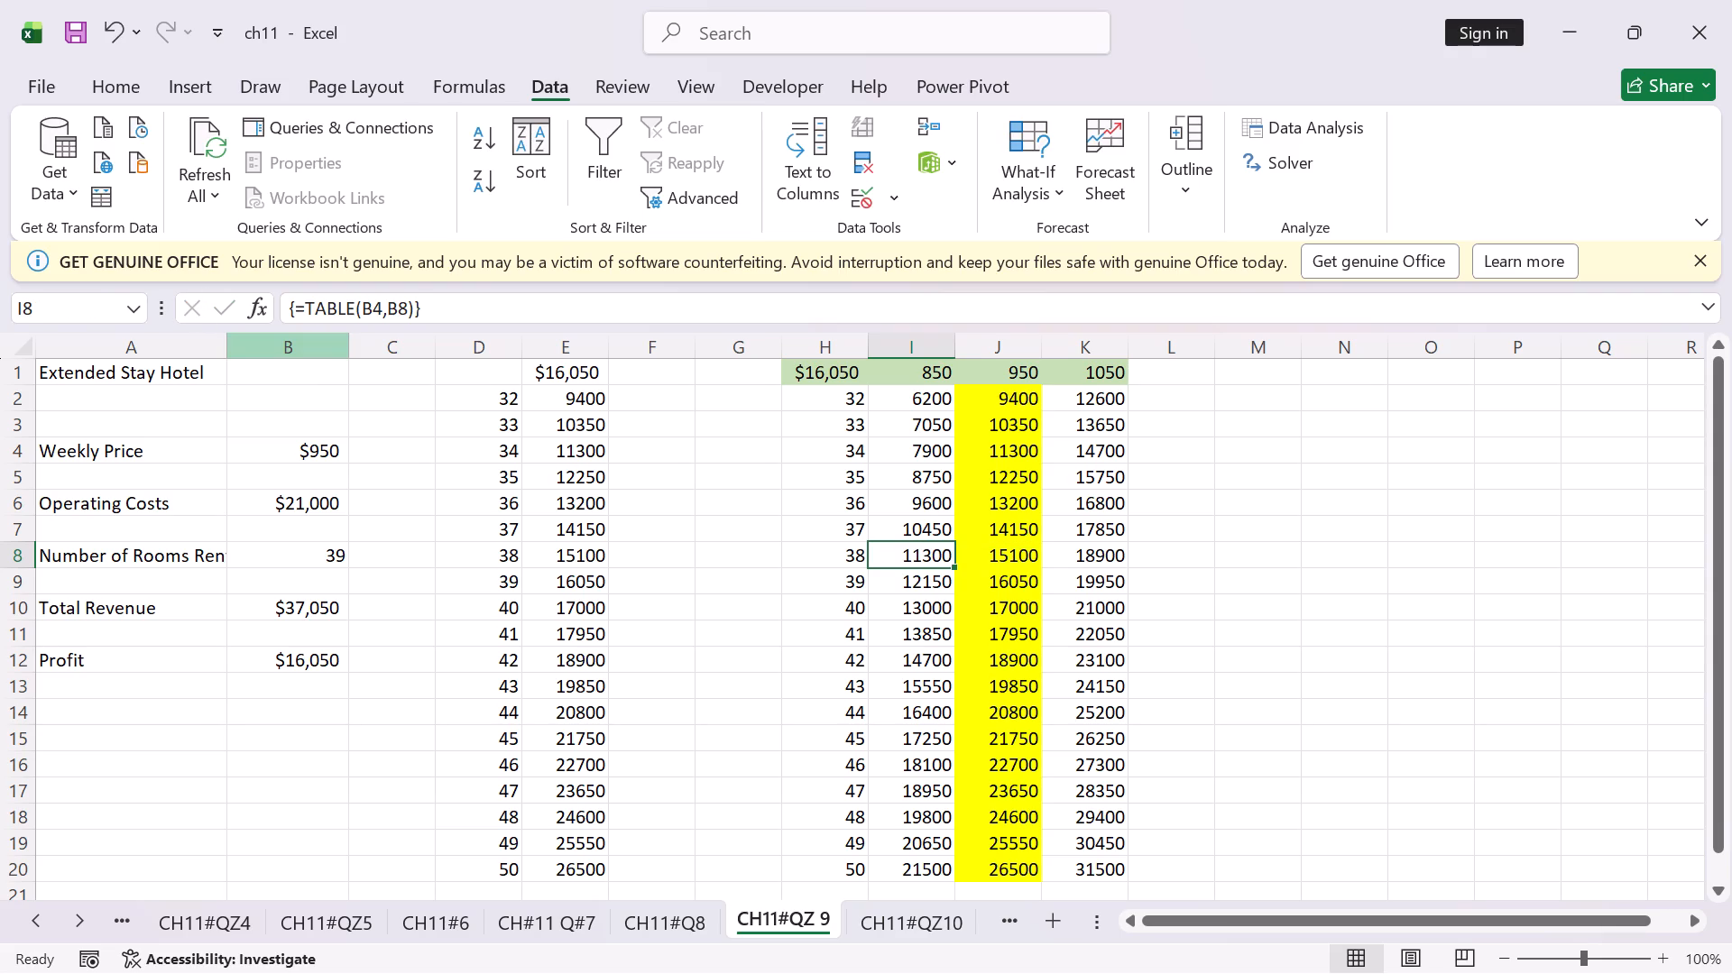
double_click(924, 639)
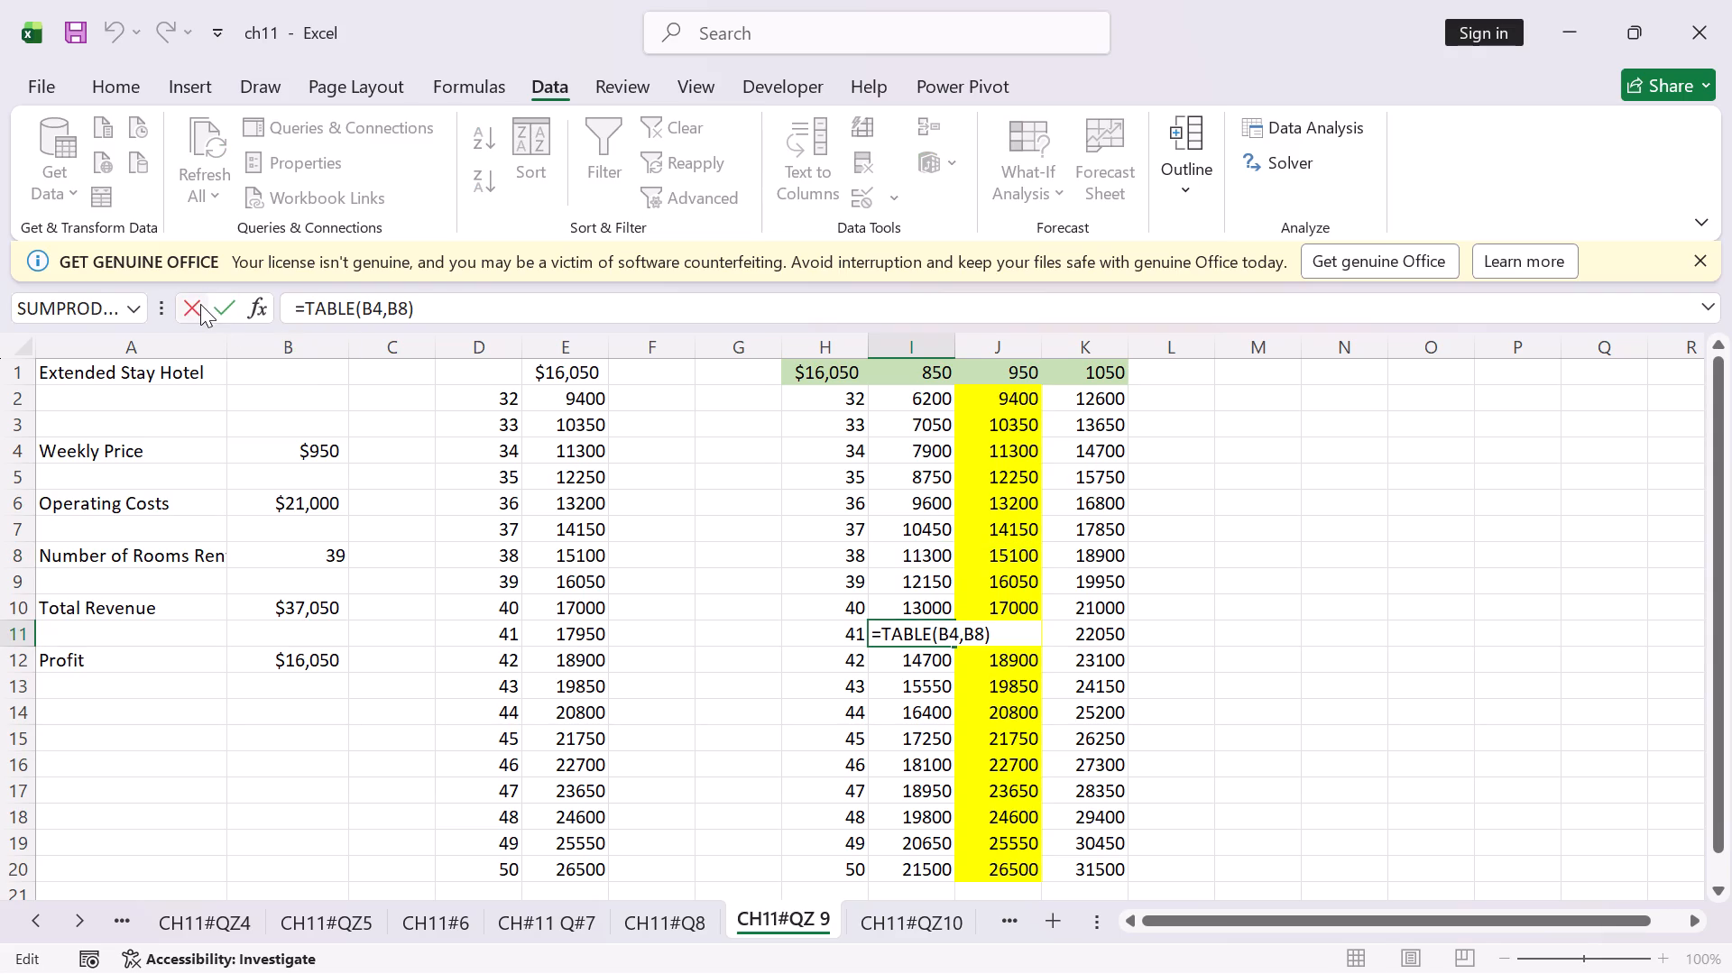
left_click(200, 304)
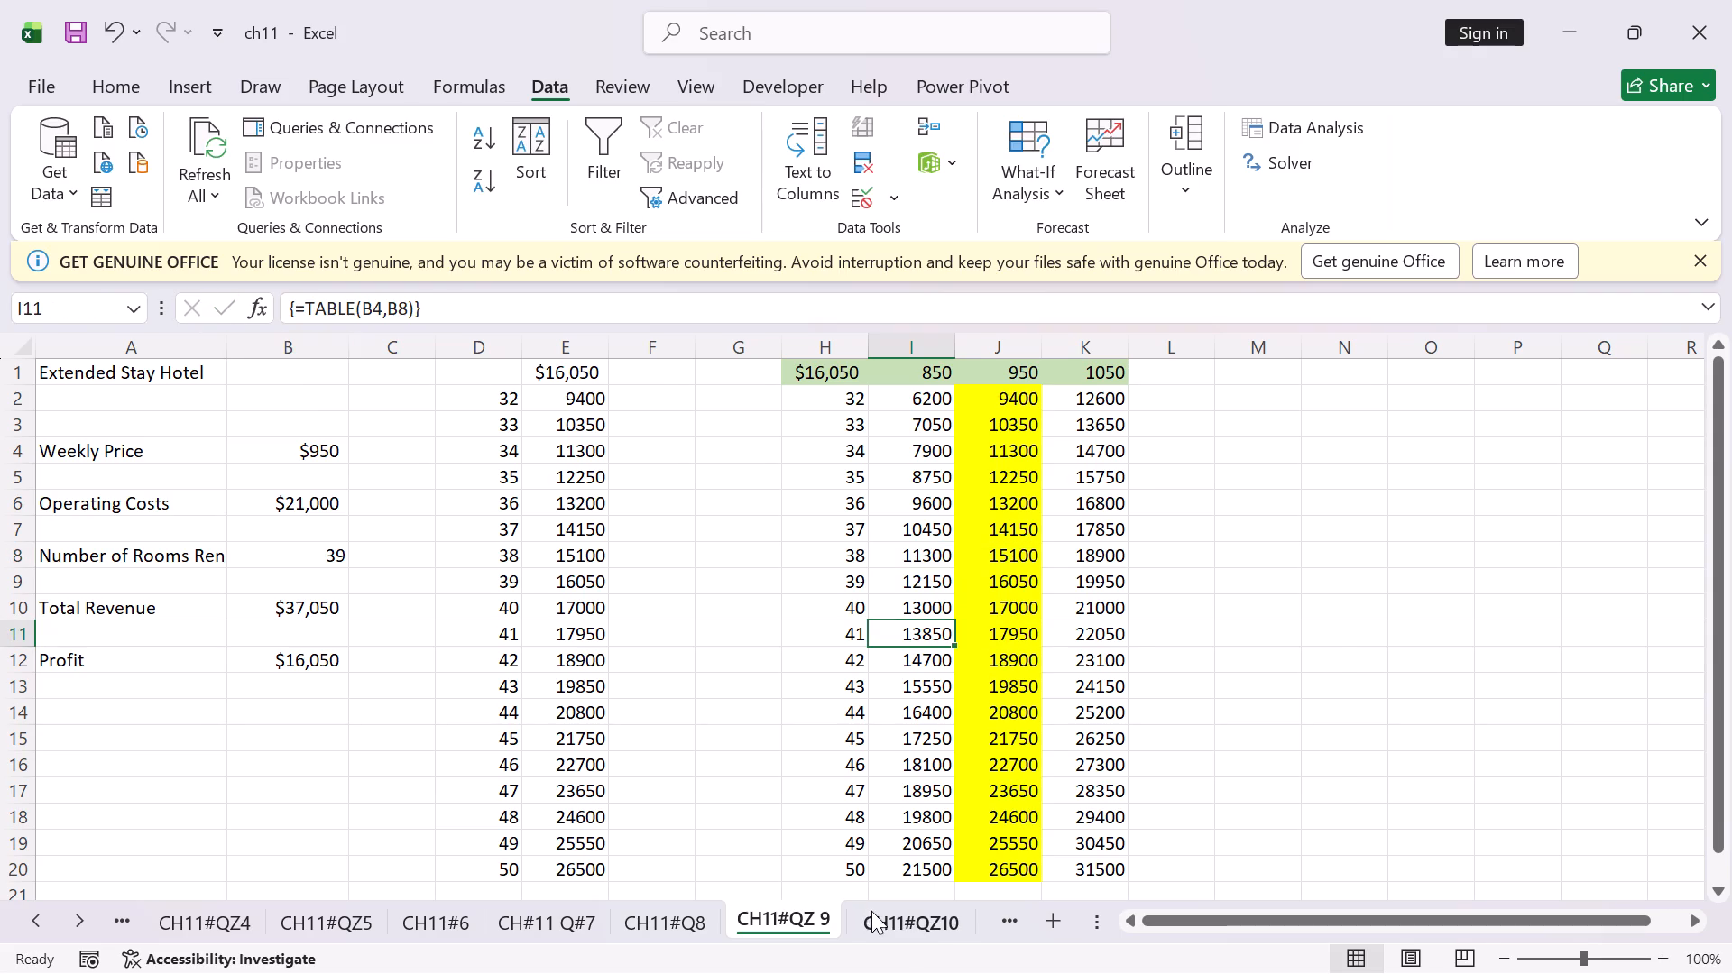
Look through the CH11#QZ10 and CH11#Q8 sheets, and inspect the # Qualified Investors formula in B5 on CH#11 Q#7.
left_click(874, 912)
left_click(788, 910)
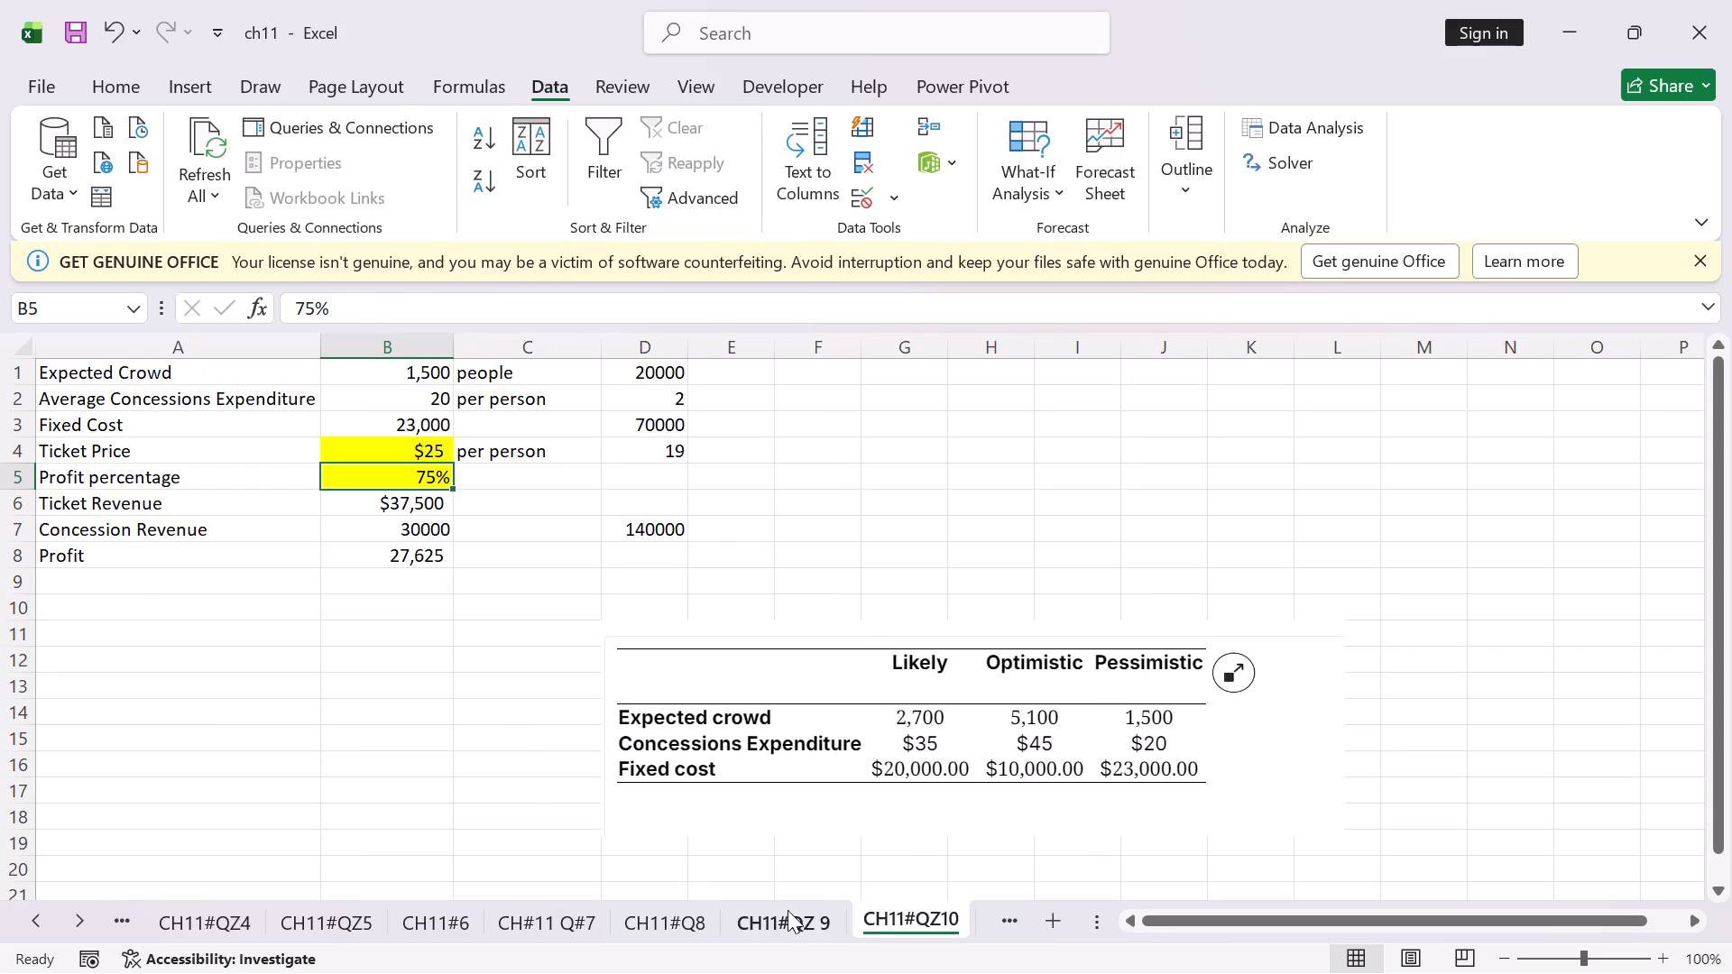
left_click(709, 923)
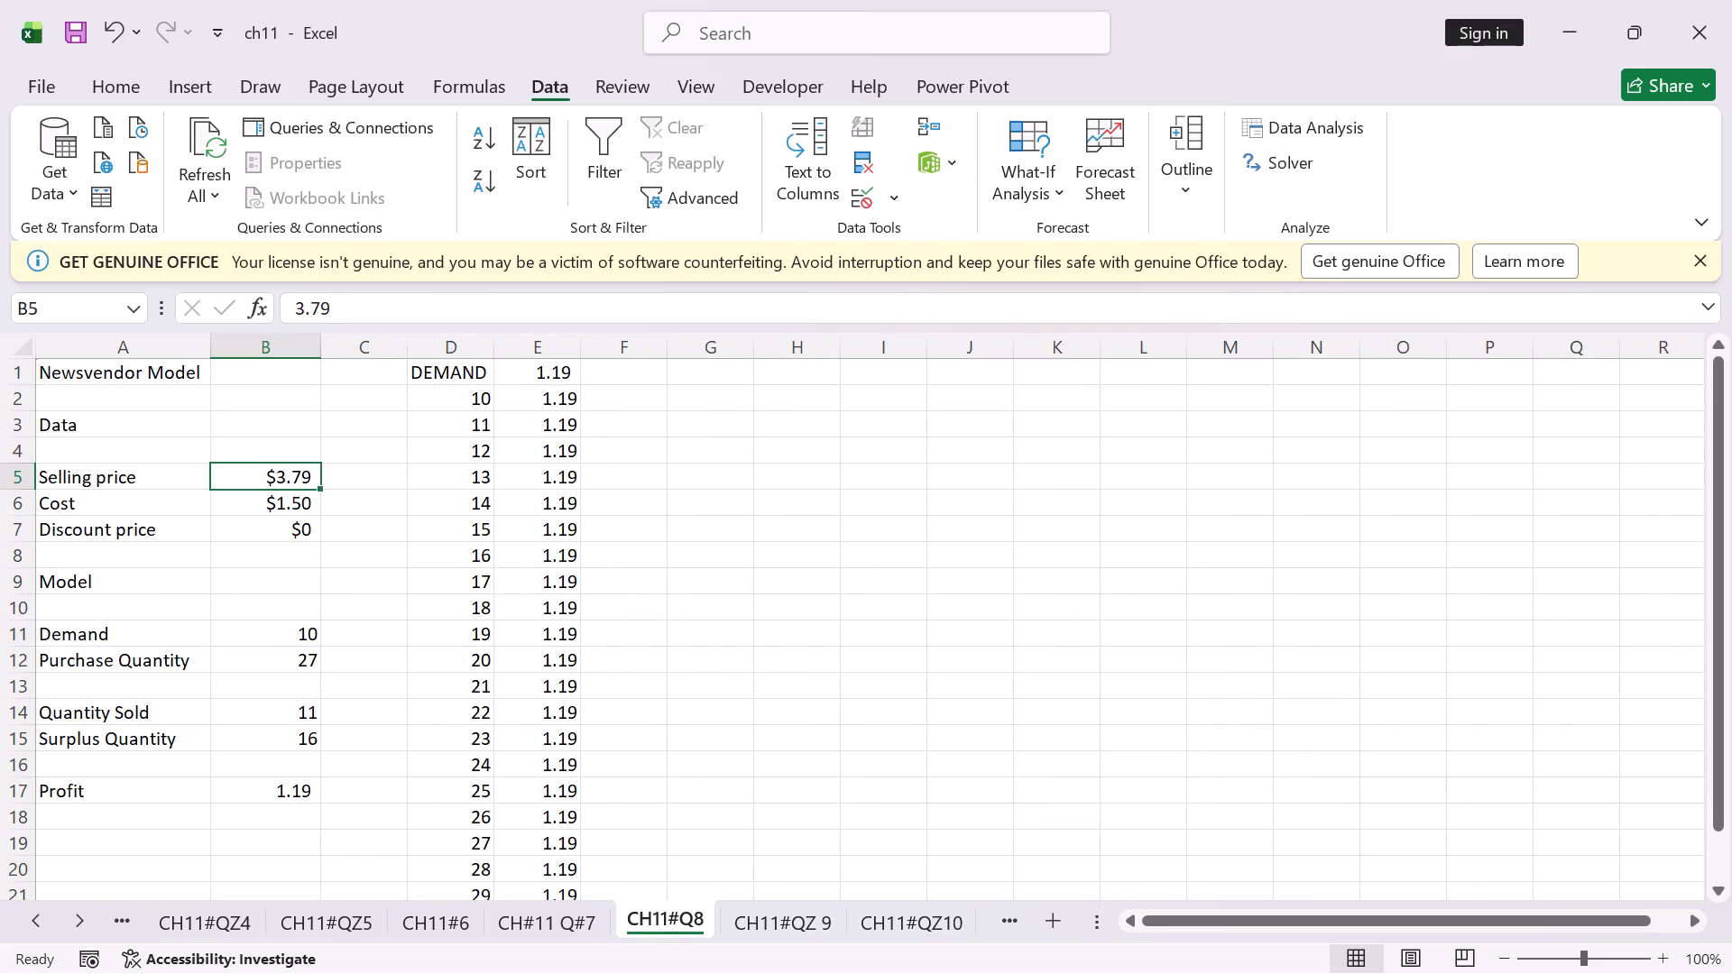
left_click(532, 921)
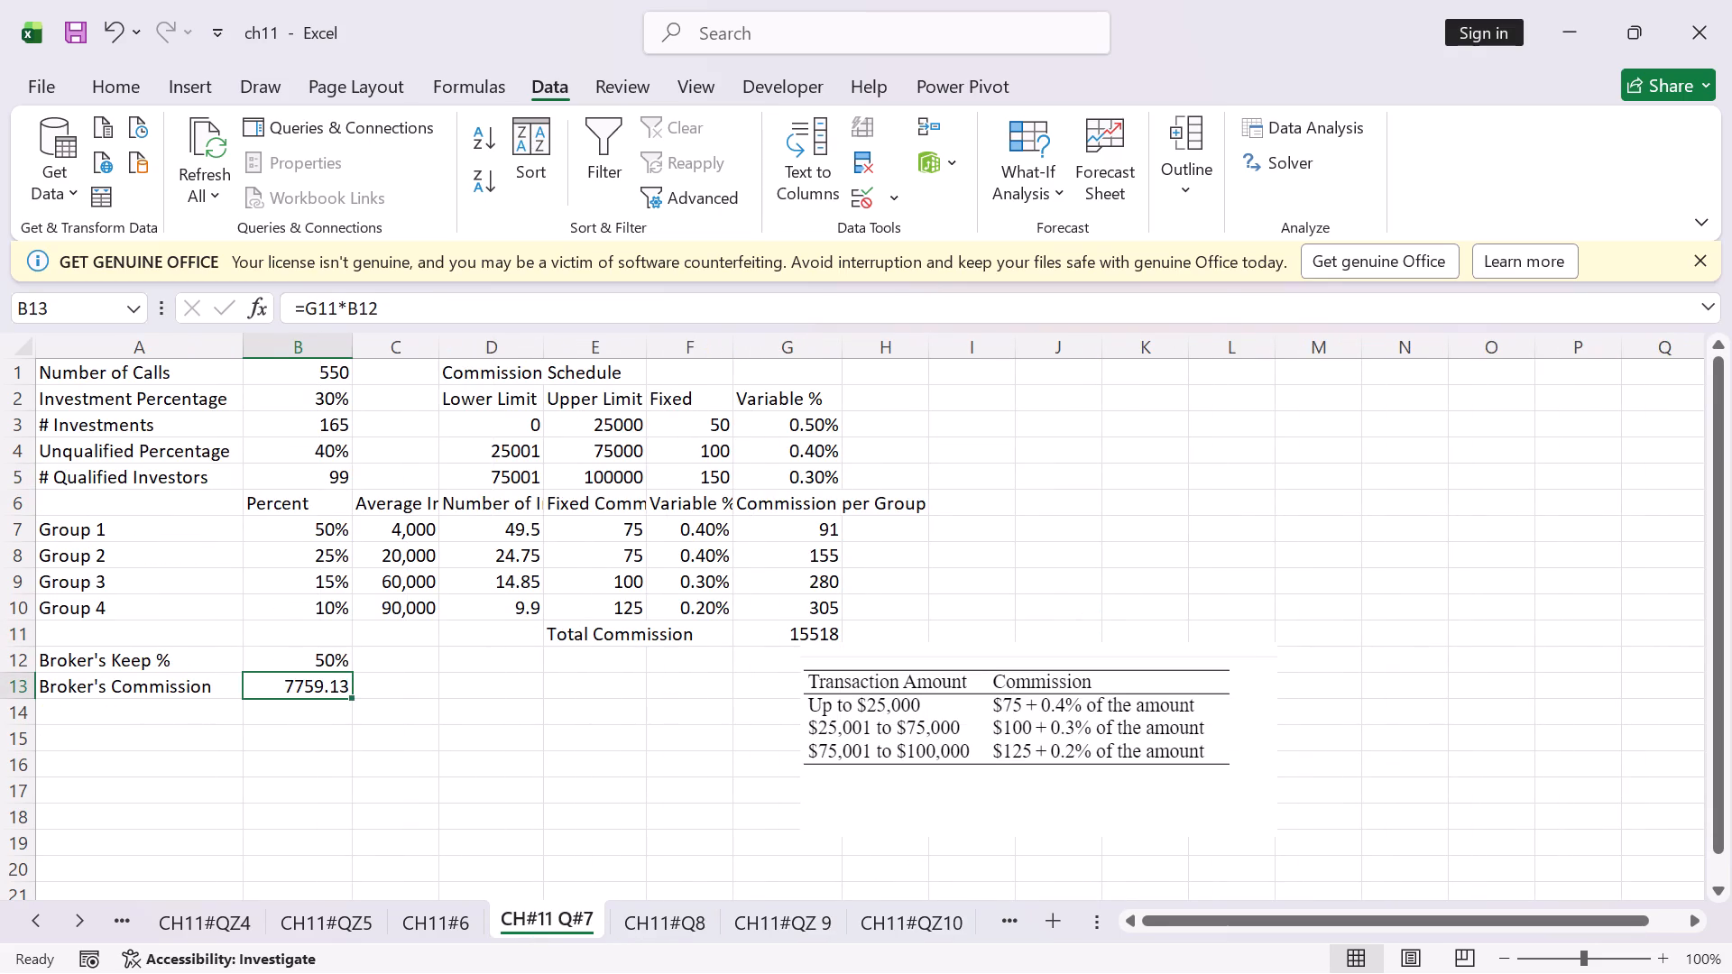
left_click(328, 611)
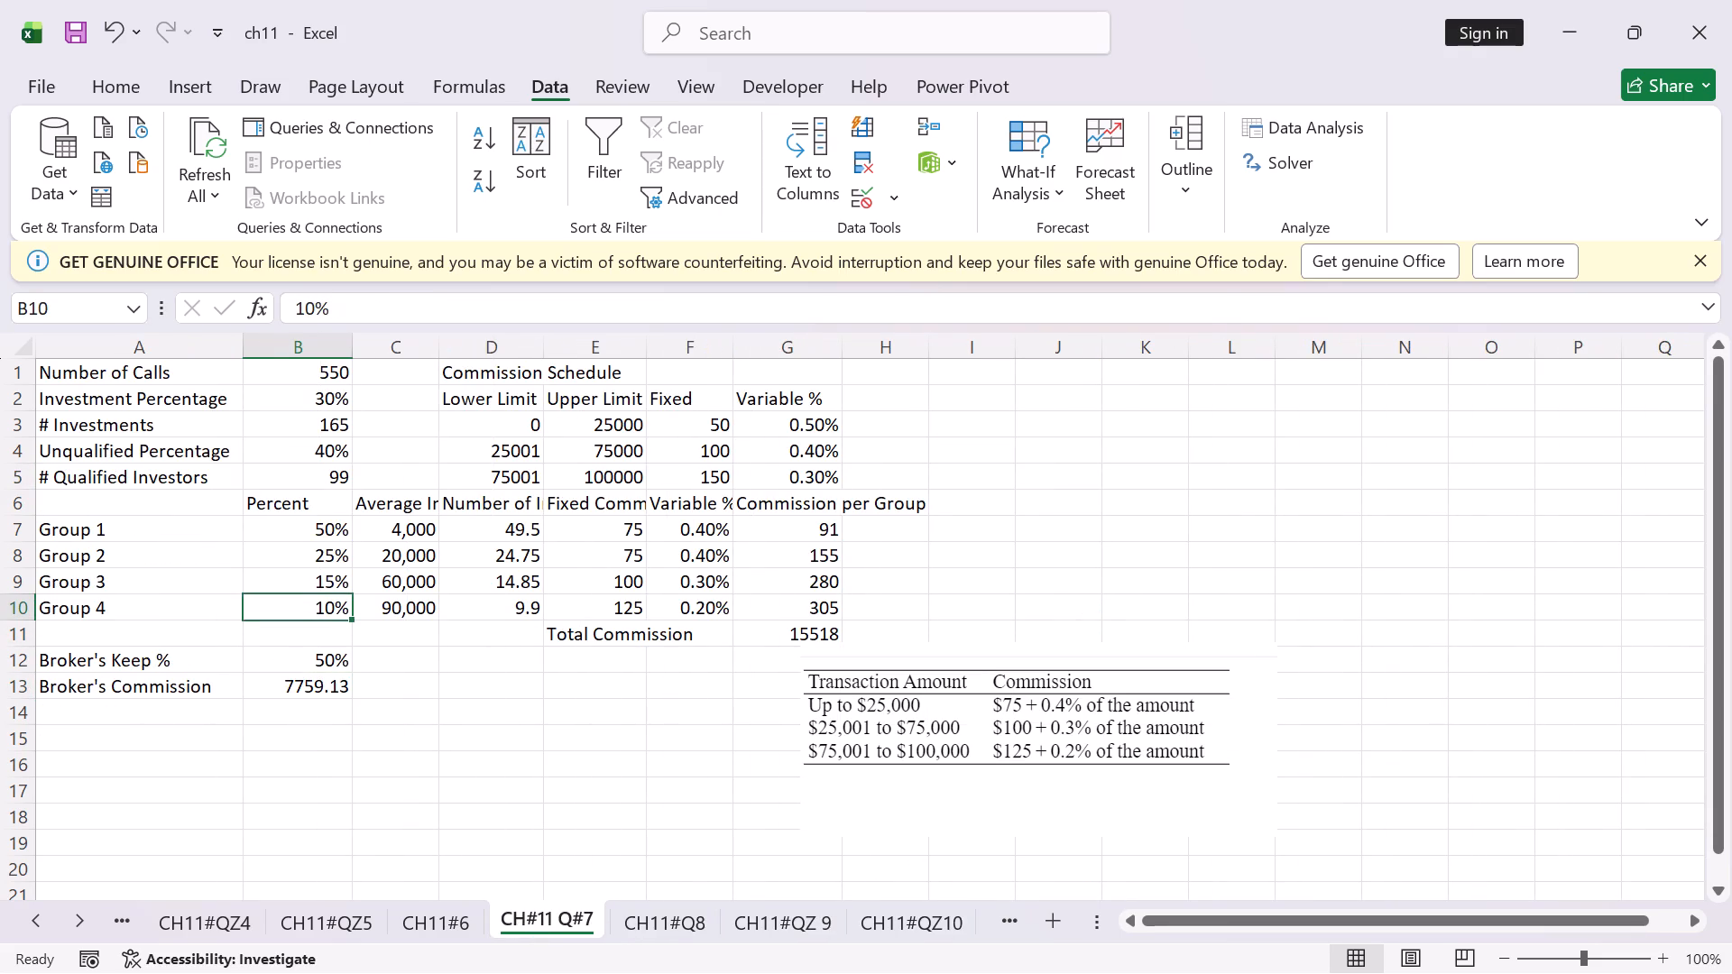
left_click(339, 466)
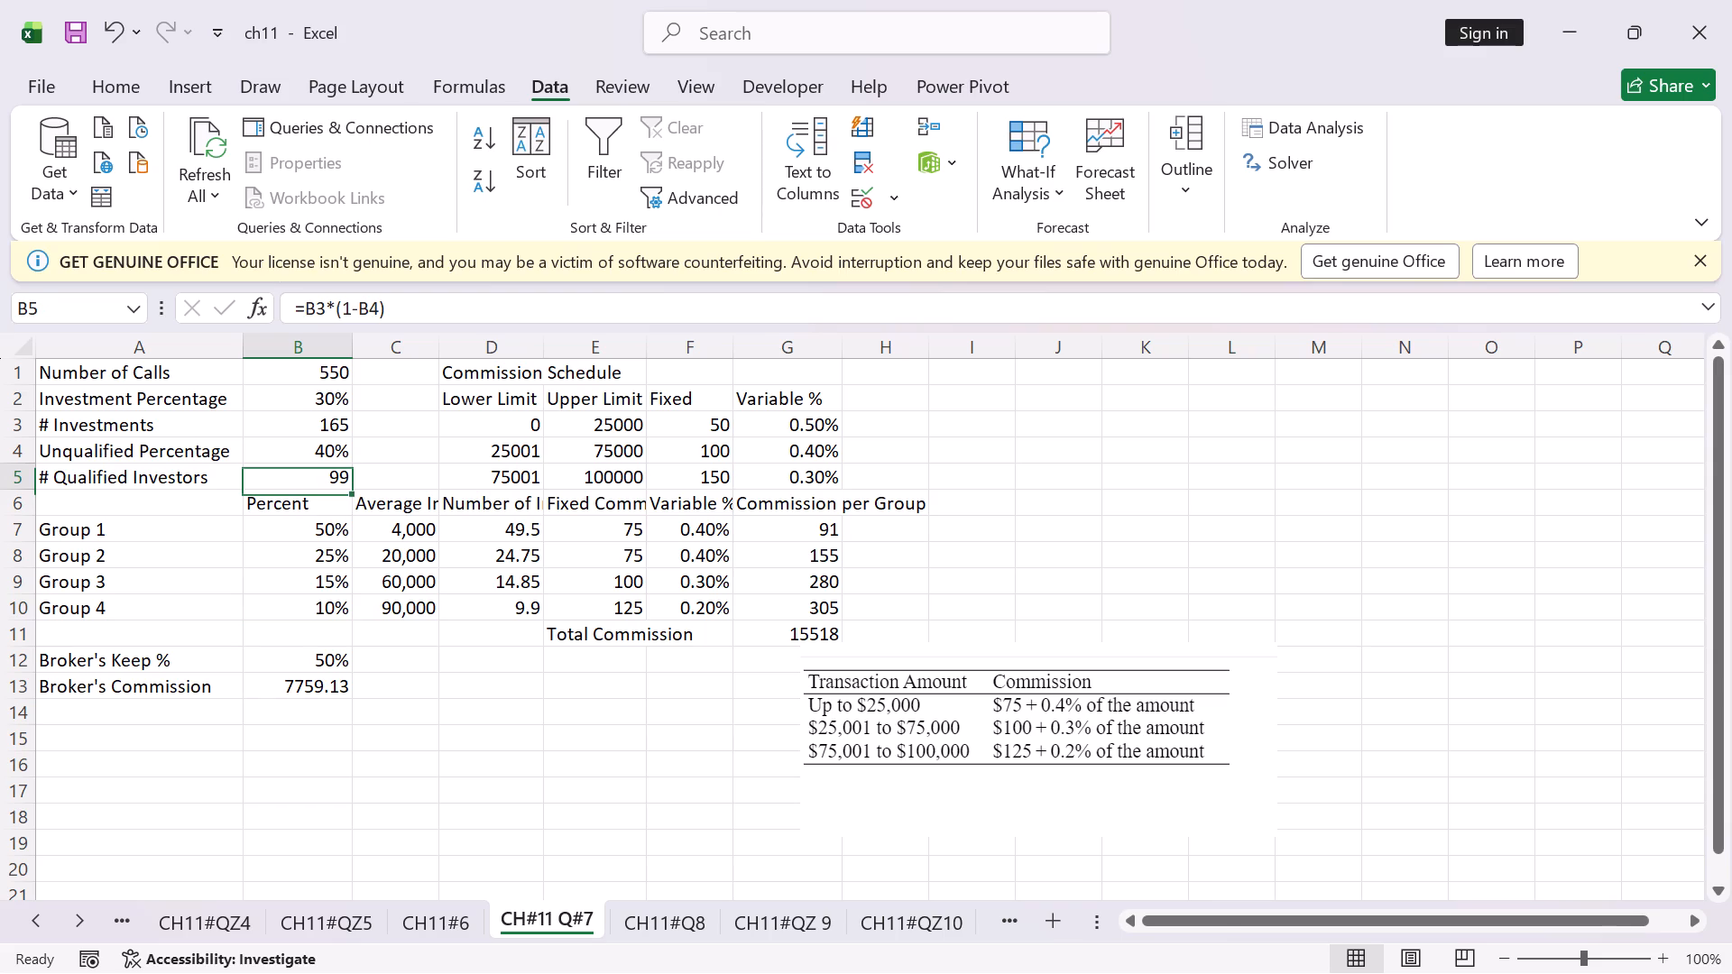
double_click(337, 482)
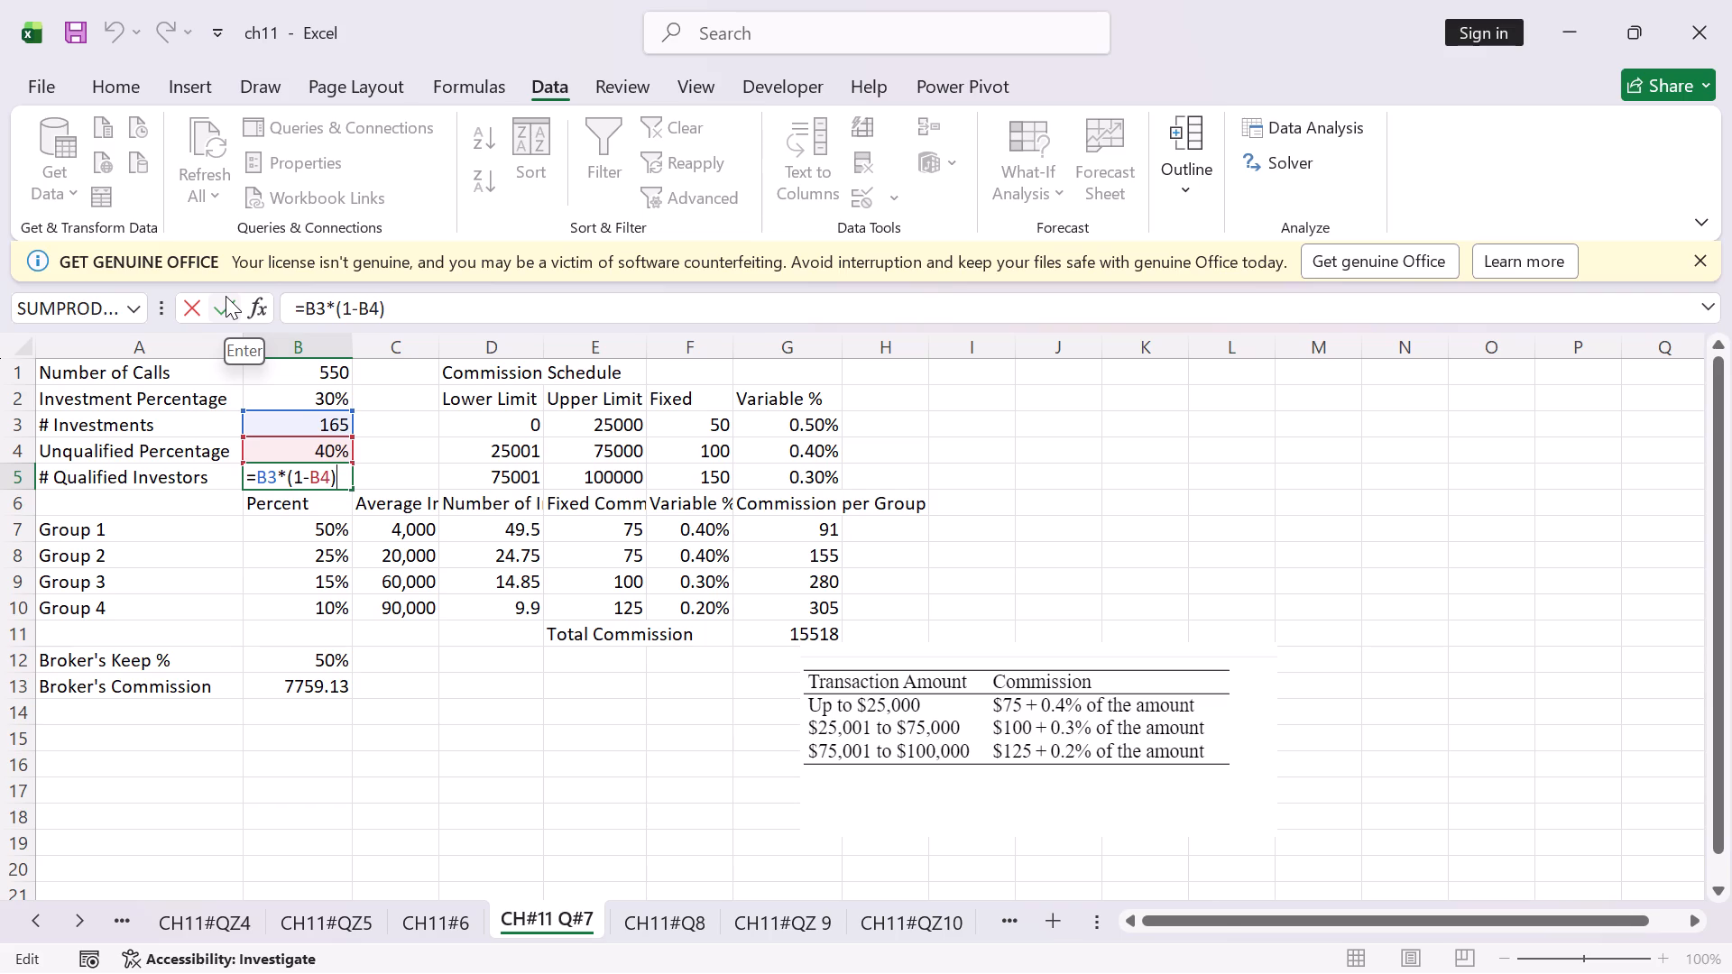
left_click(226, 300)
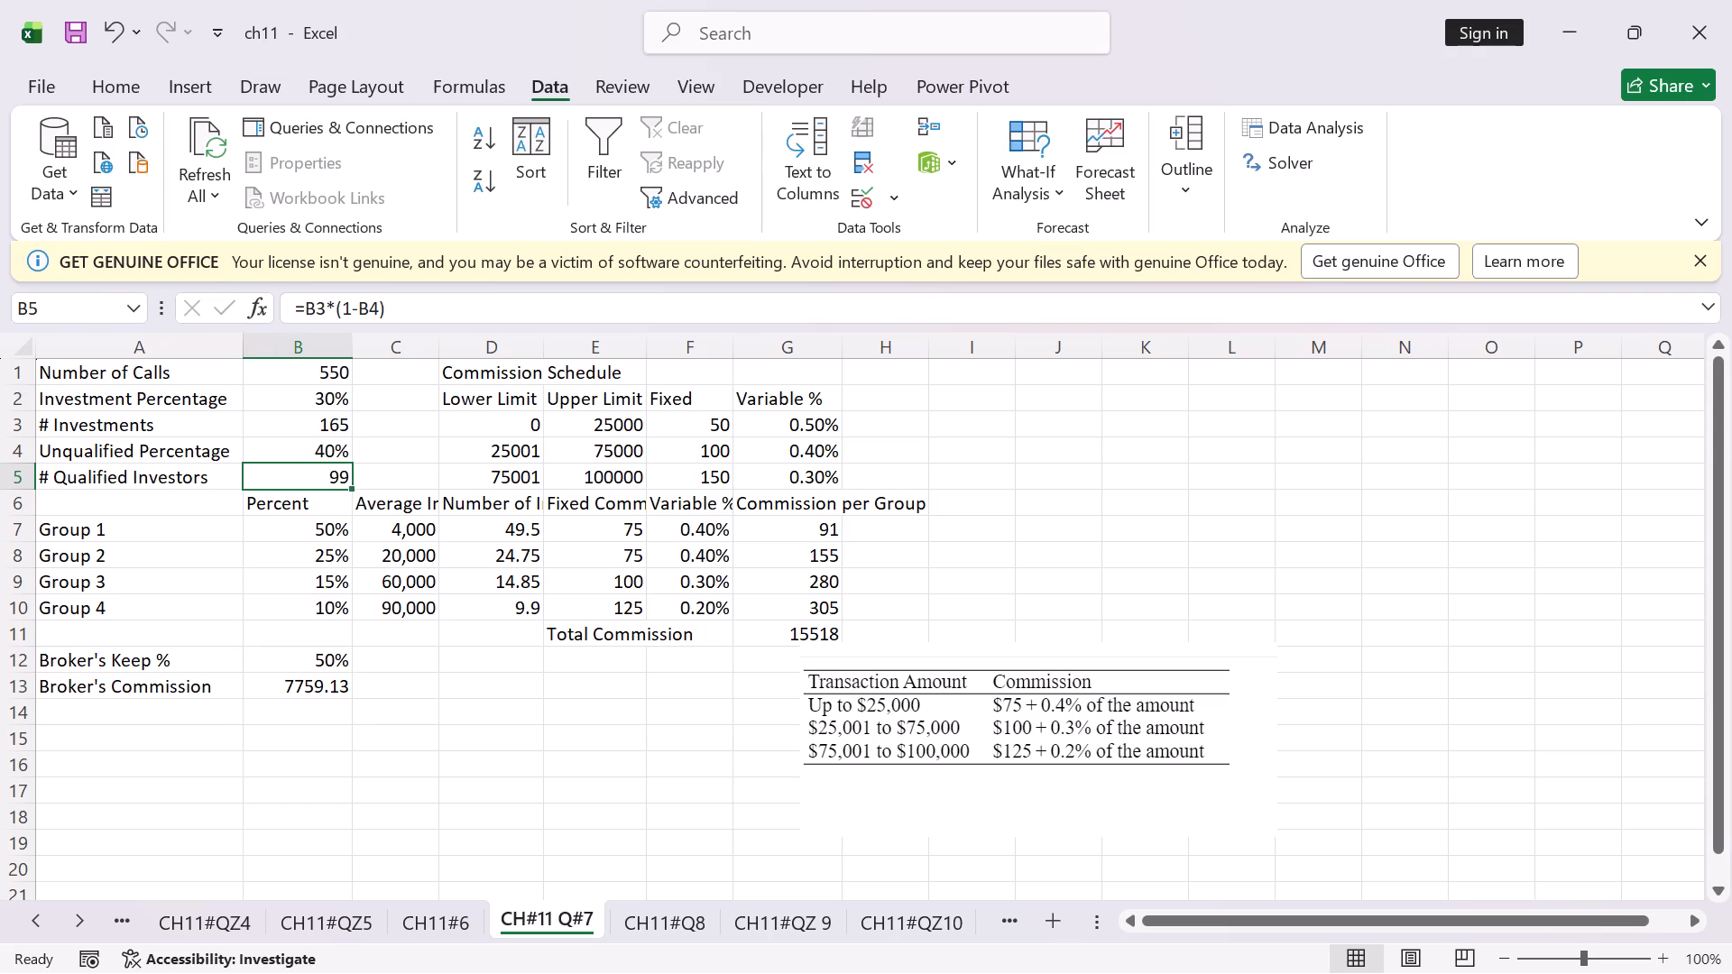
On CH11#QZ5, compare the formulas in F11, F6 and F4 with the reference picture of the housing affordability model.
left_click(407, 929)
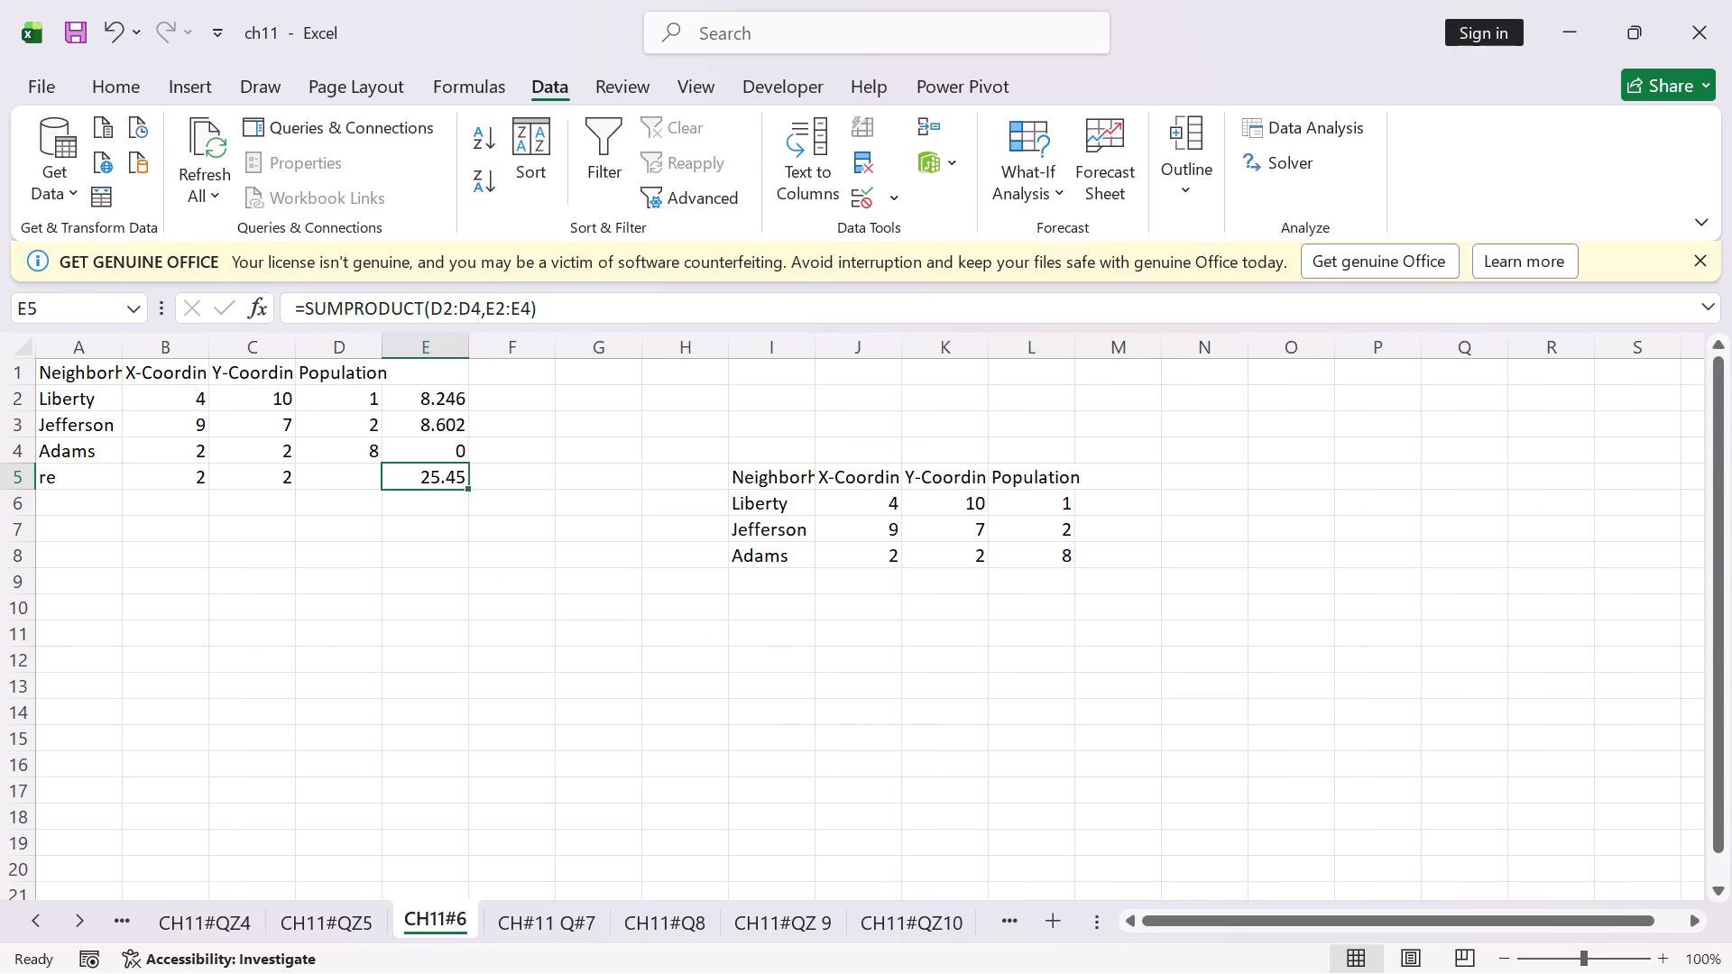
left_click(336, 923)
double_click(559, 632)
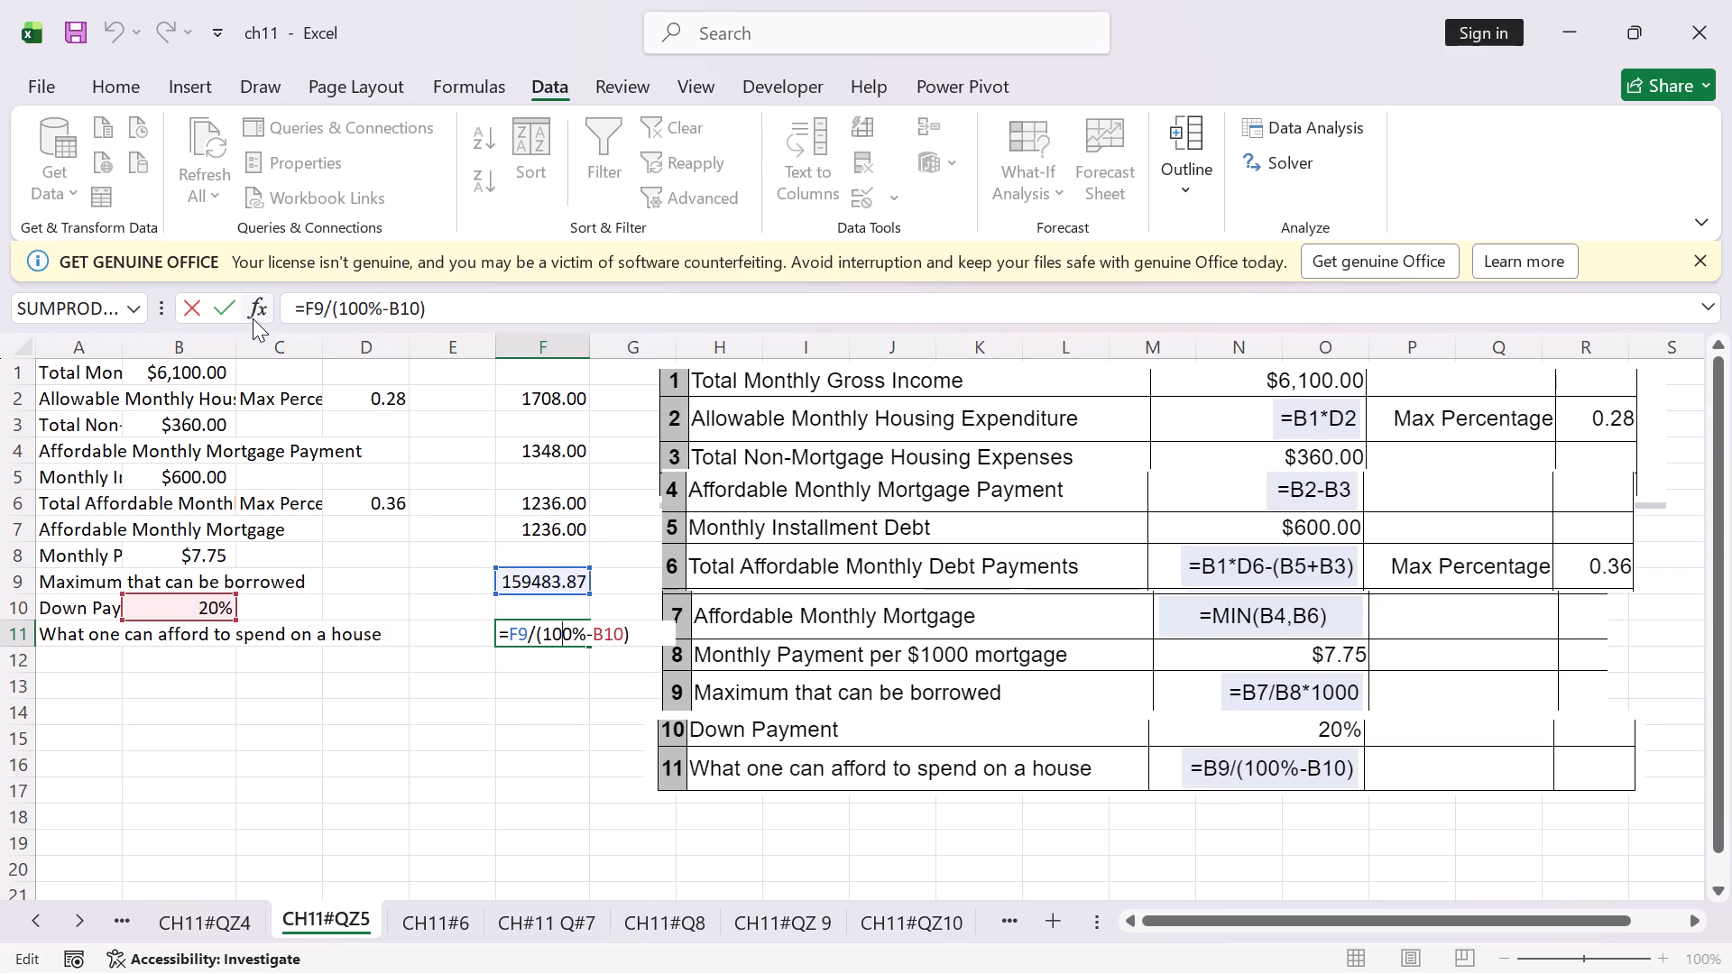
left_click(225, 306)
double_click(565, 501)
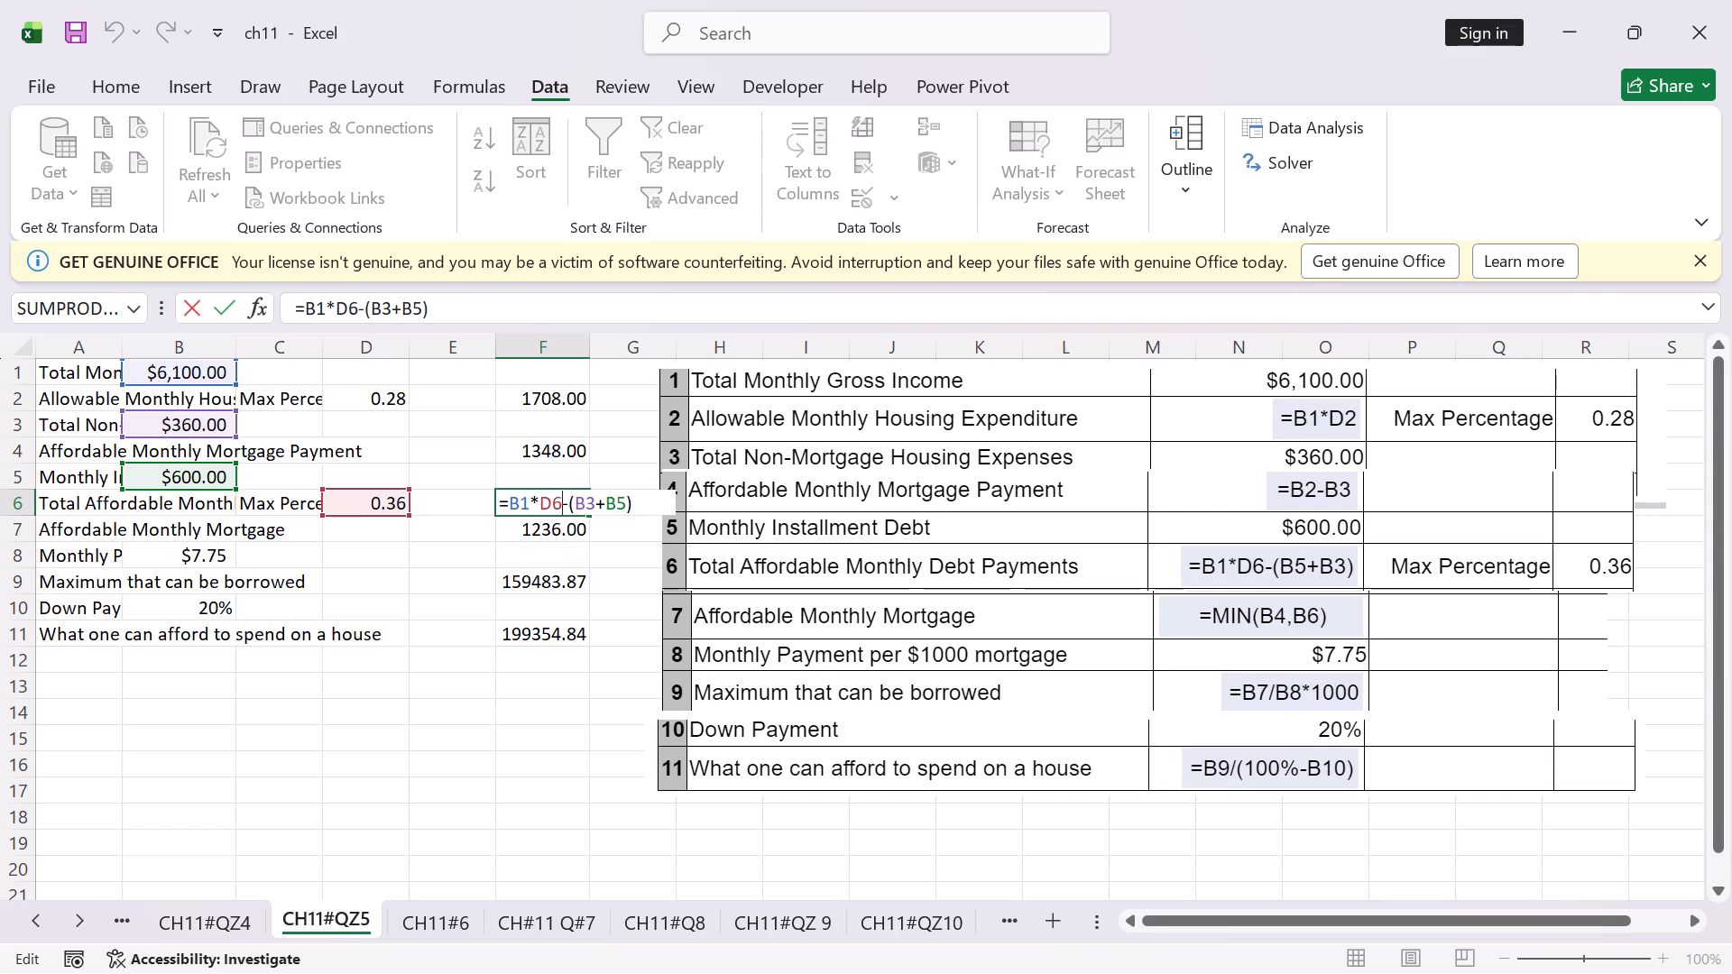
left_click(230, 303)
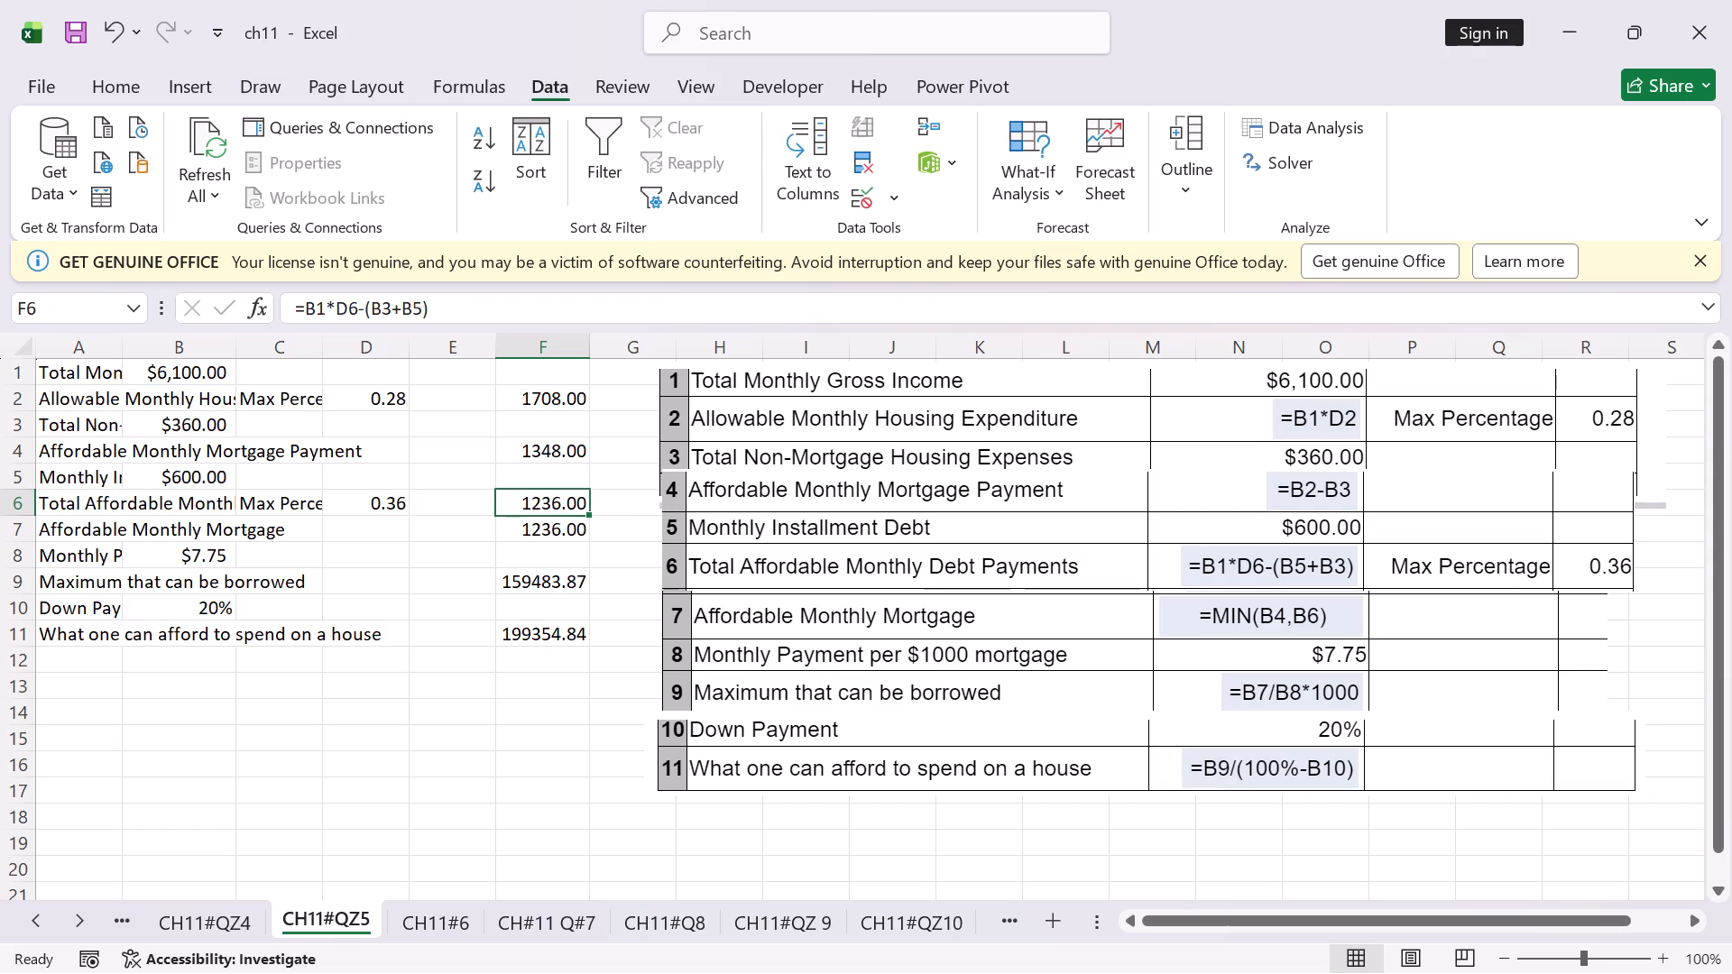
left_click(566, 459)
double_click(563, 453)
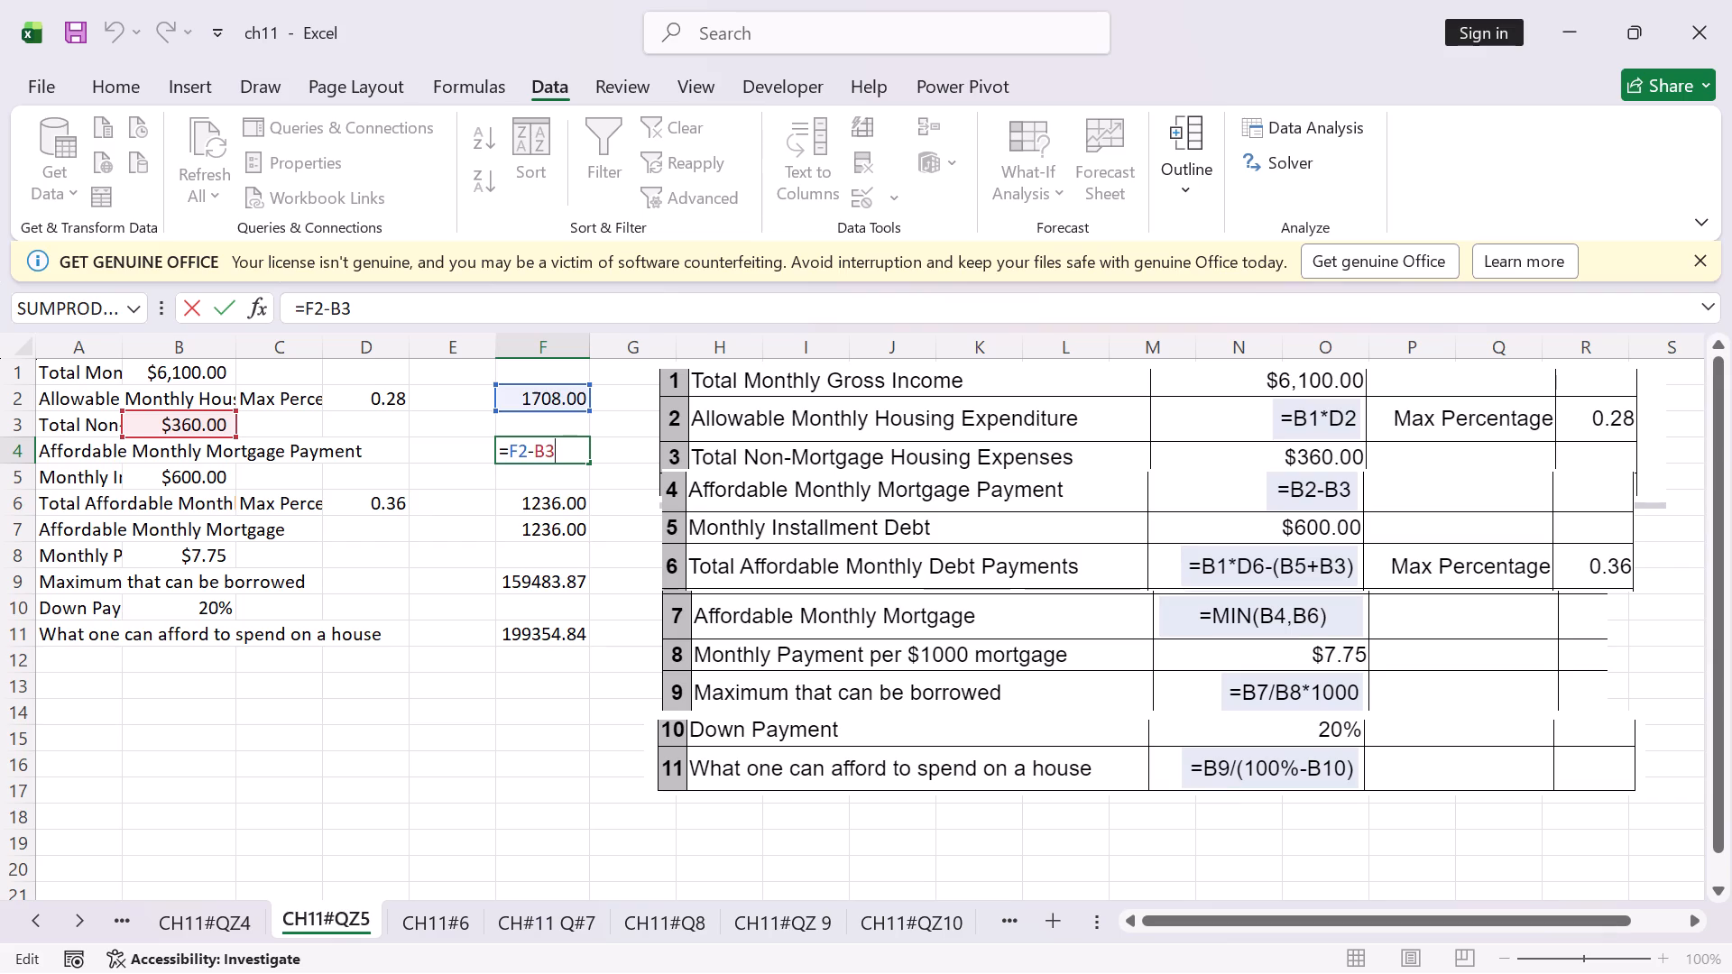
left_click(228, 310)
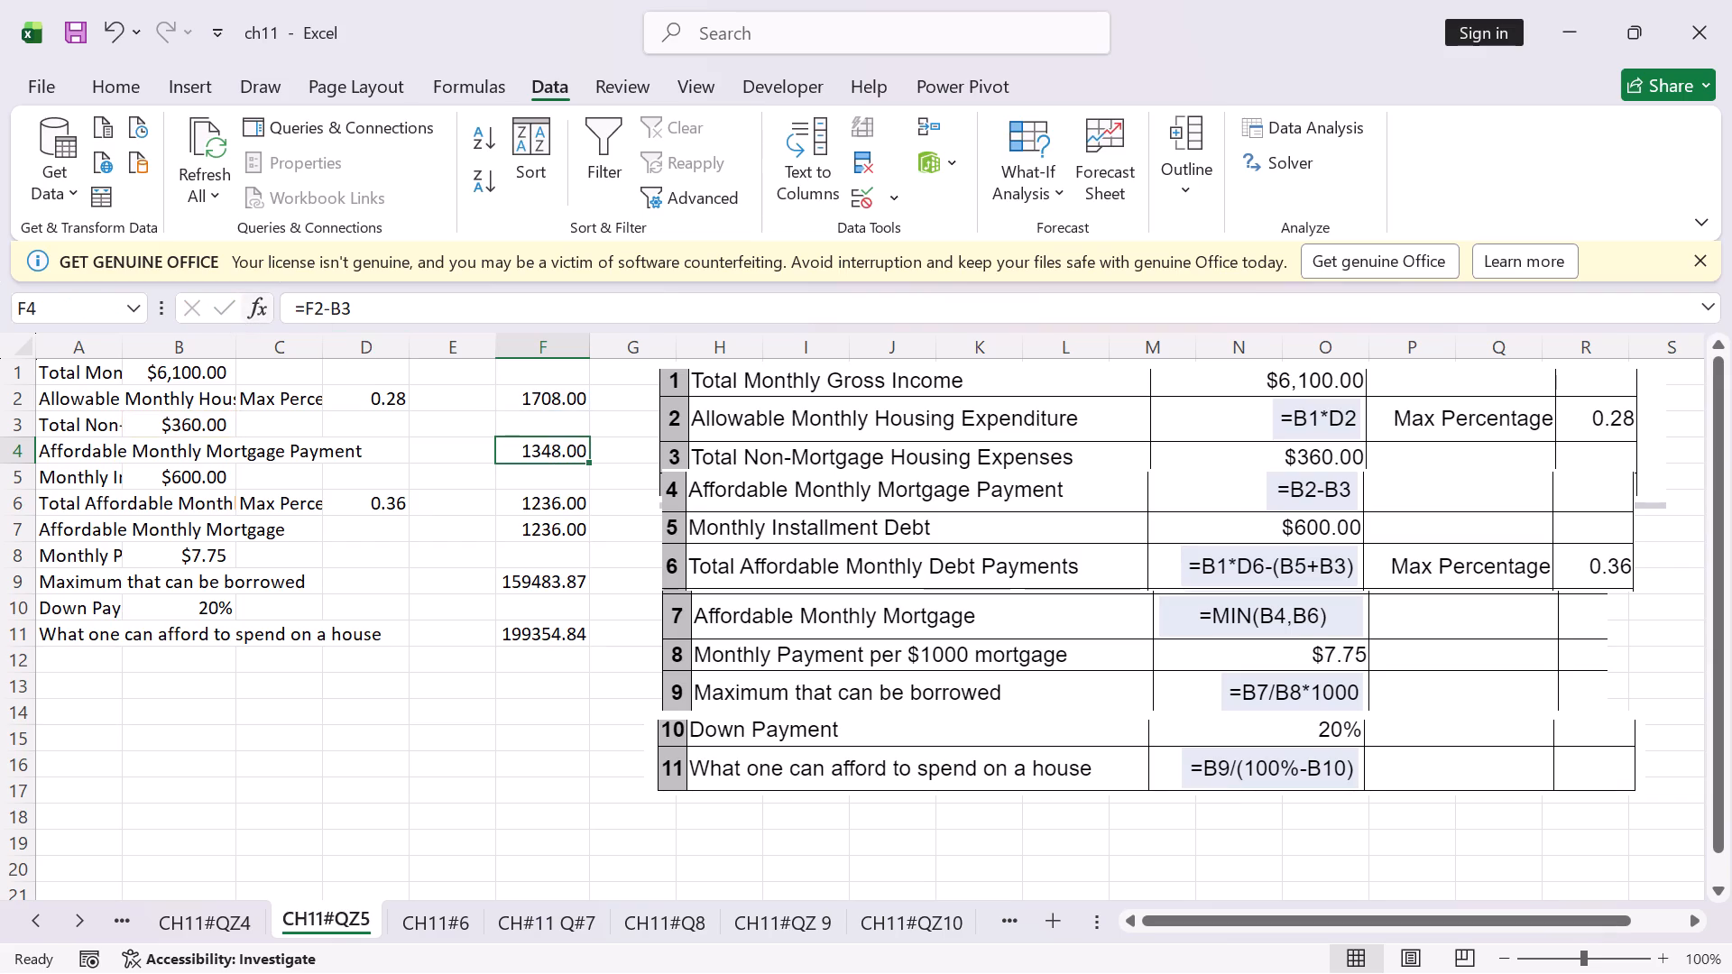
Check the Allowable Monthly Housing Expenditure formula in F2 and recheck the affordable house price formula in F11.
left_click(572, 511)
left_click(567, 505)
double_click(553, 397)
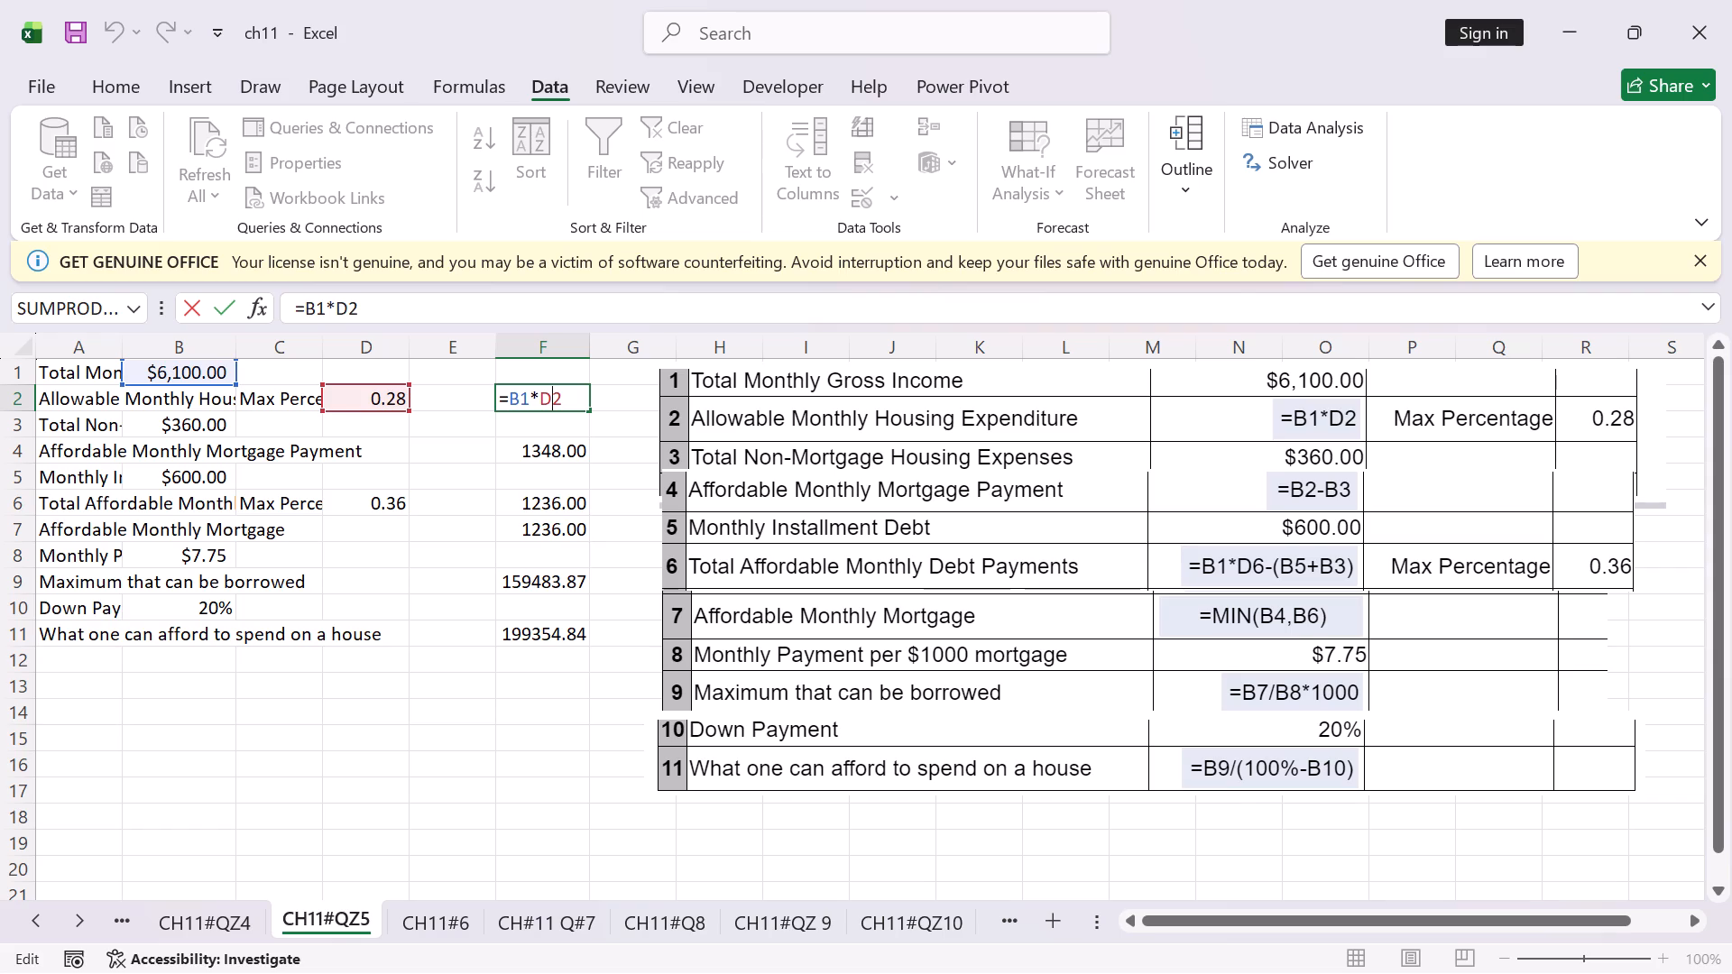
left_click(222, 308)
scroll(586, 585, "up", 2)
double_click(539, 636)
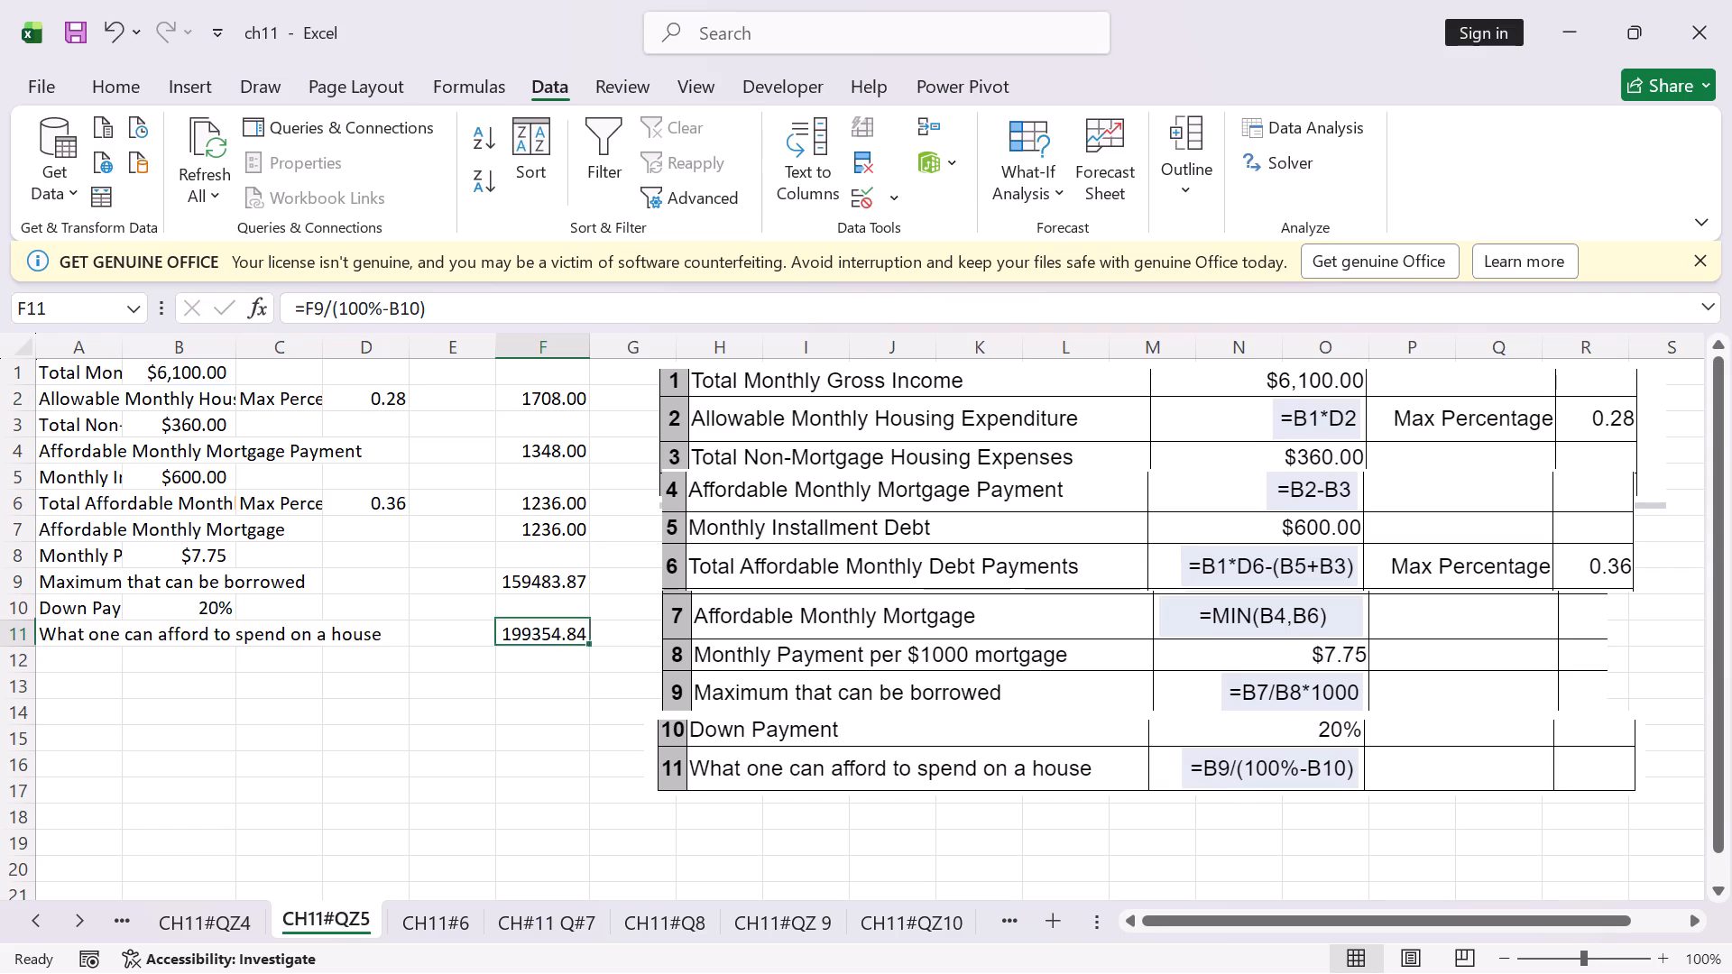
left_click(219, 307)
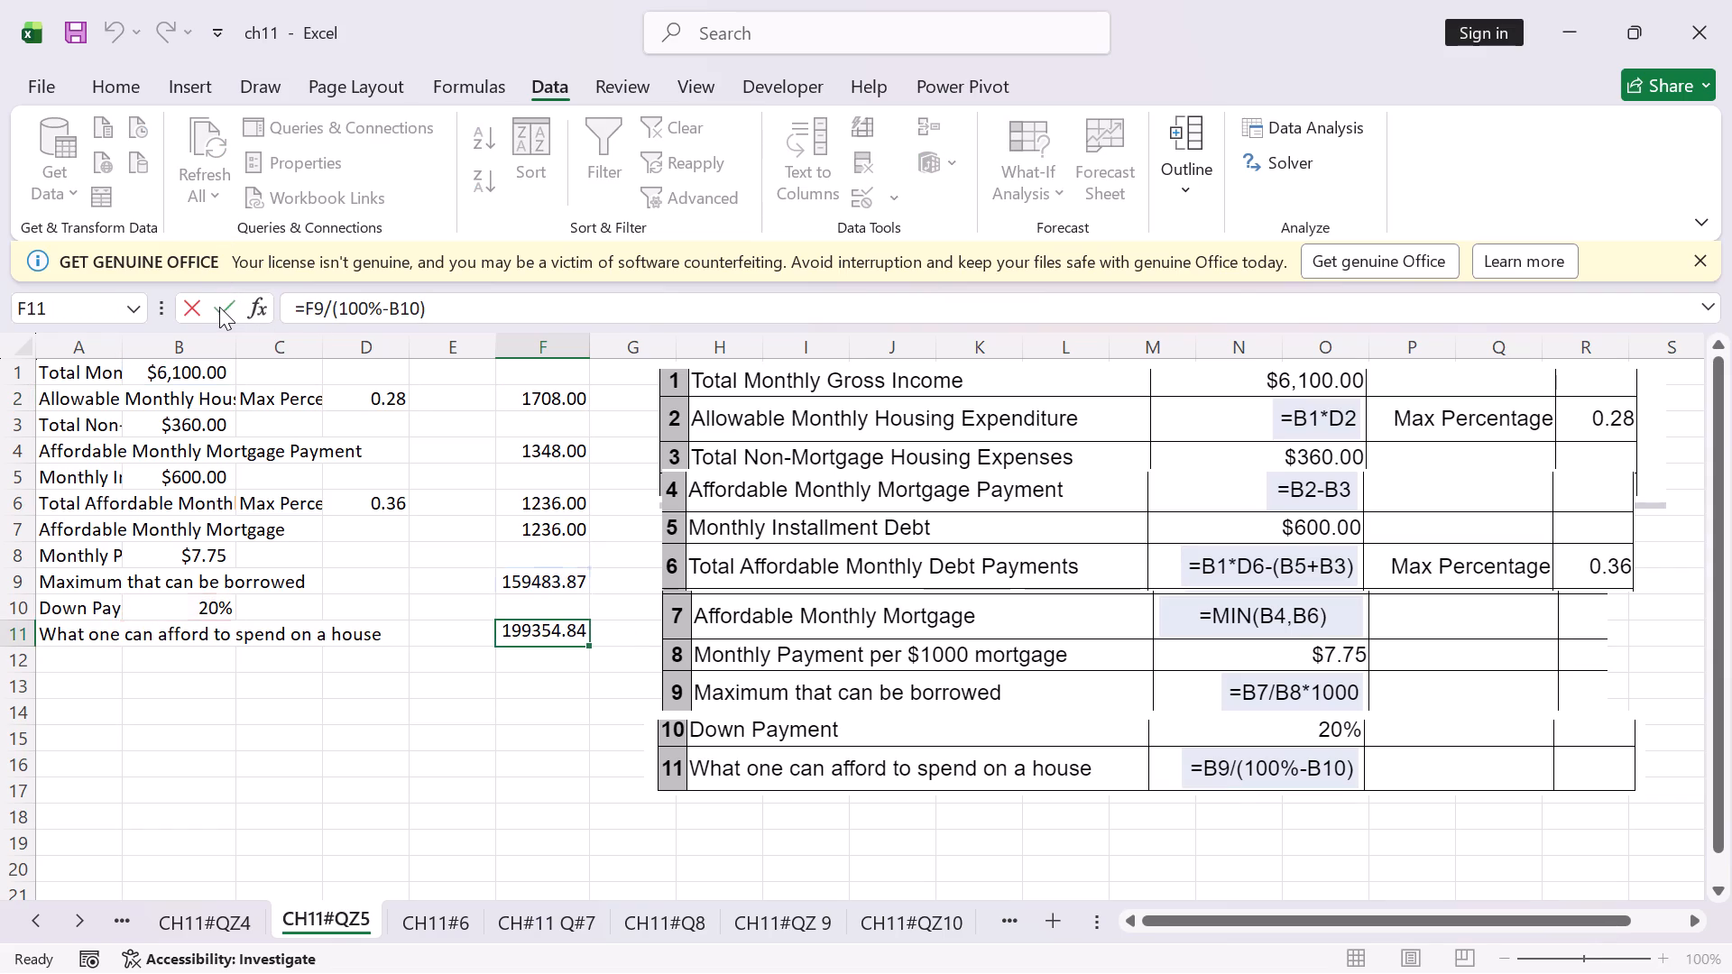
Look over the CH11#6 and CH#11 Q#7 sheets again.
left_click(454, 911)
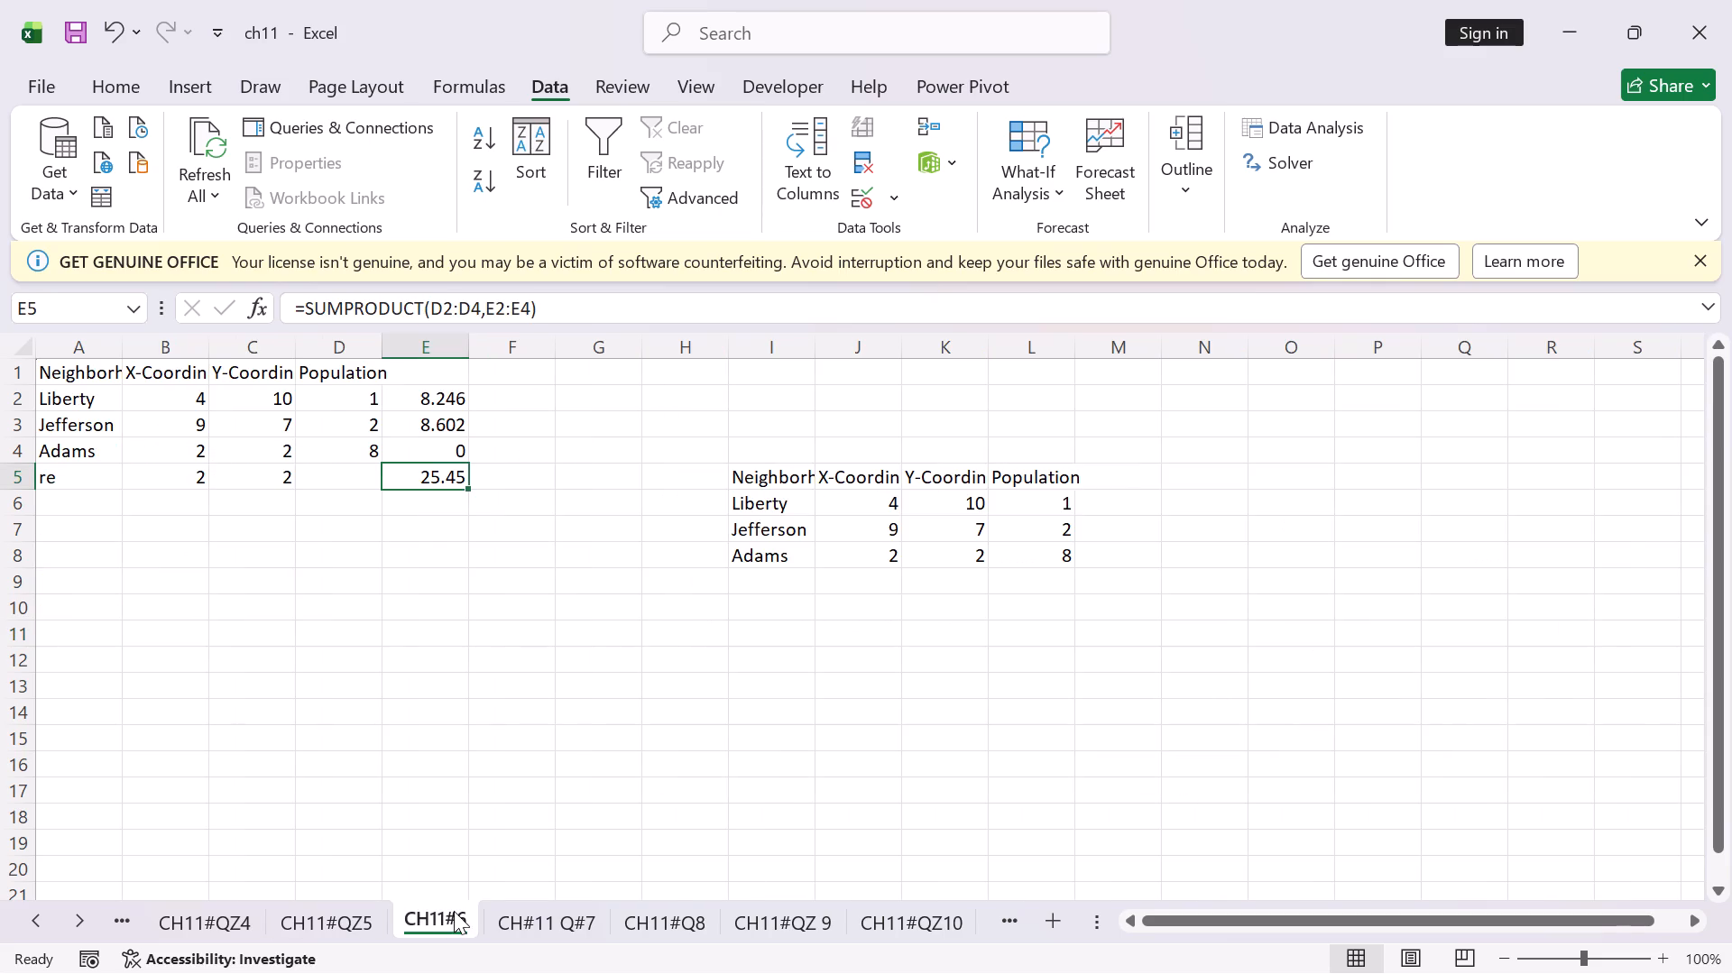
left_click(529, 912)
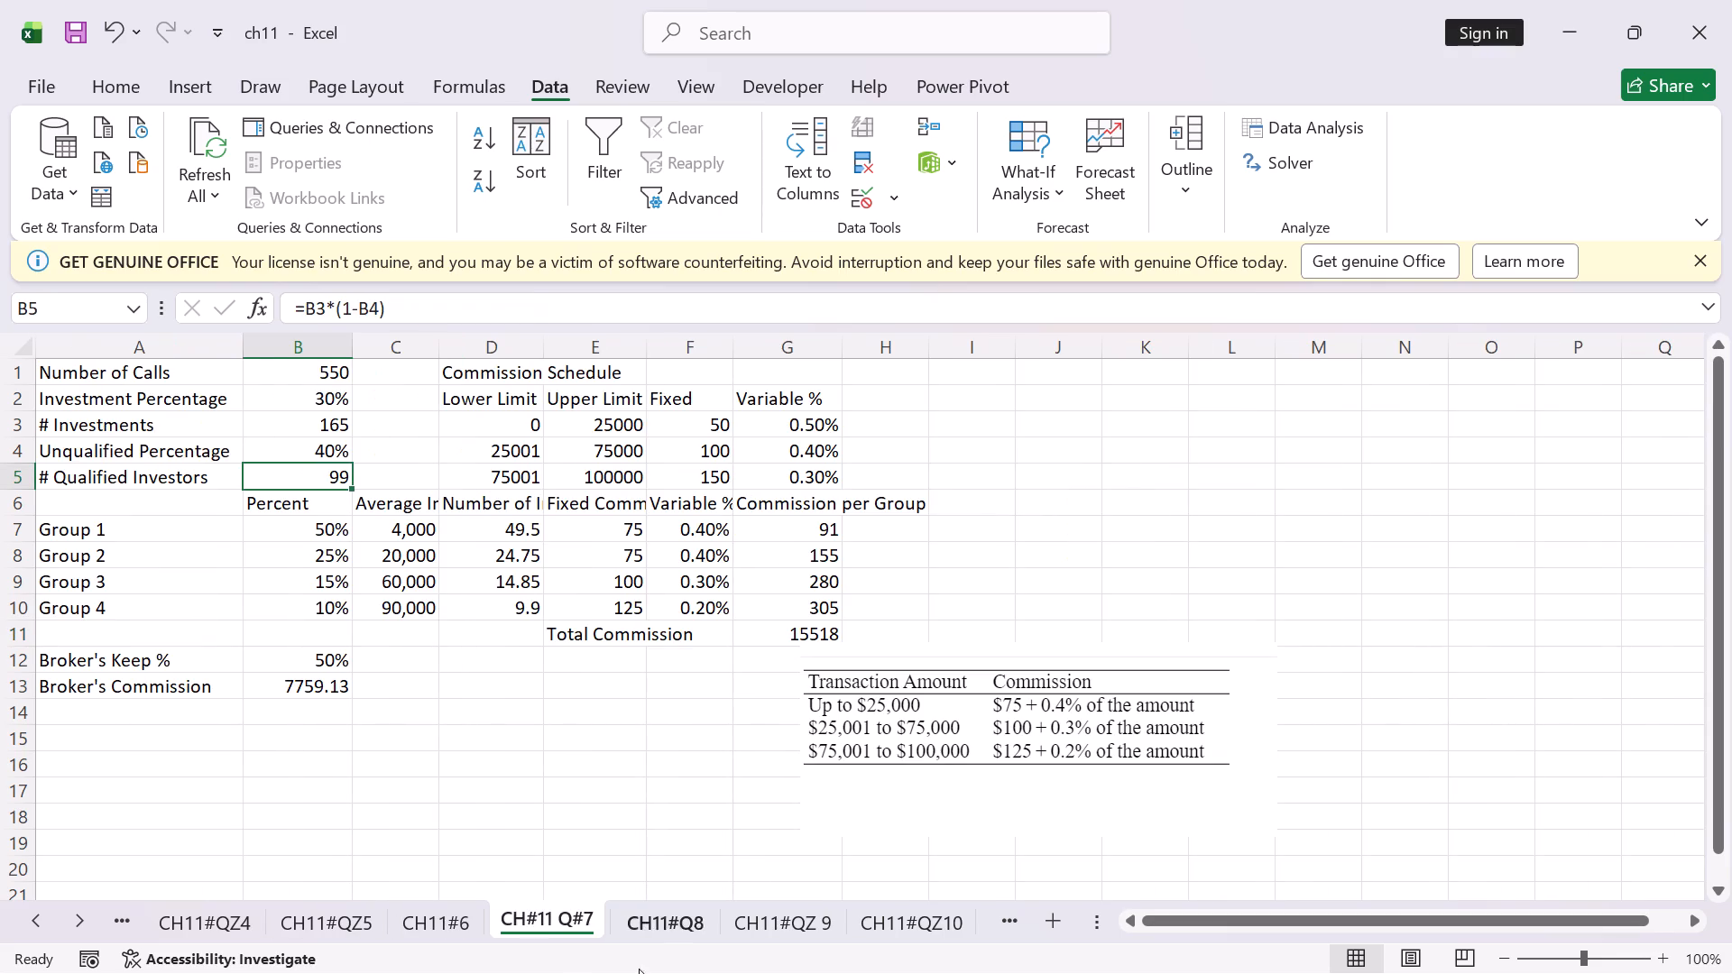
Switch to the CH9 workbook and open the QUIZ 4 sheet with the stock price data.
left_click(1009, 941)
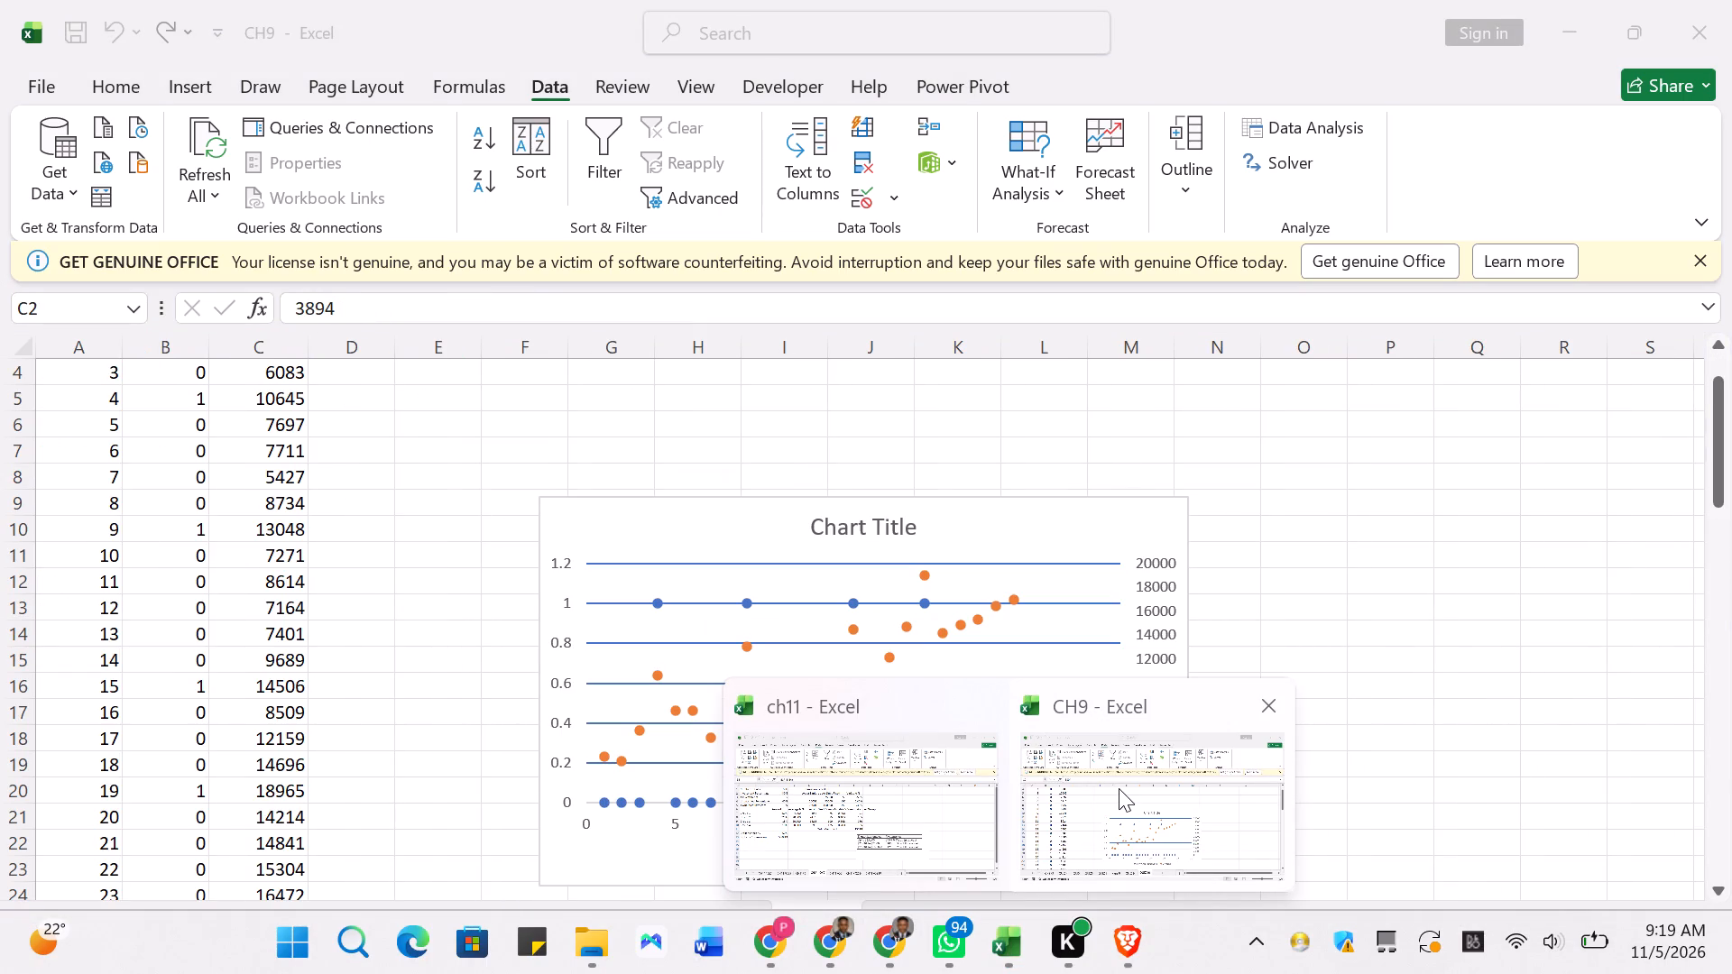
left_click(1119, 787)
left_click(281, 919)
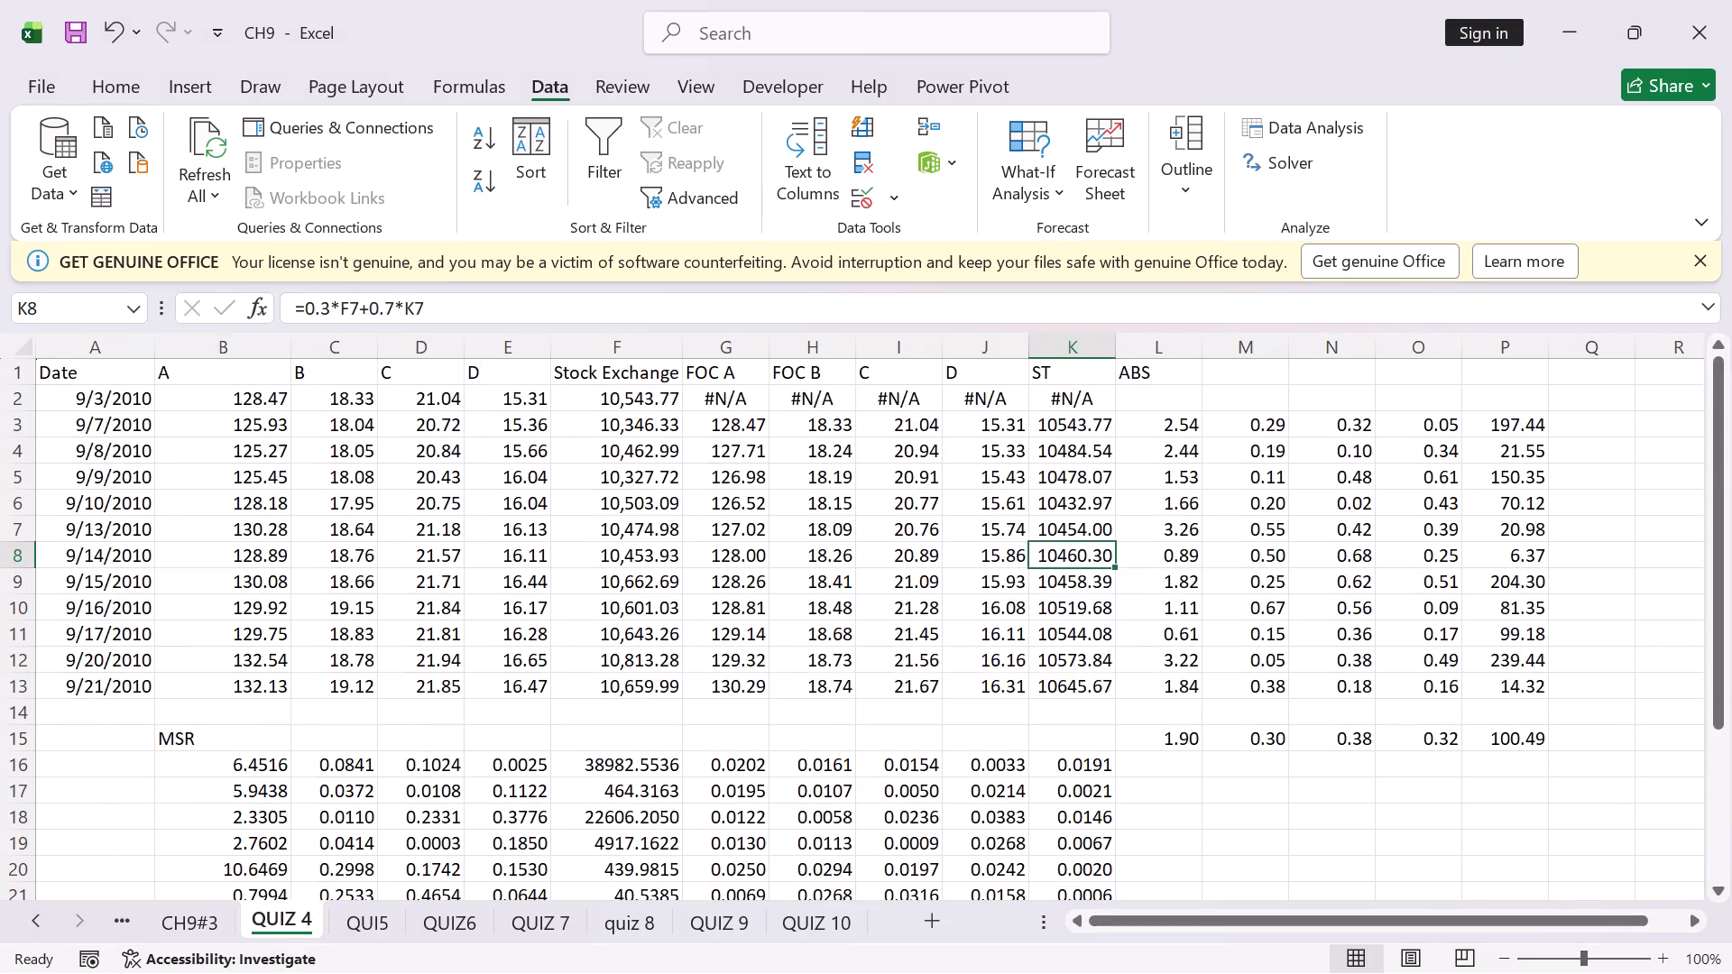
left_click(265, 680)
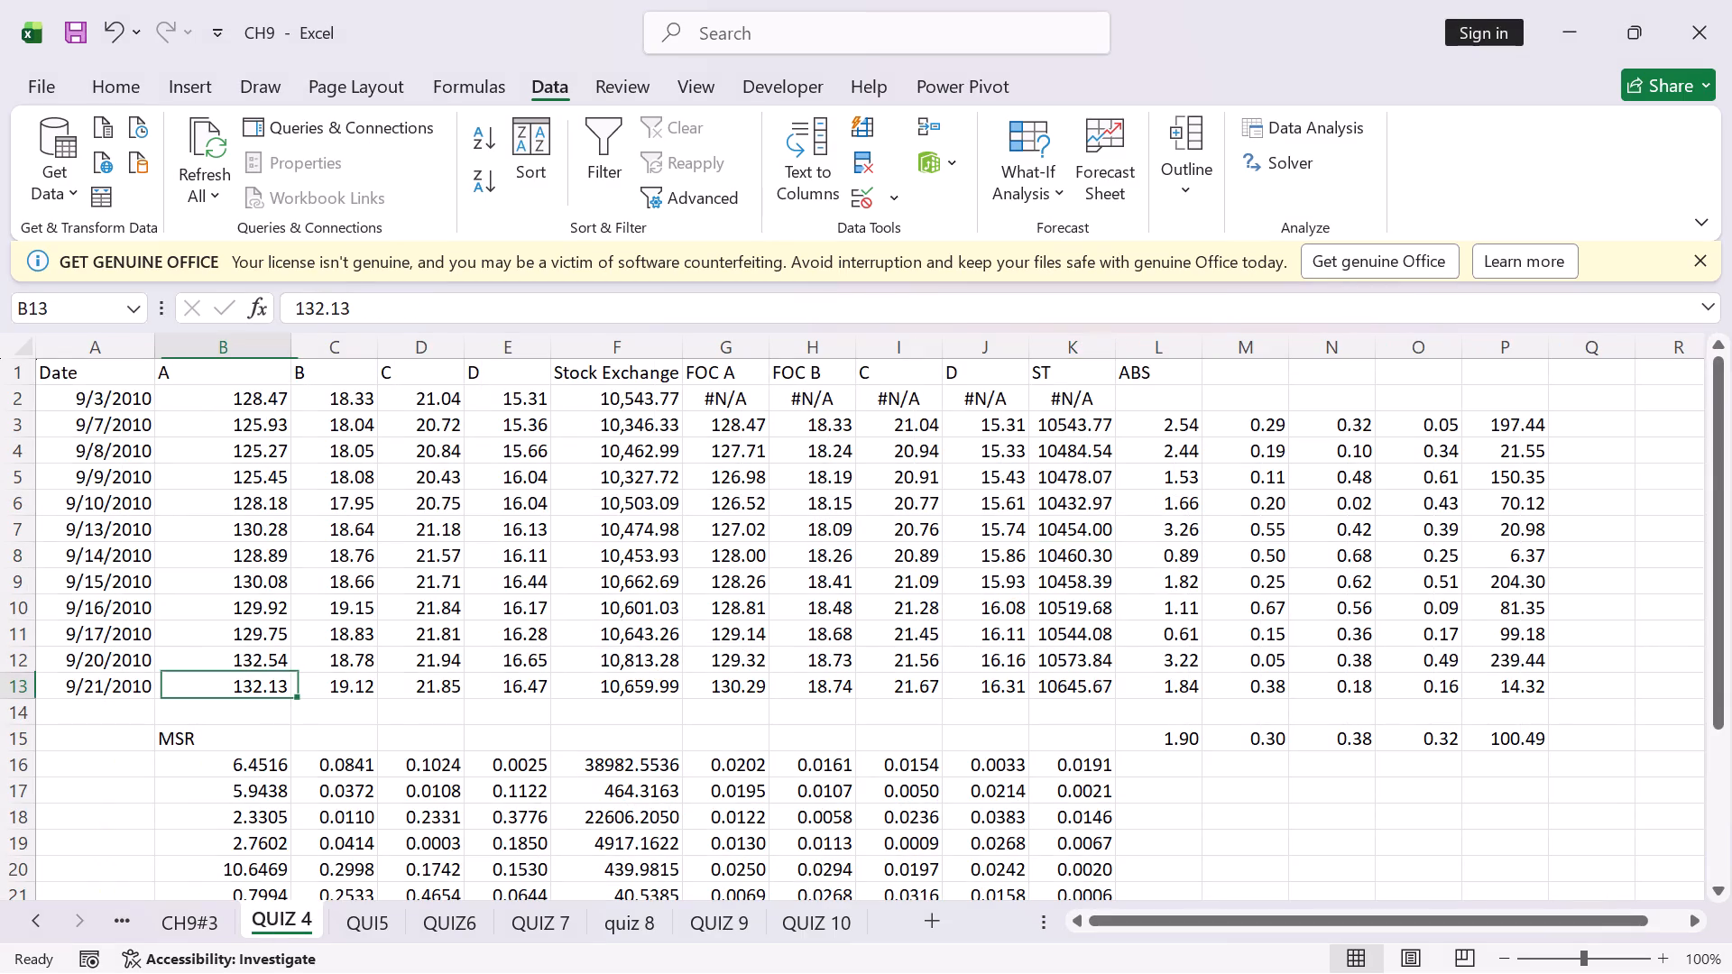
Inspect the FOC A forecast formulas row by row from G3 to G7, checking which cells each one references.
double_click(732, 422)
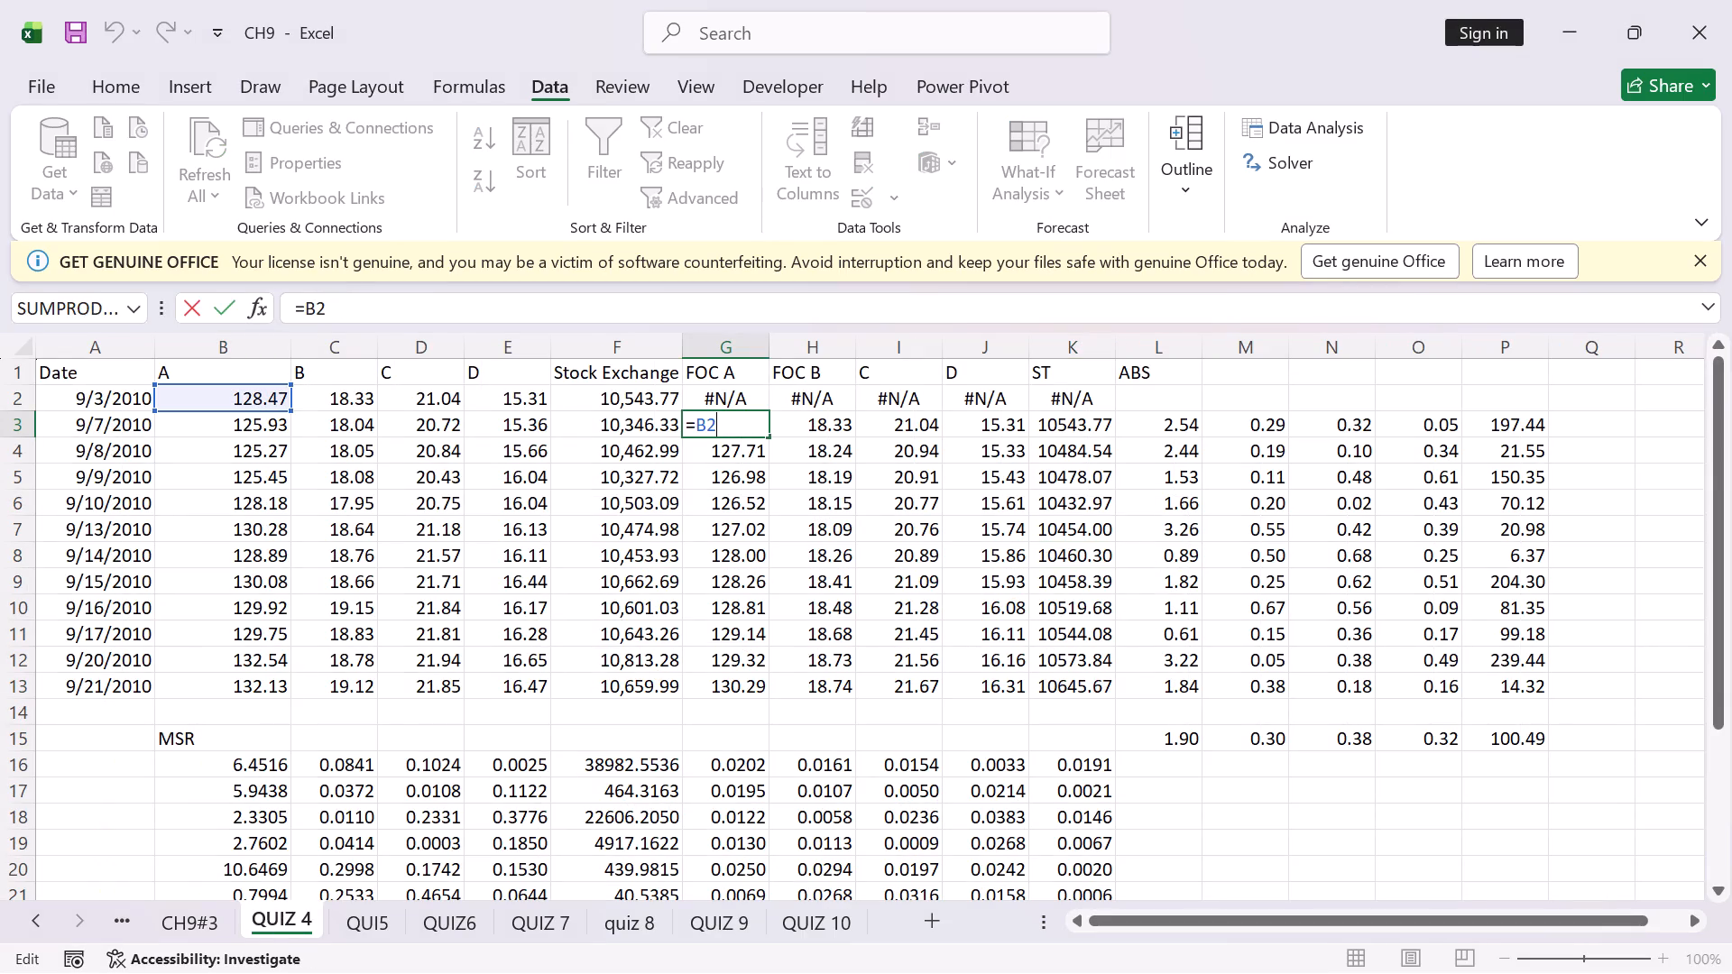
double_click(737, 448)
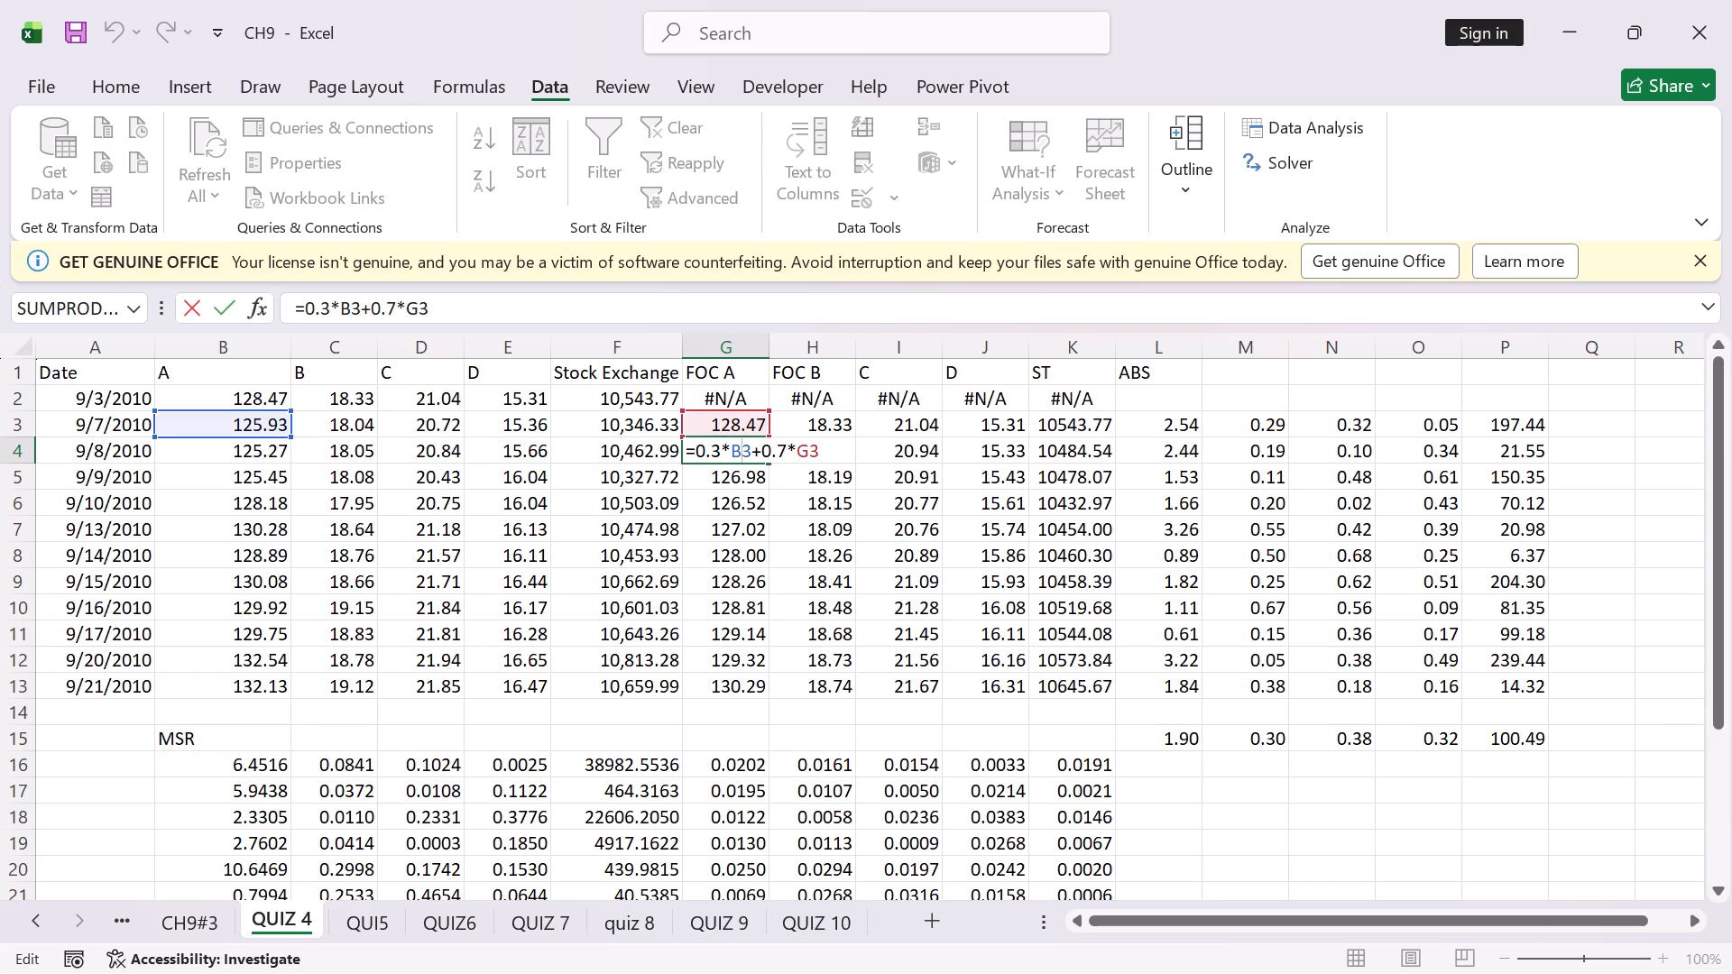
left_click(737, 448)
left_click(212, 301)
double_click(740, 481)
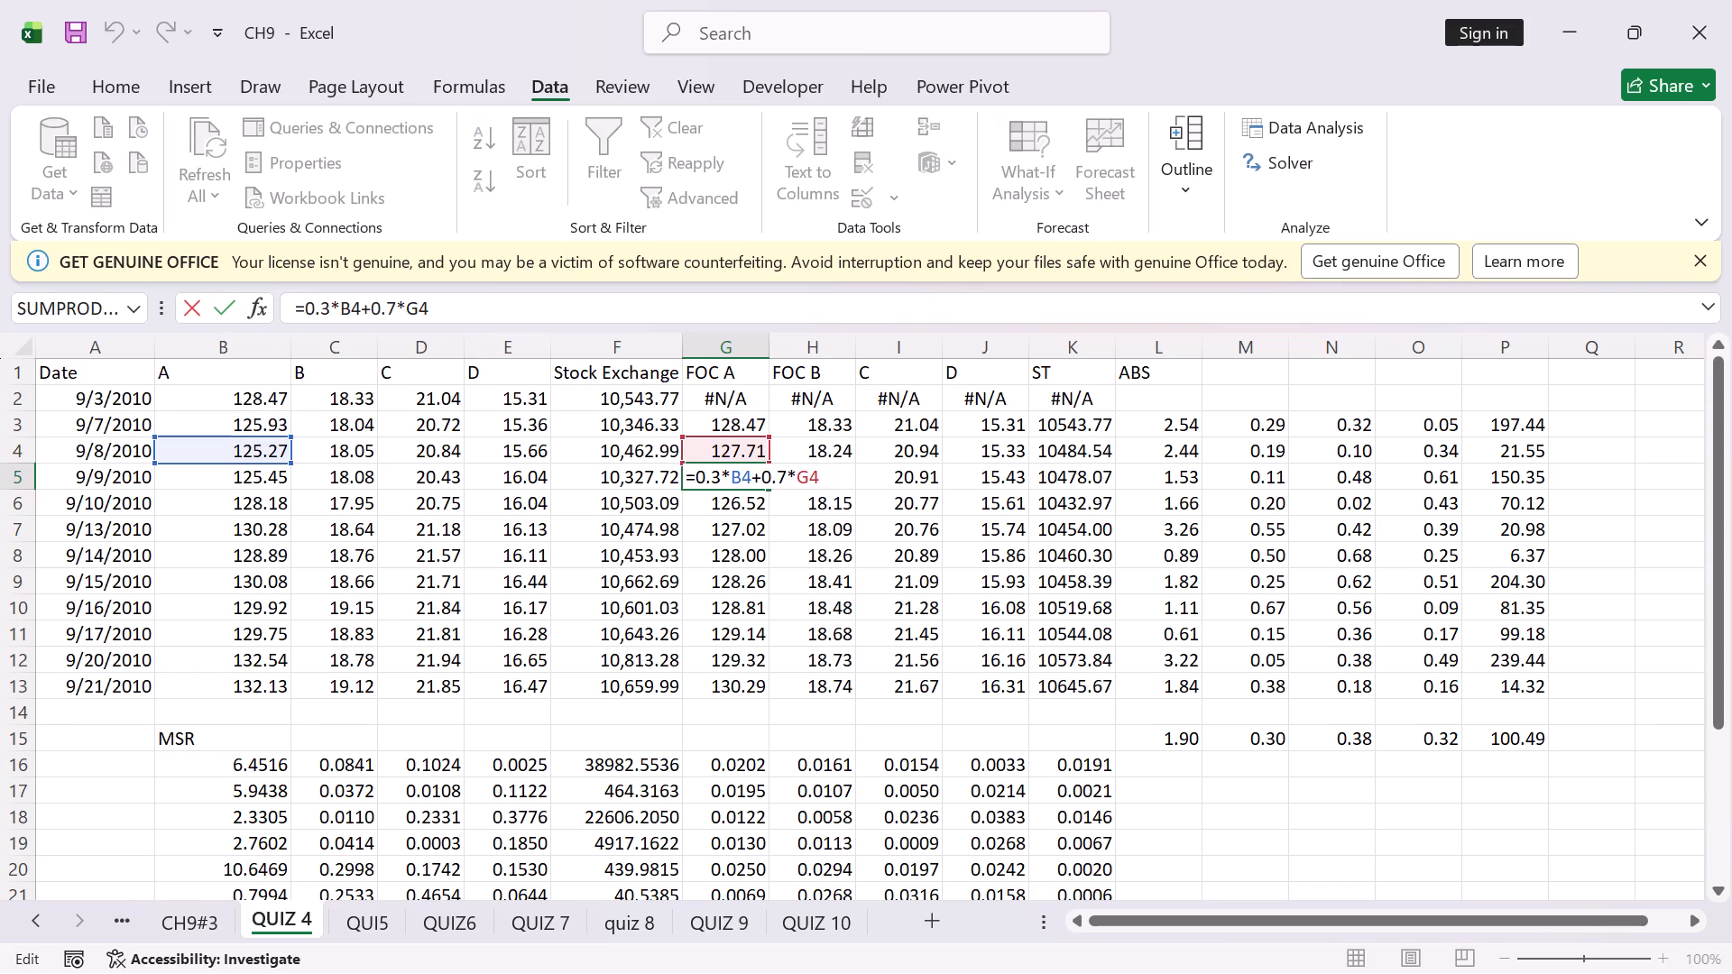
left_click(235, 307)
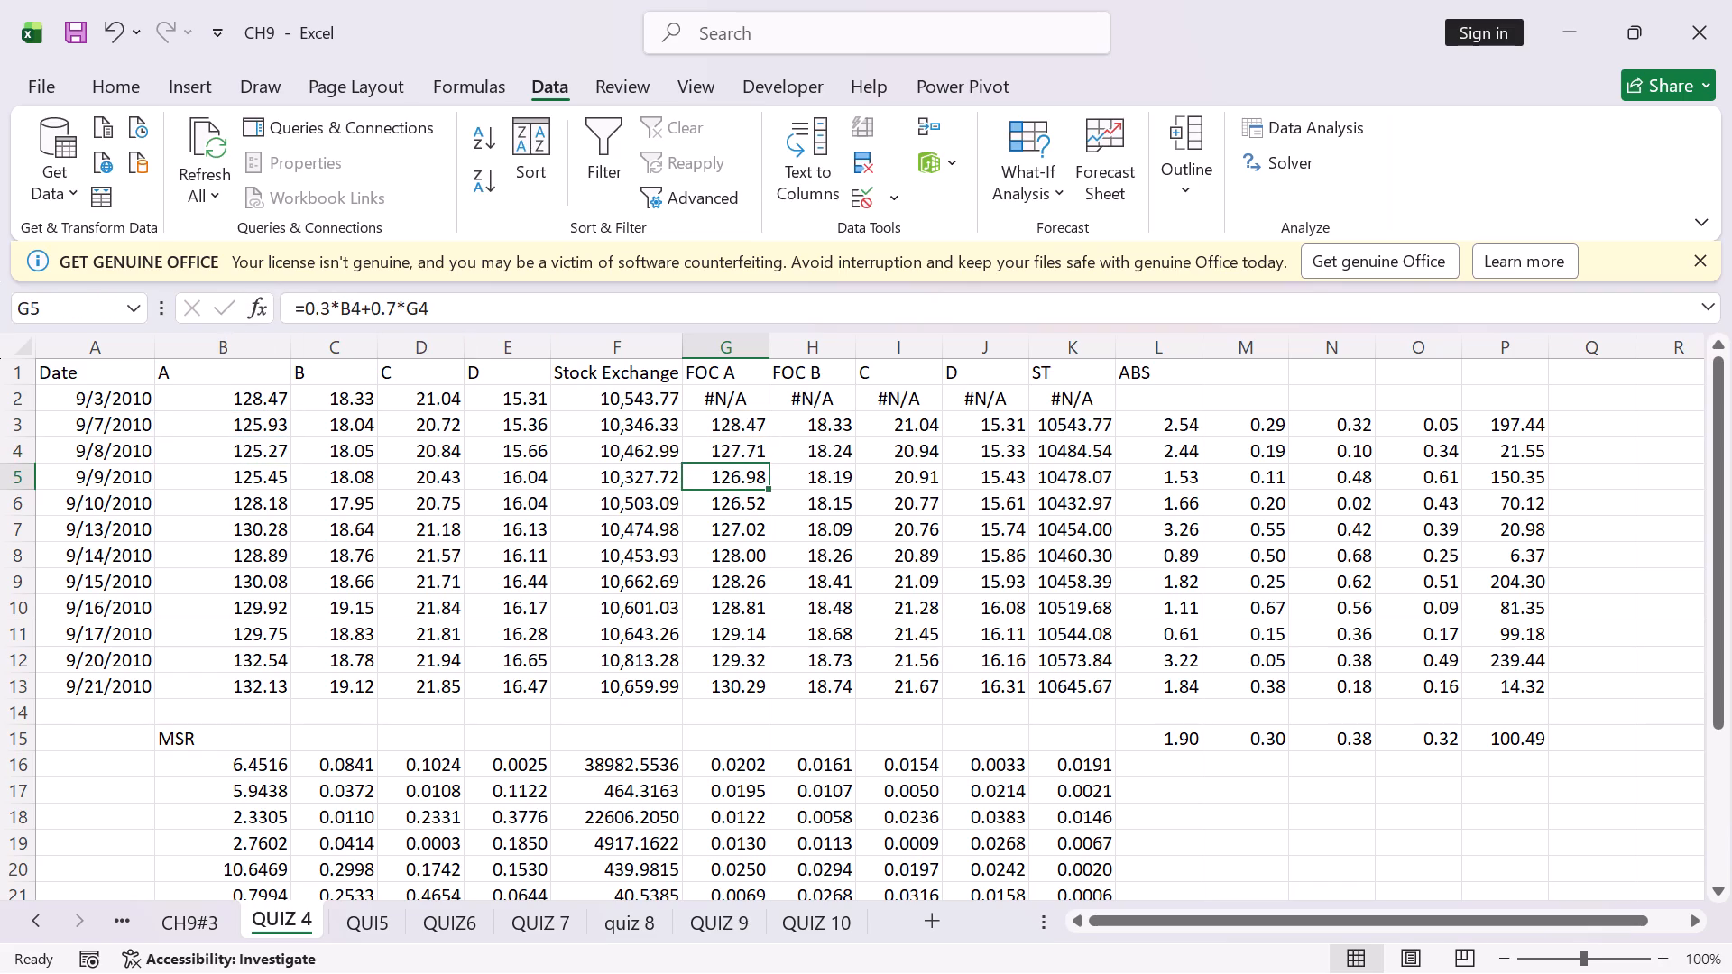
double_click(746, 508)
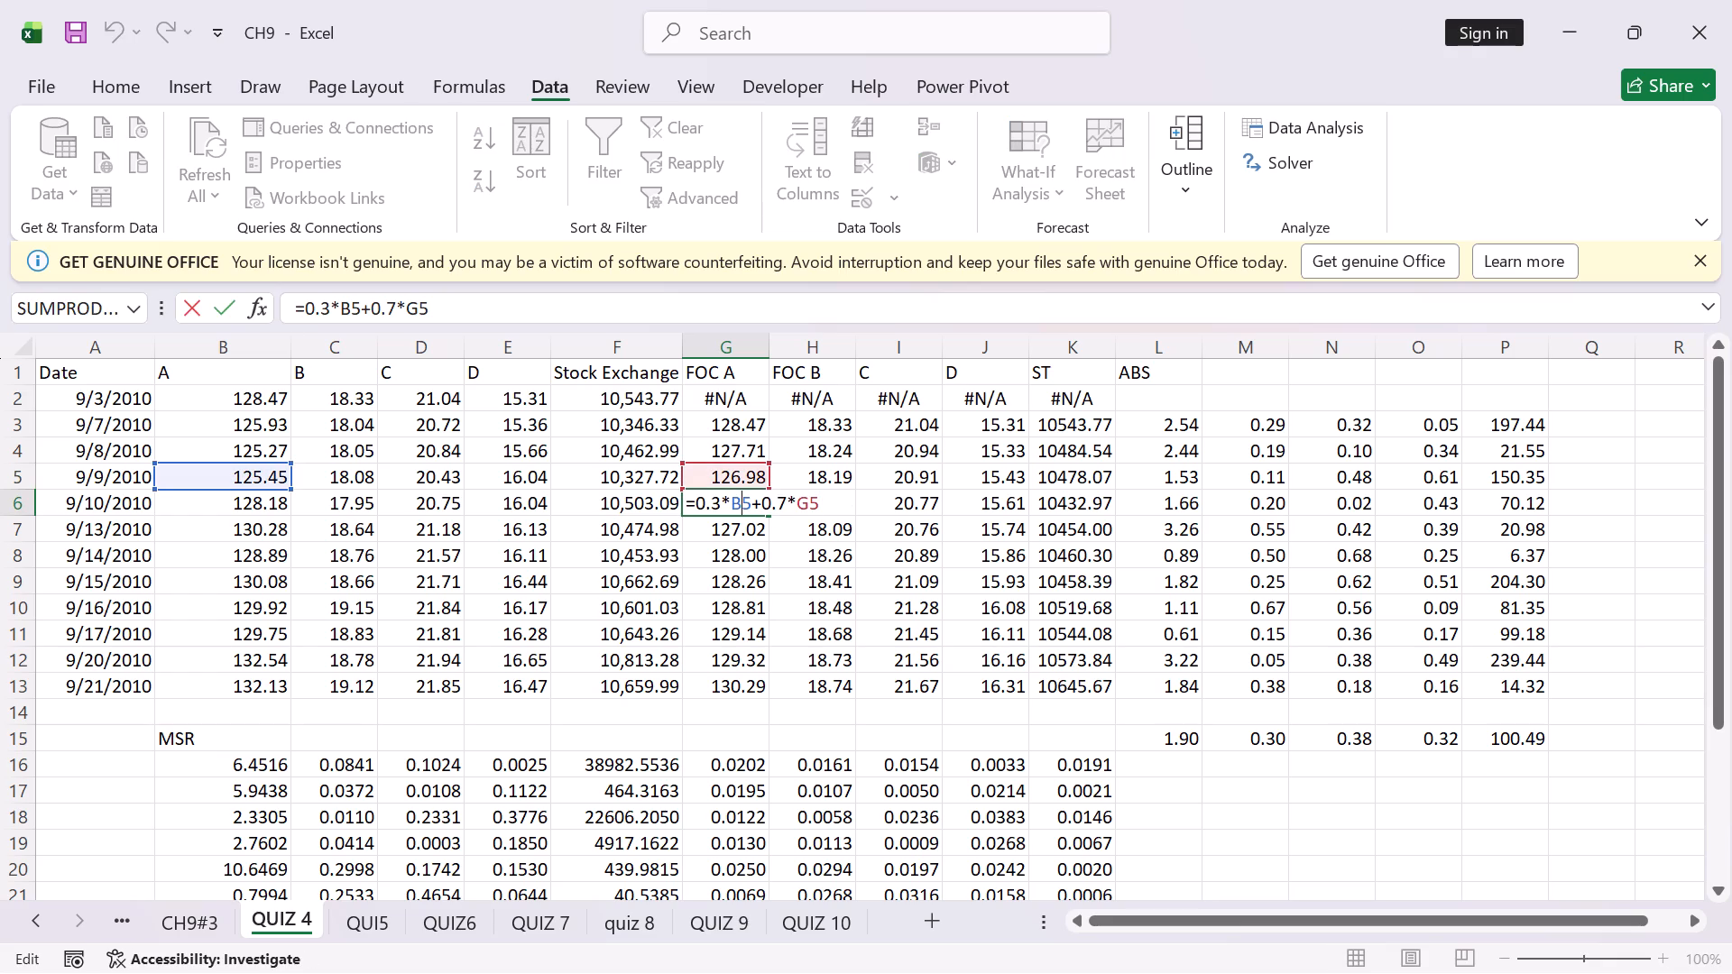
left_click(229, 311)
double_click(762, 528)
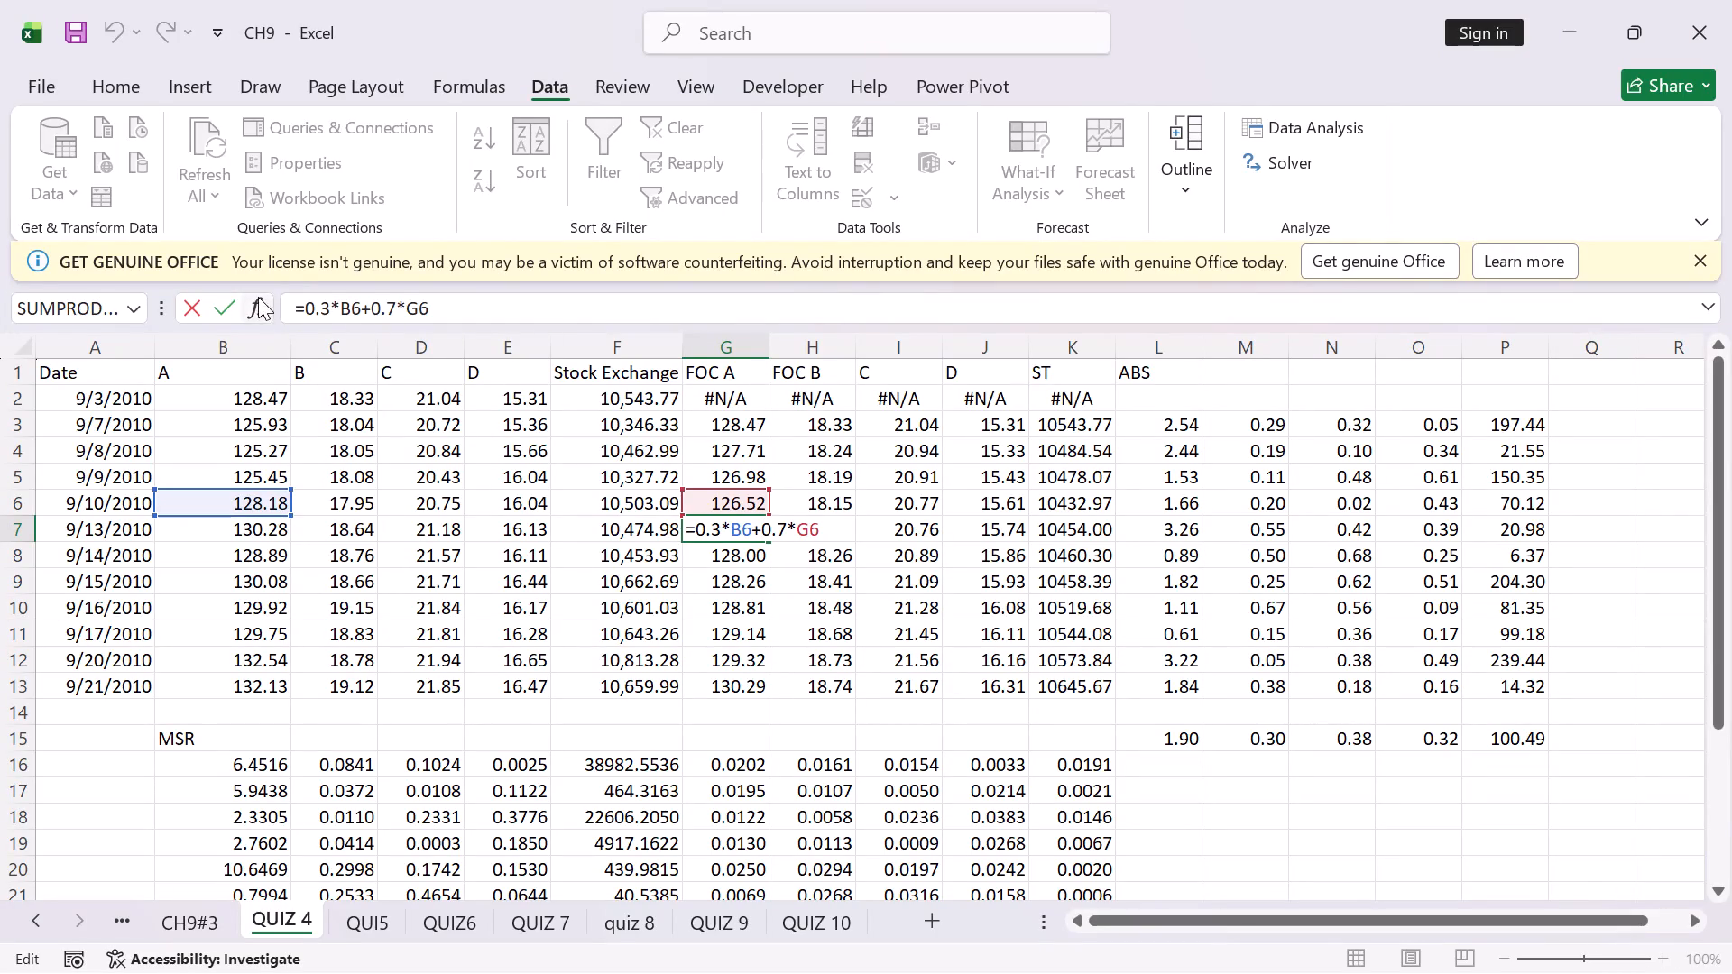
left_click(227, 303)
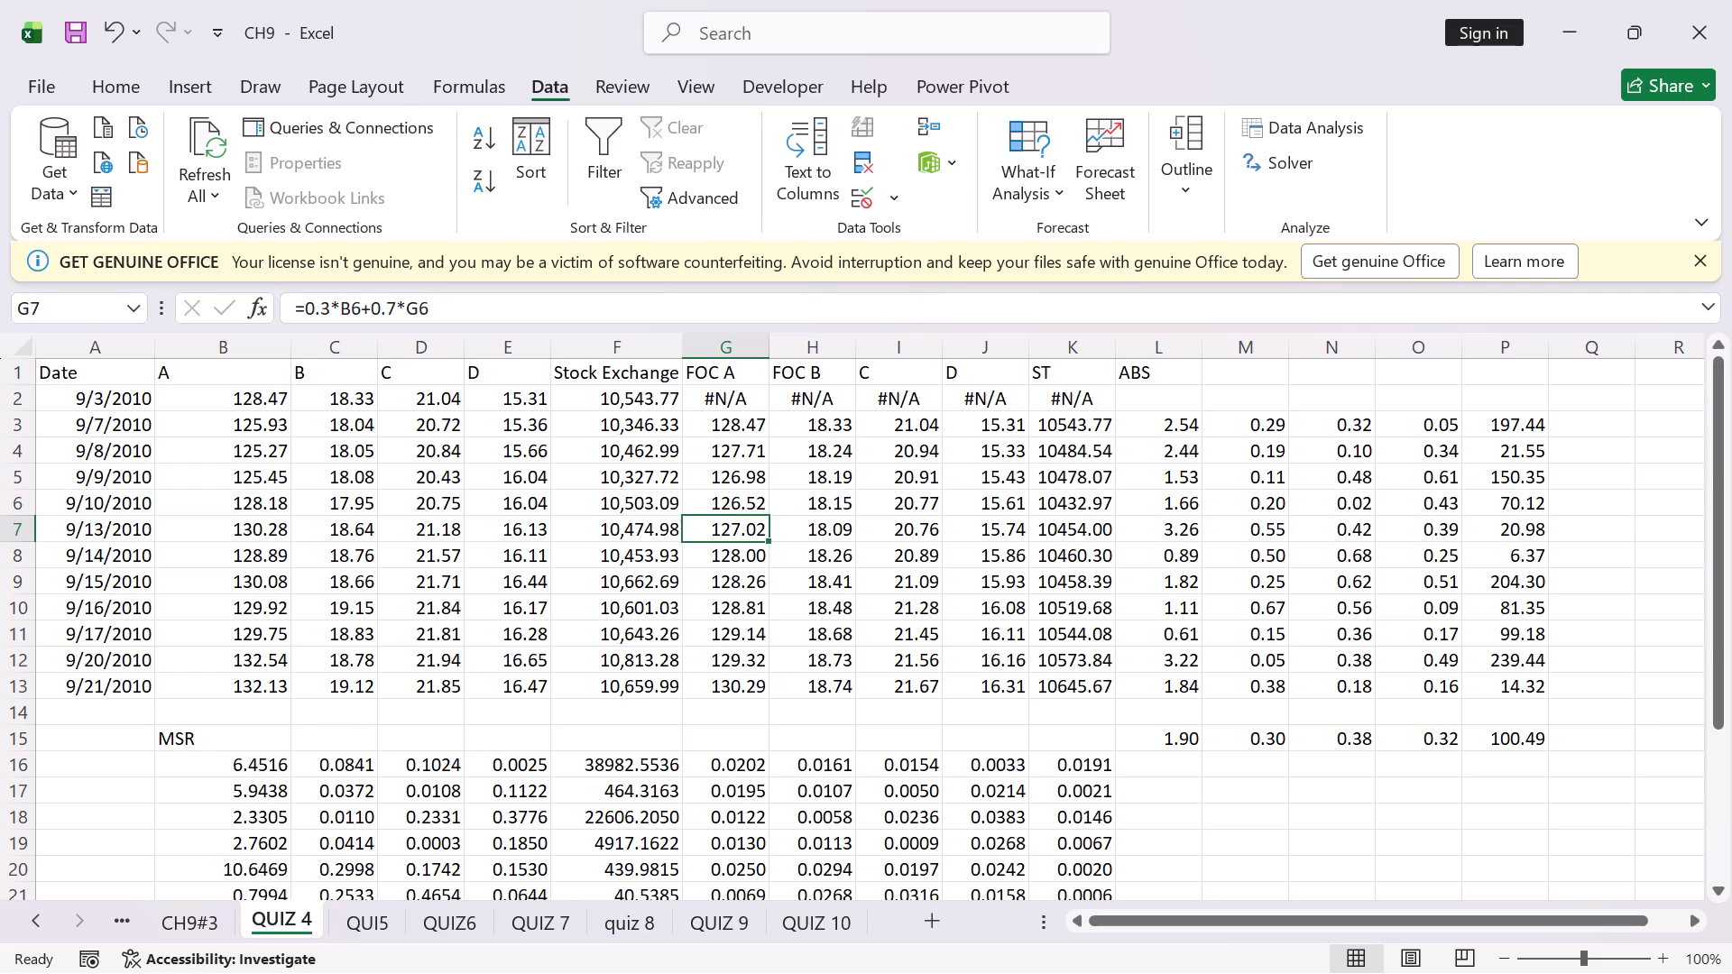
Continue inspecting the FOC A smoothing formulas in G8 through G11, leaving them as they are.
double_click(720, 548)
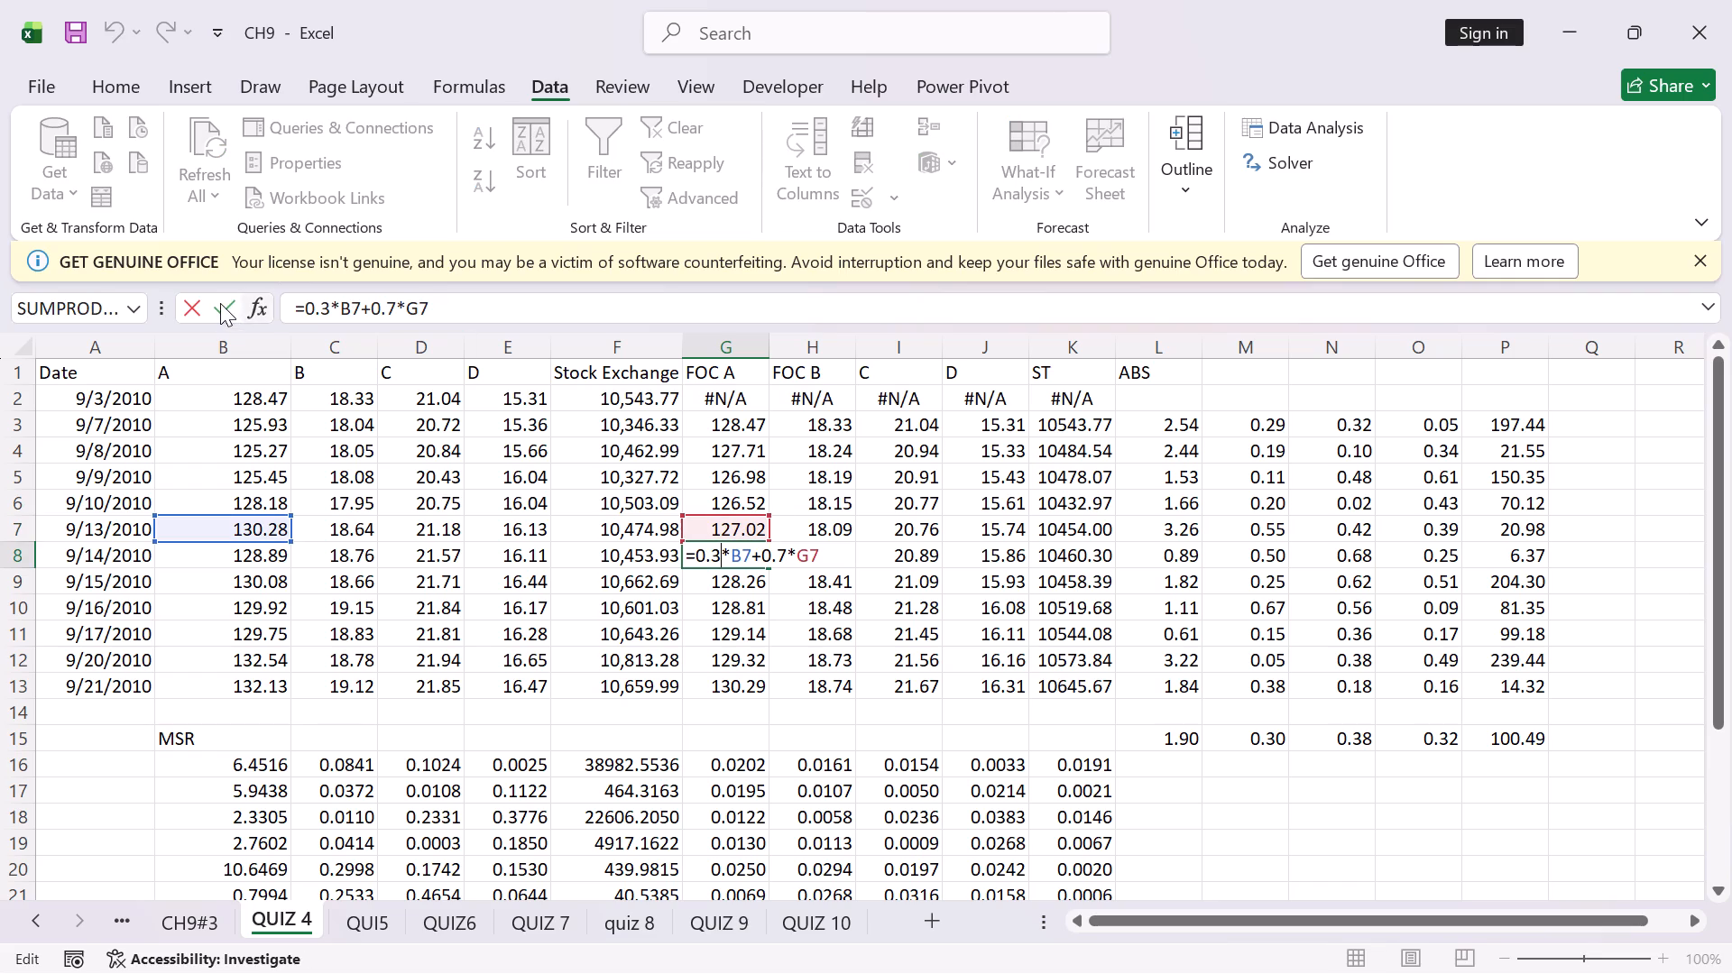
left_click(220, 303)
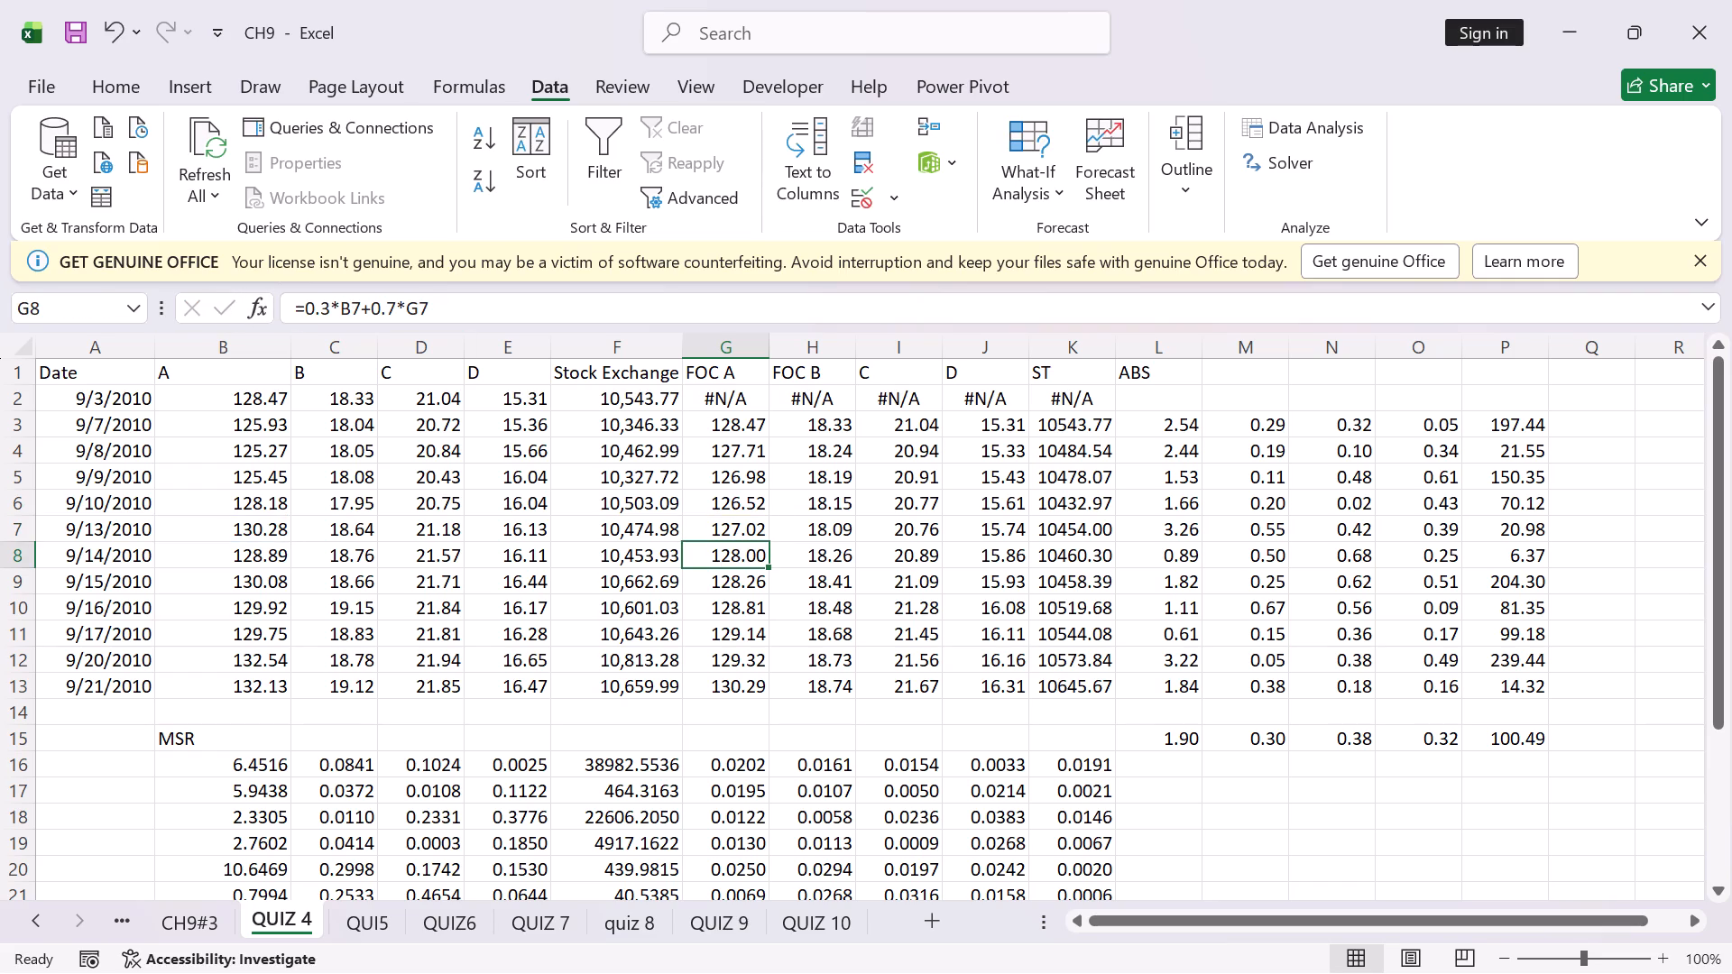
double_click(735, 584)
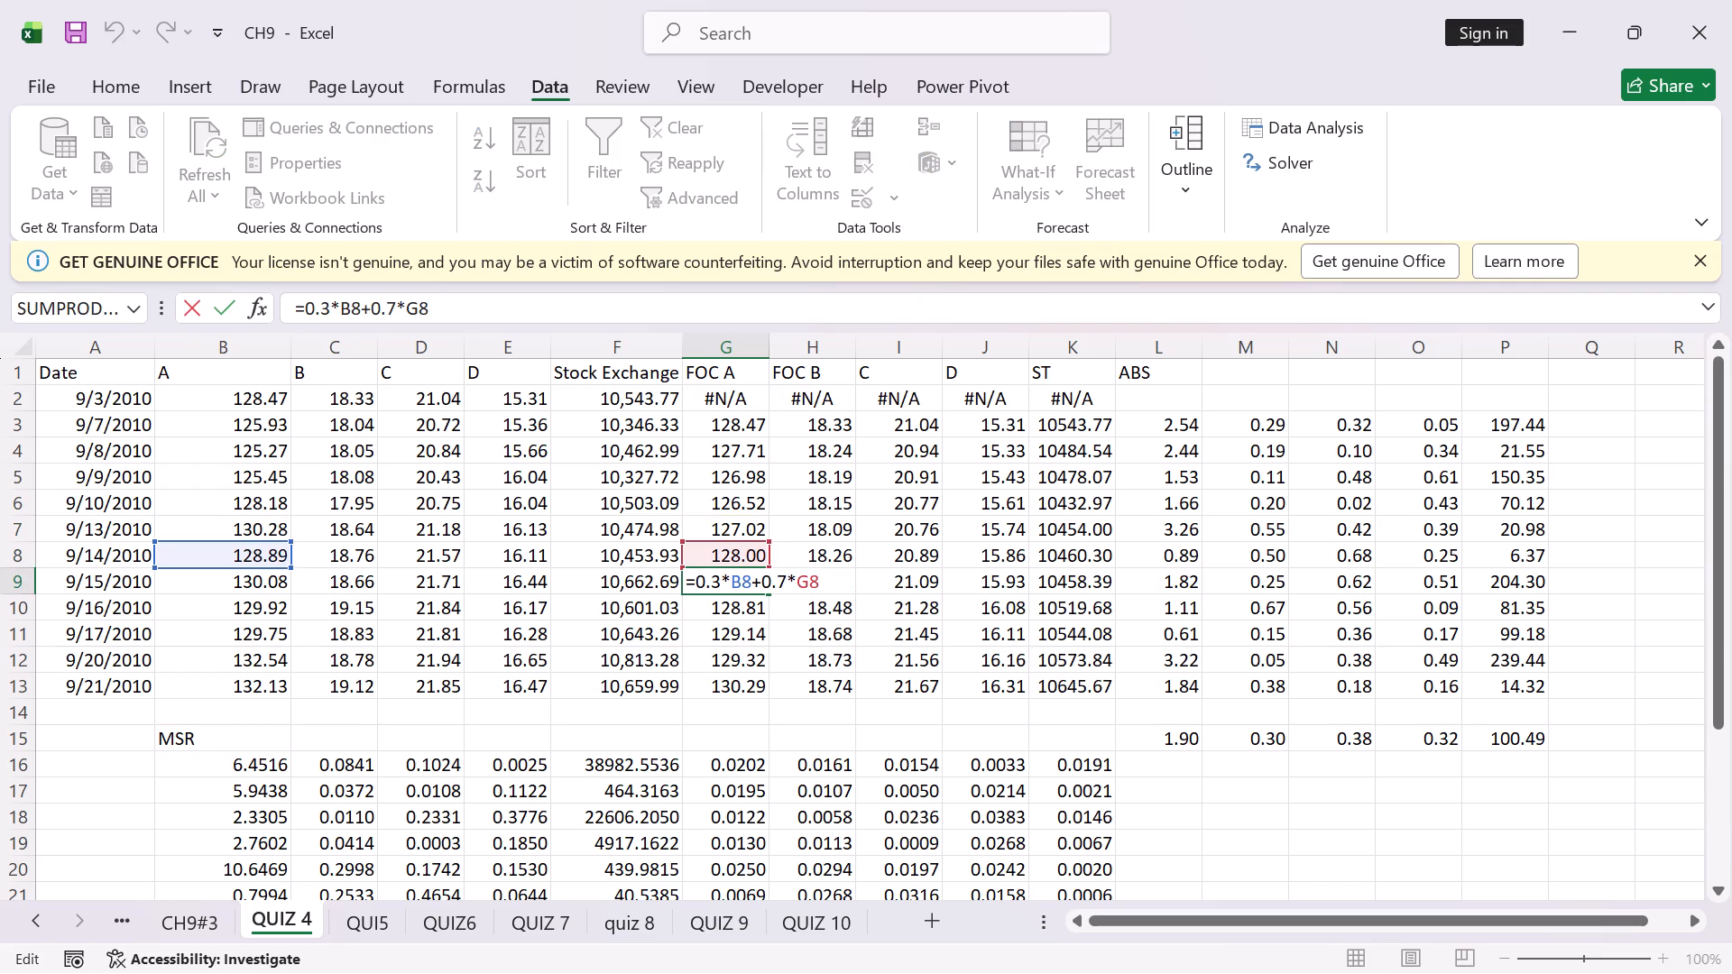
left_click(215, 312)
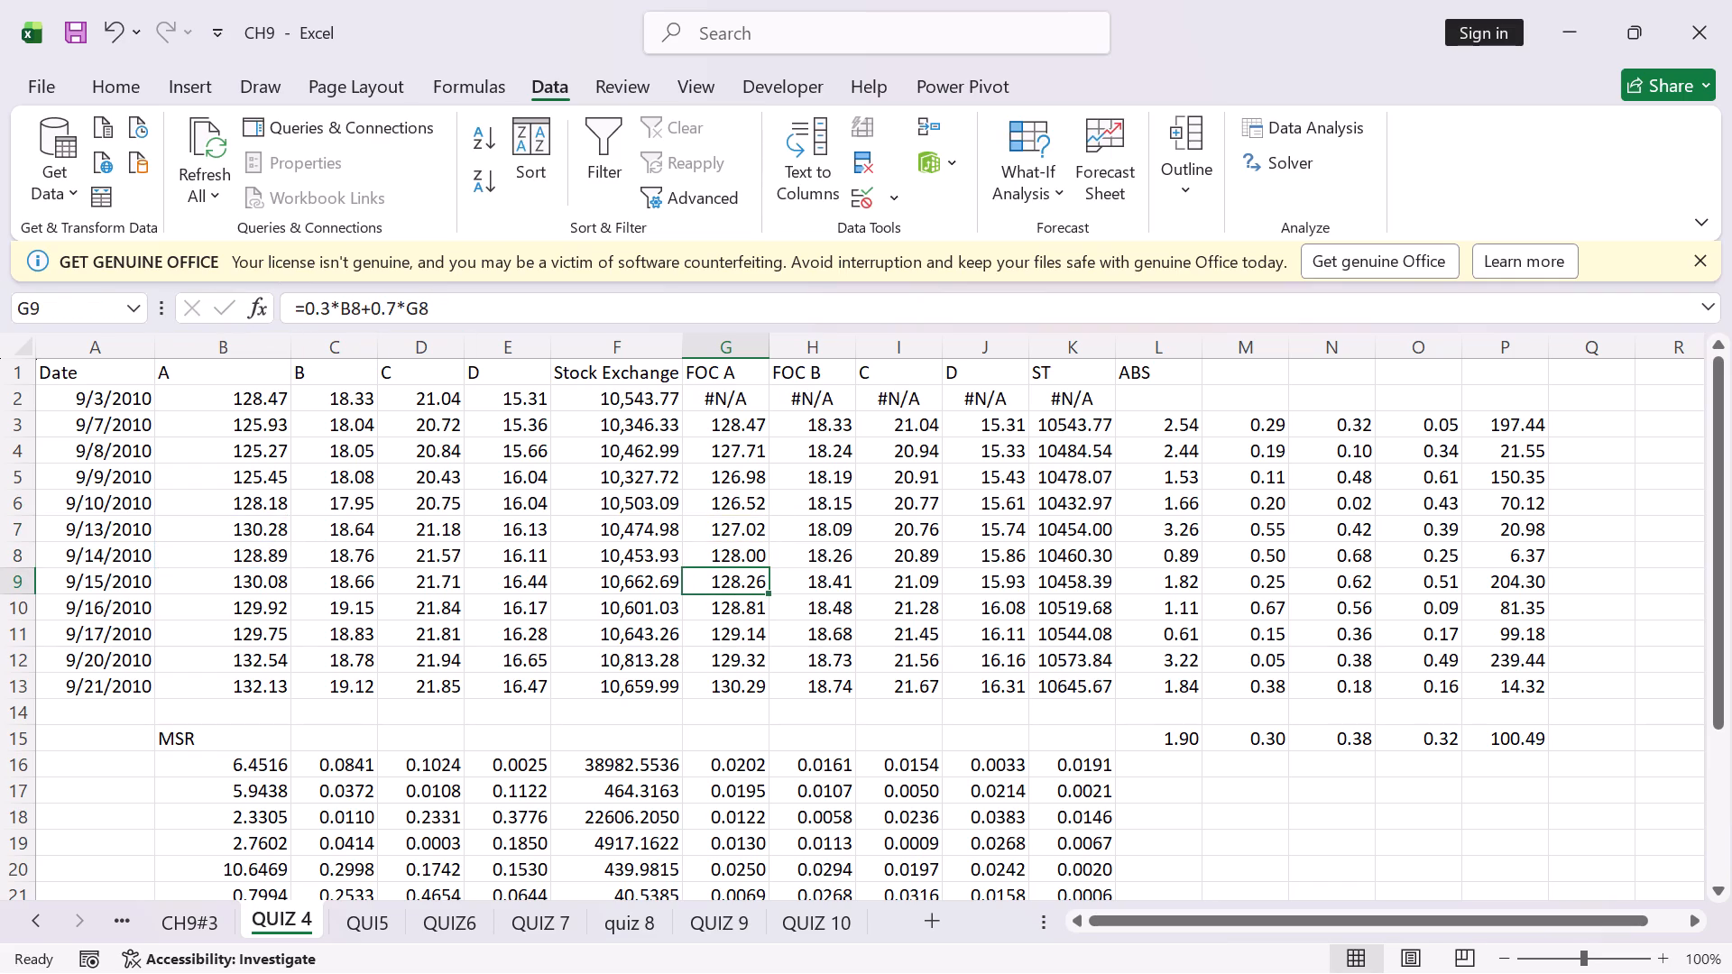
double_click(728, 607)
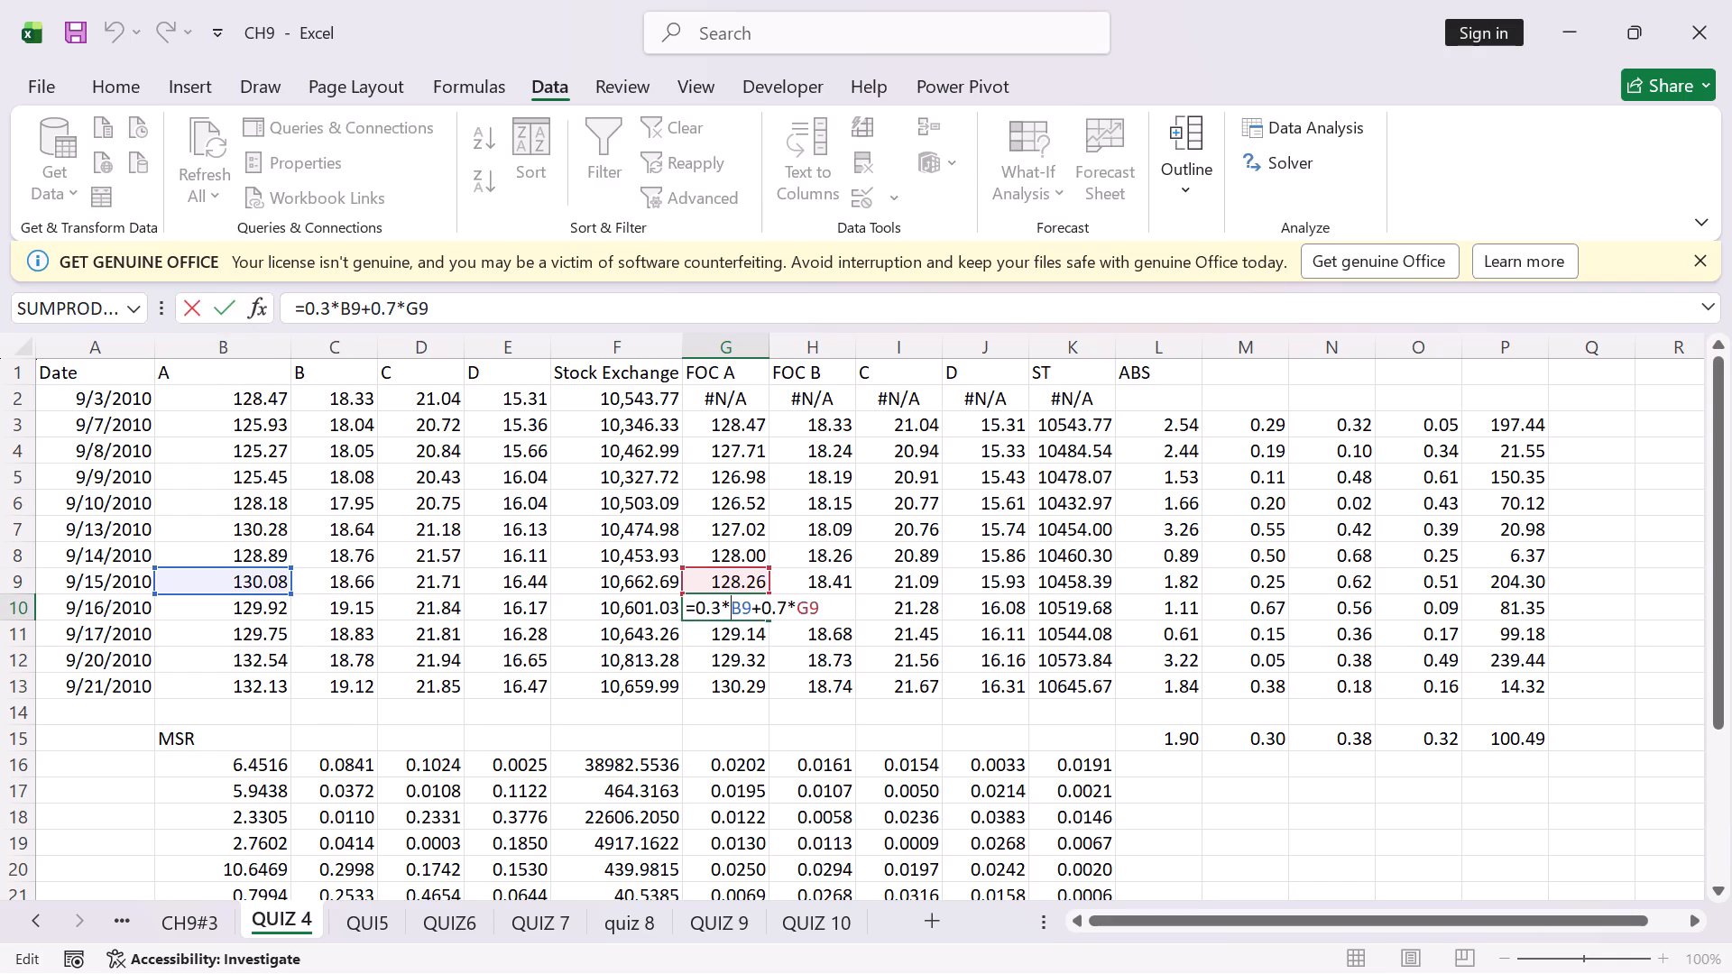
left_click(225, 313)
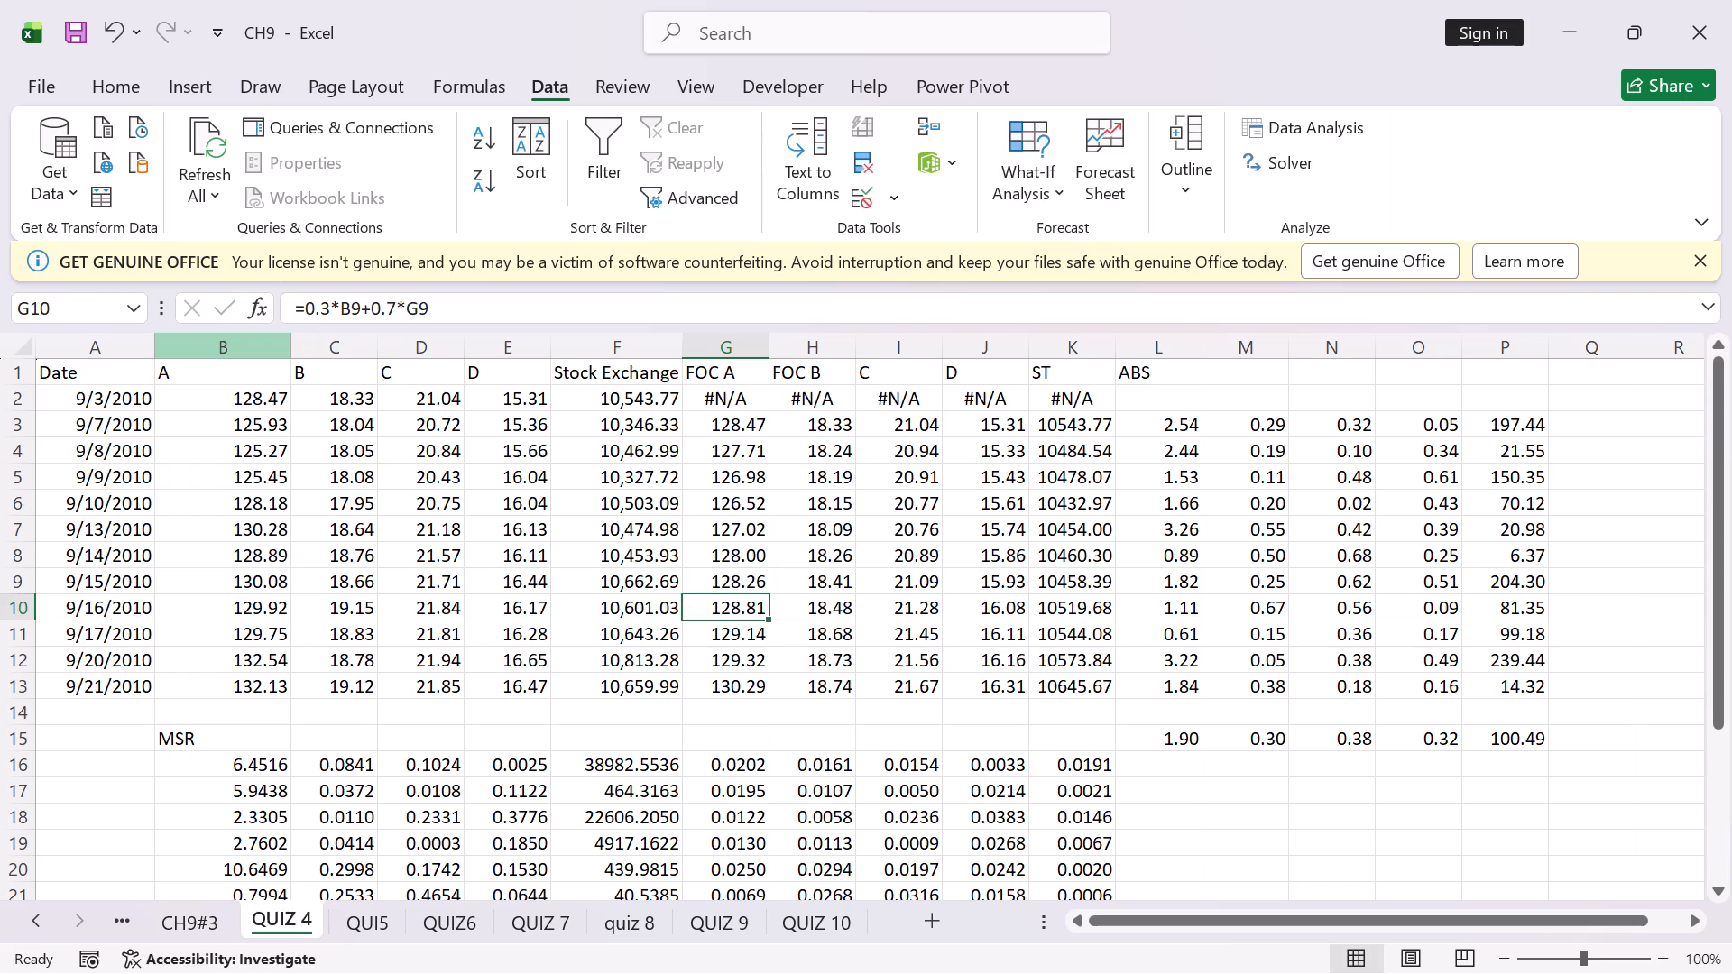
left_click(748, 627)
double_click(748, 627)
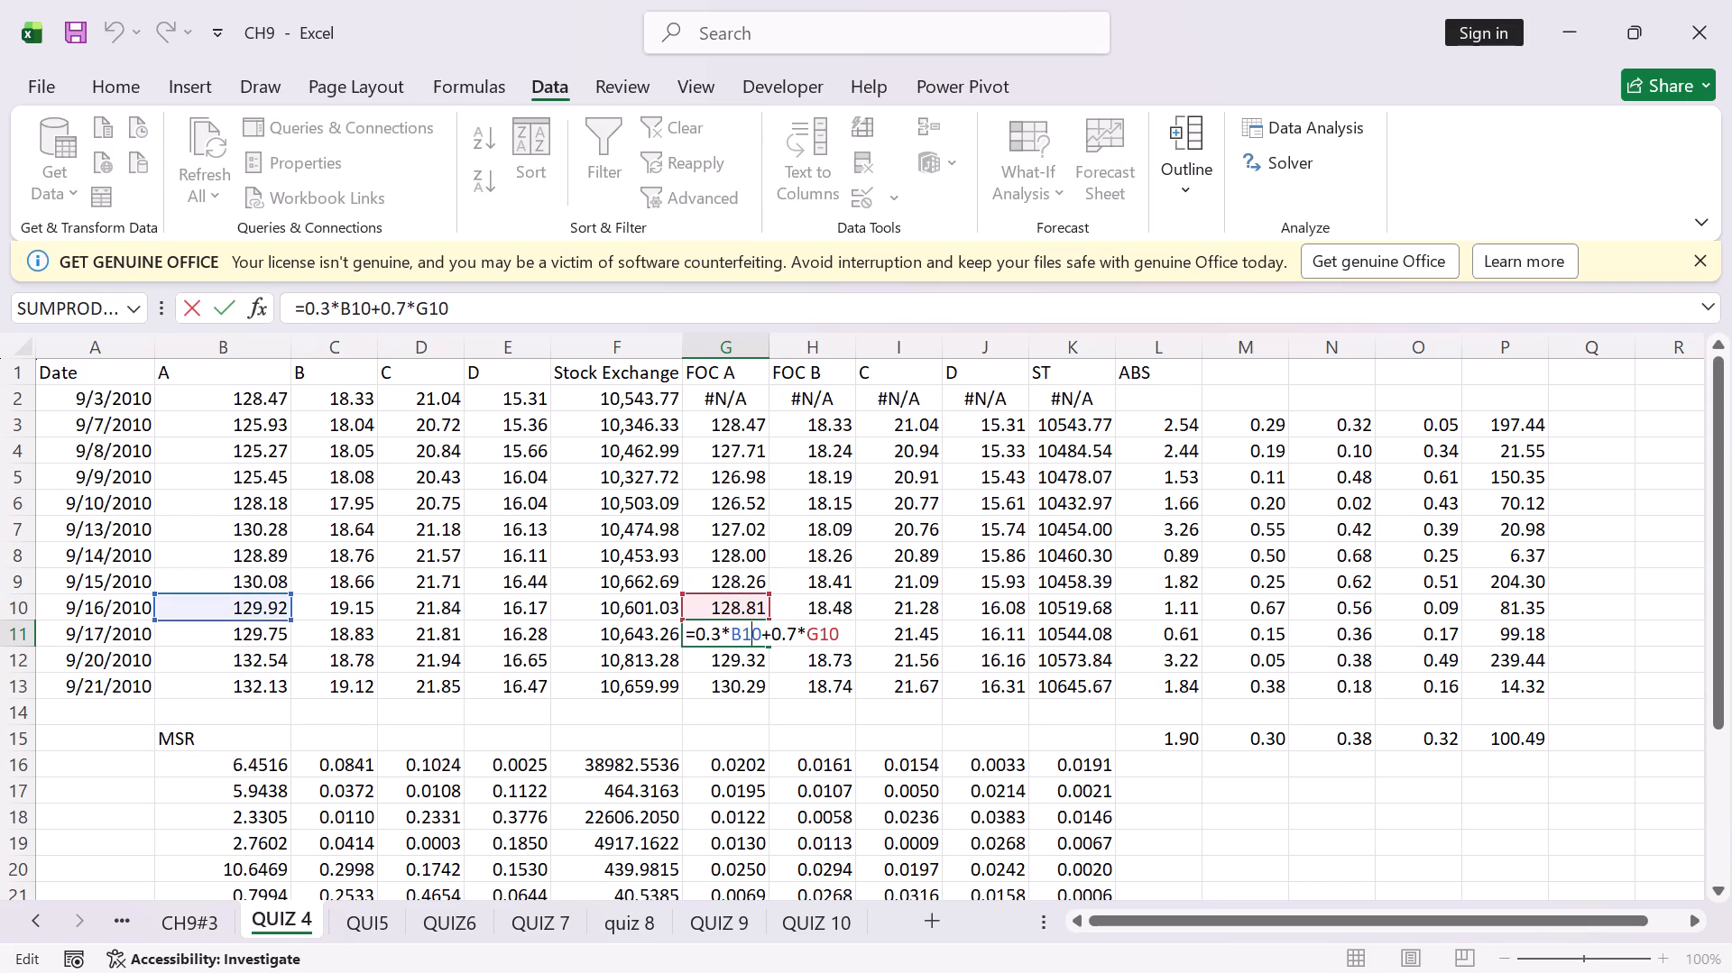
left_click(227, 300)
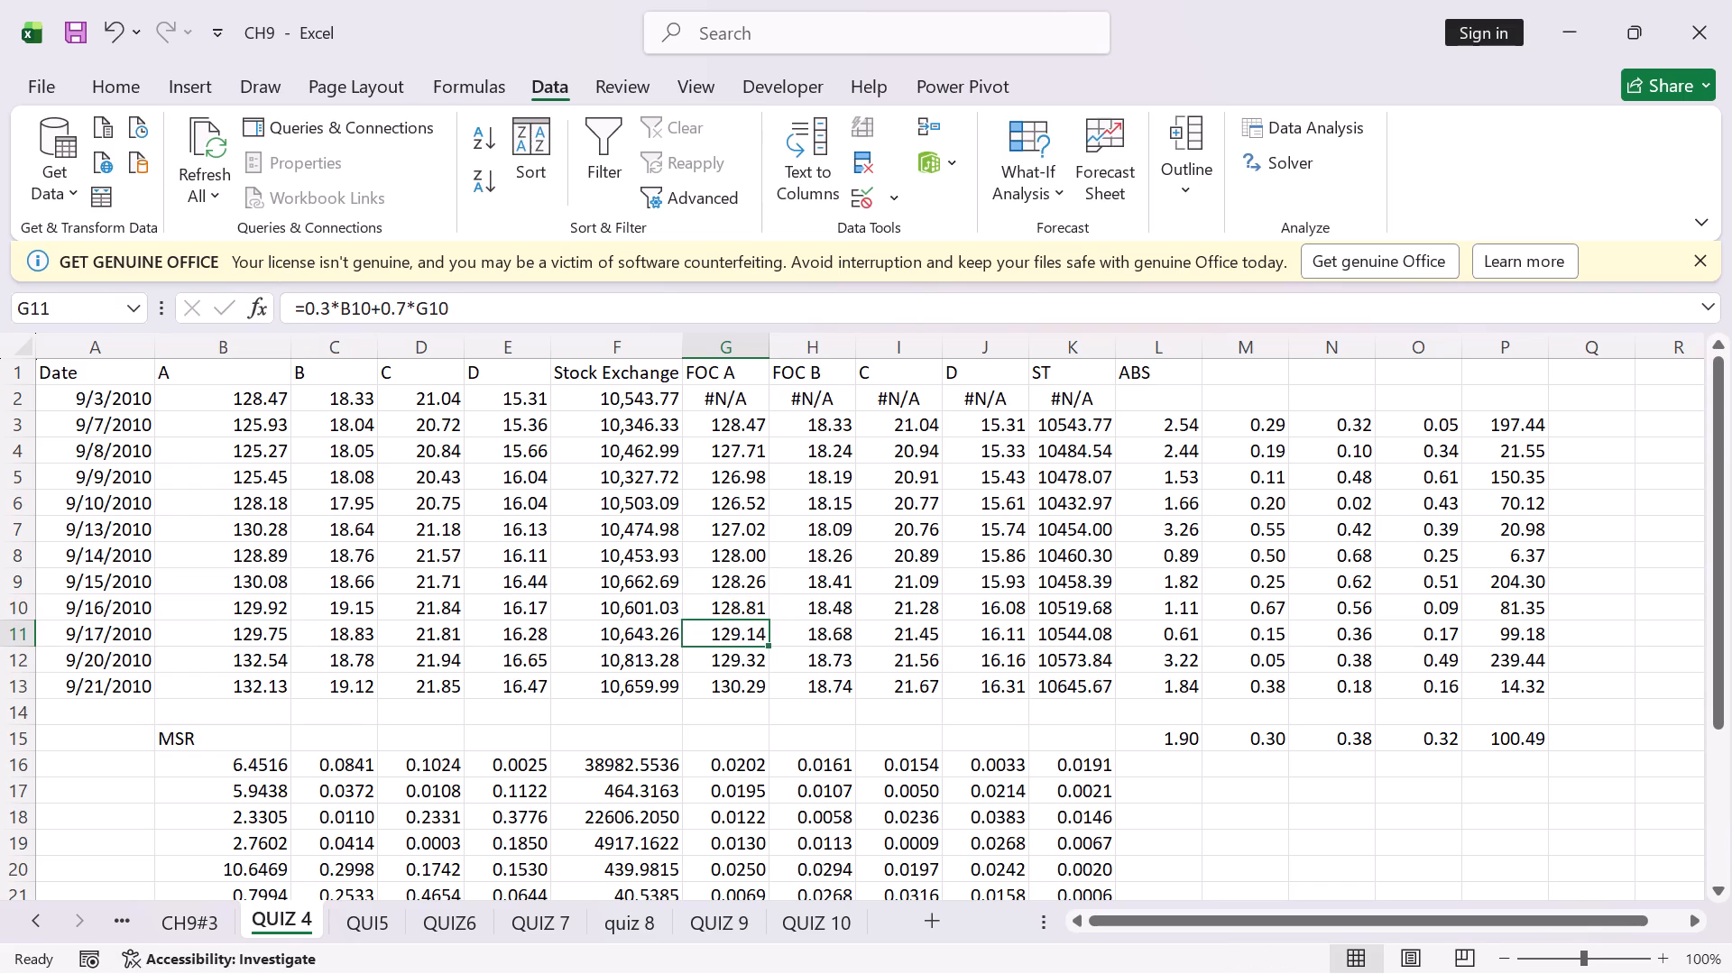
Inspect the 9/17/2010 forecast formulas for stocks B and C in H11 and I11.
double_click(812, 639)
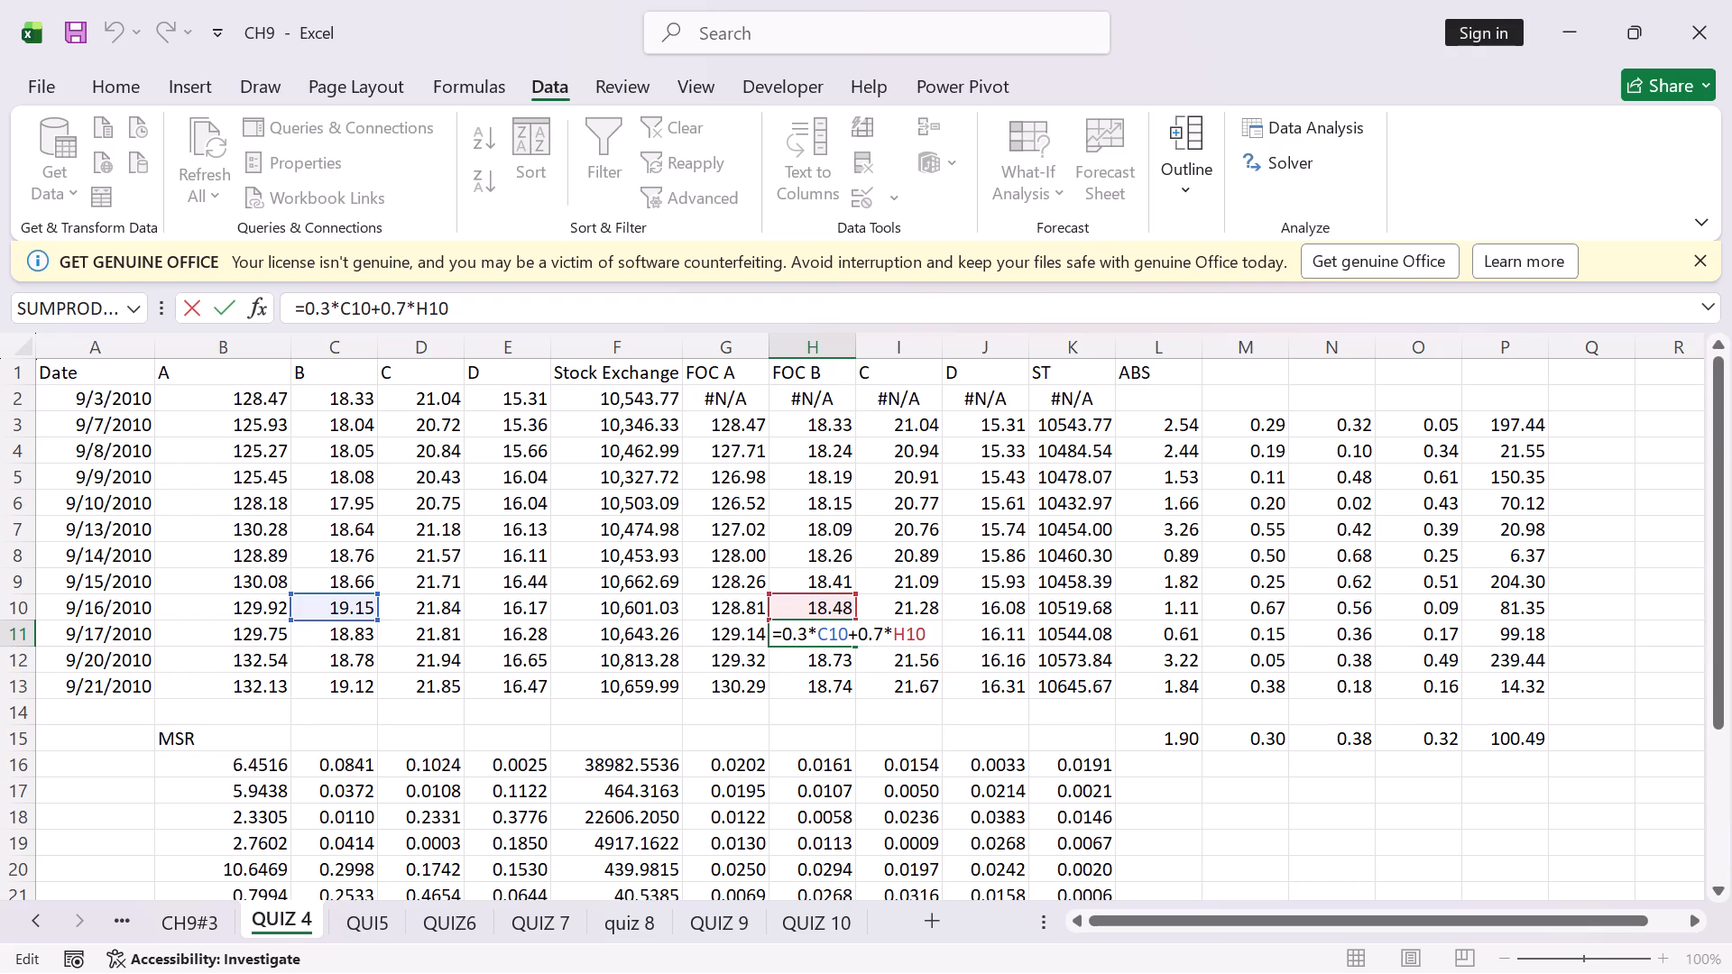
left_click(226, 301)
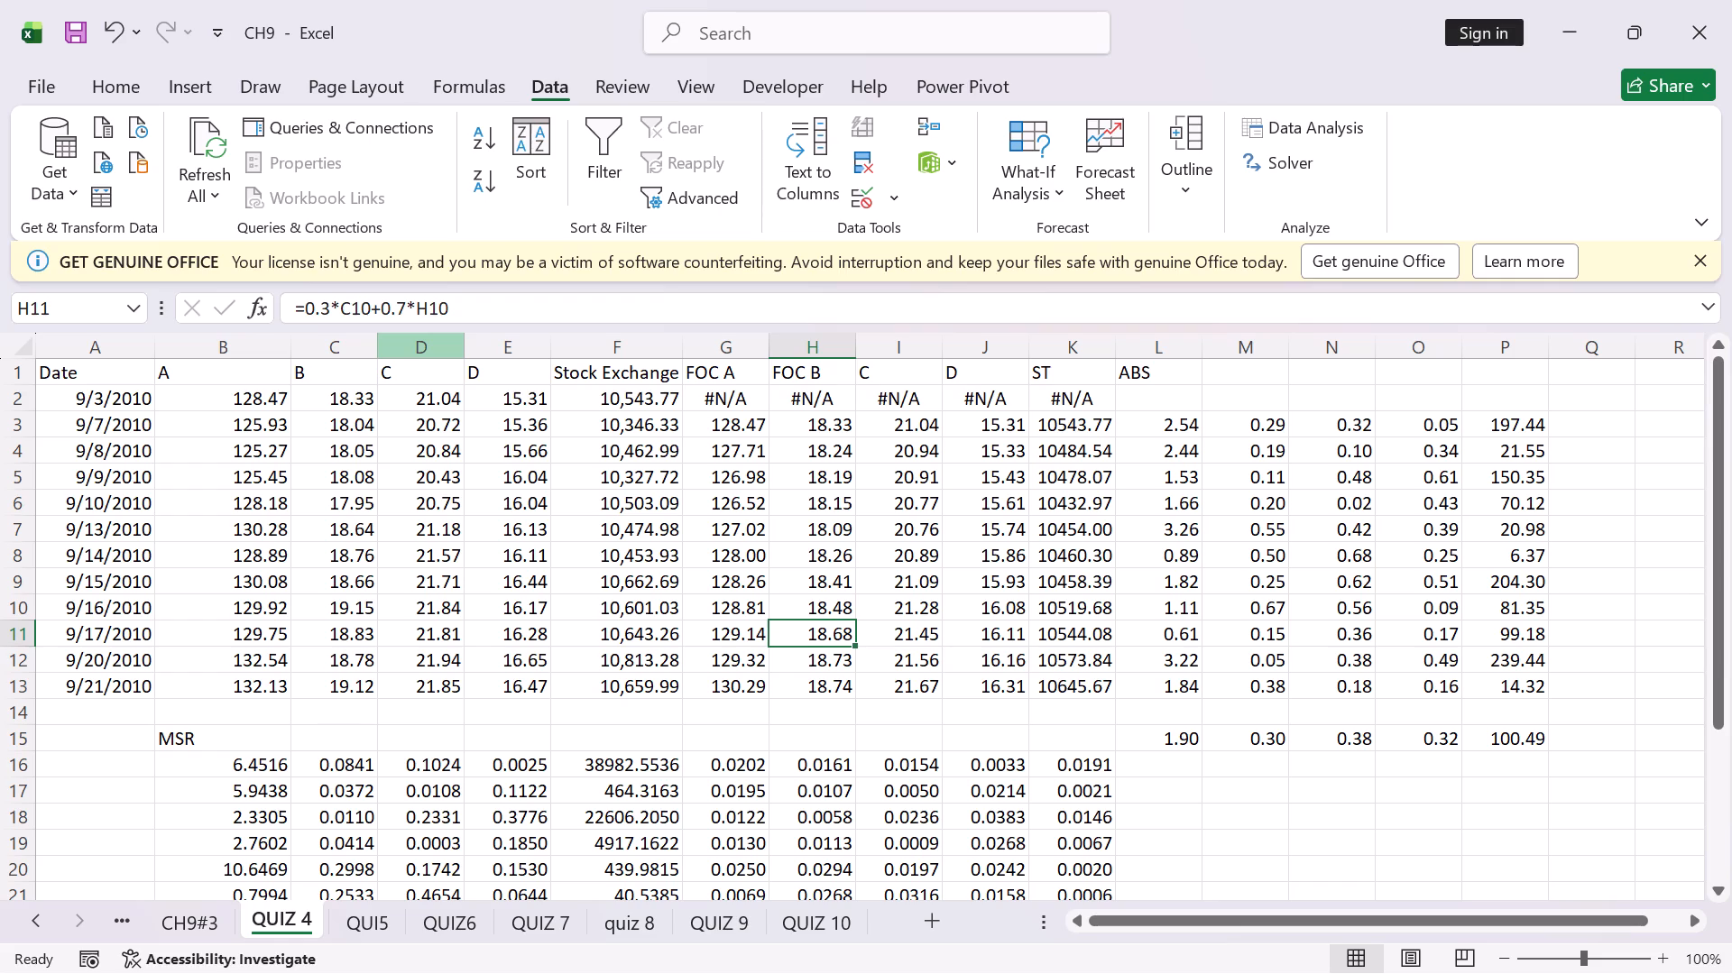
double_click(925, 631)
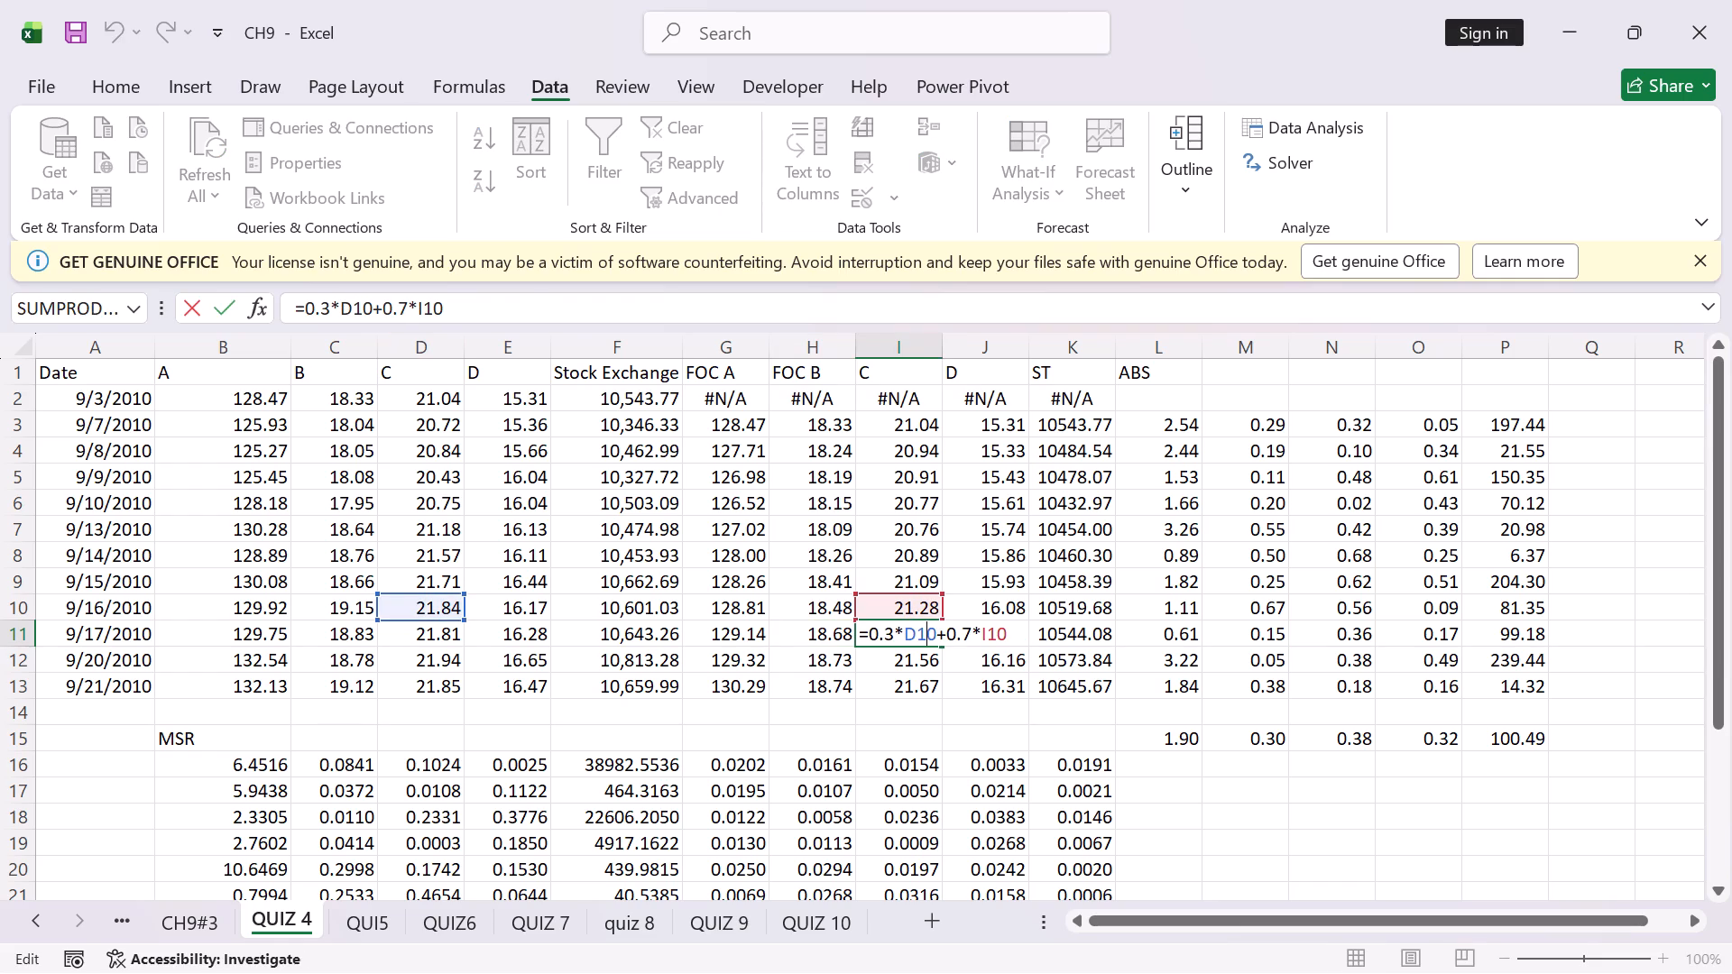
left_click(227, 304)
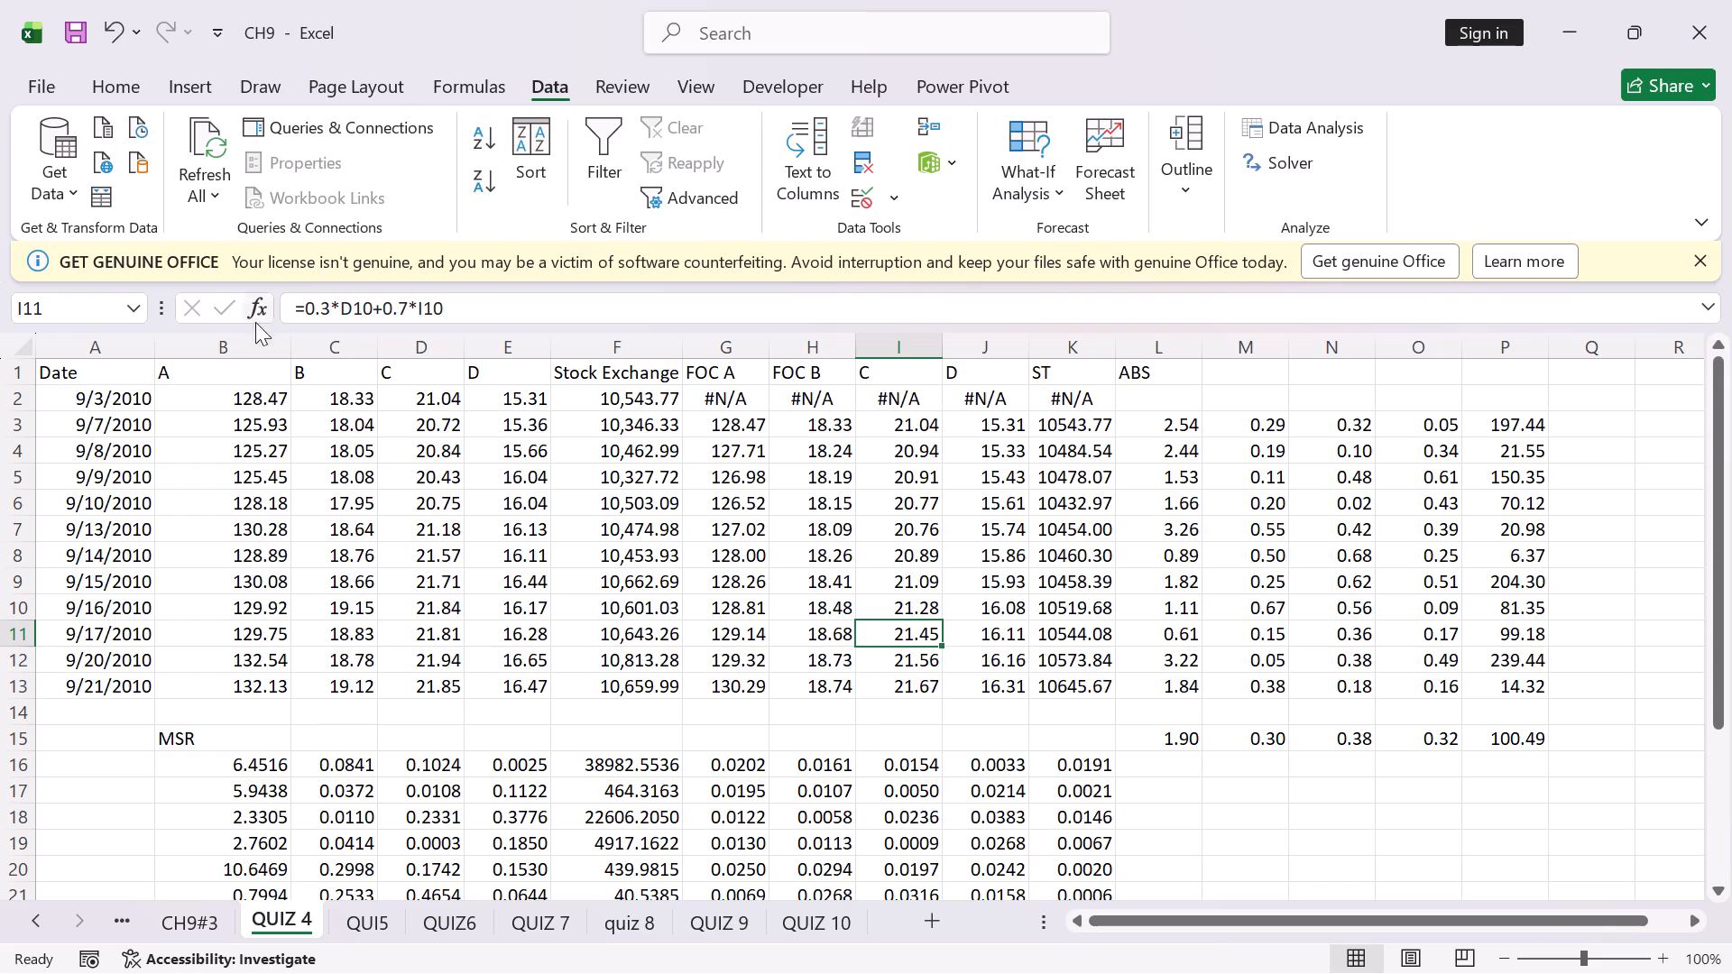
Check the stock D forecast formulas in J13, J4 and J6.
double_click(994, 515)
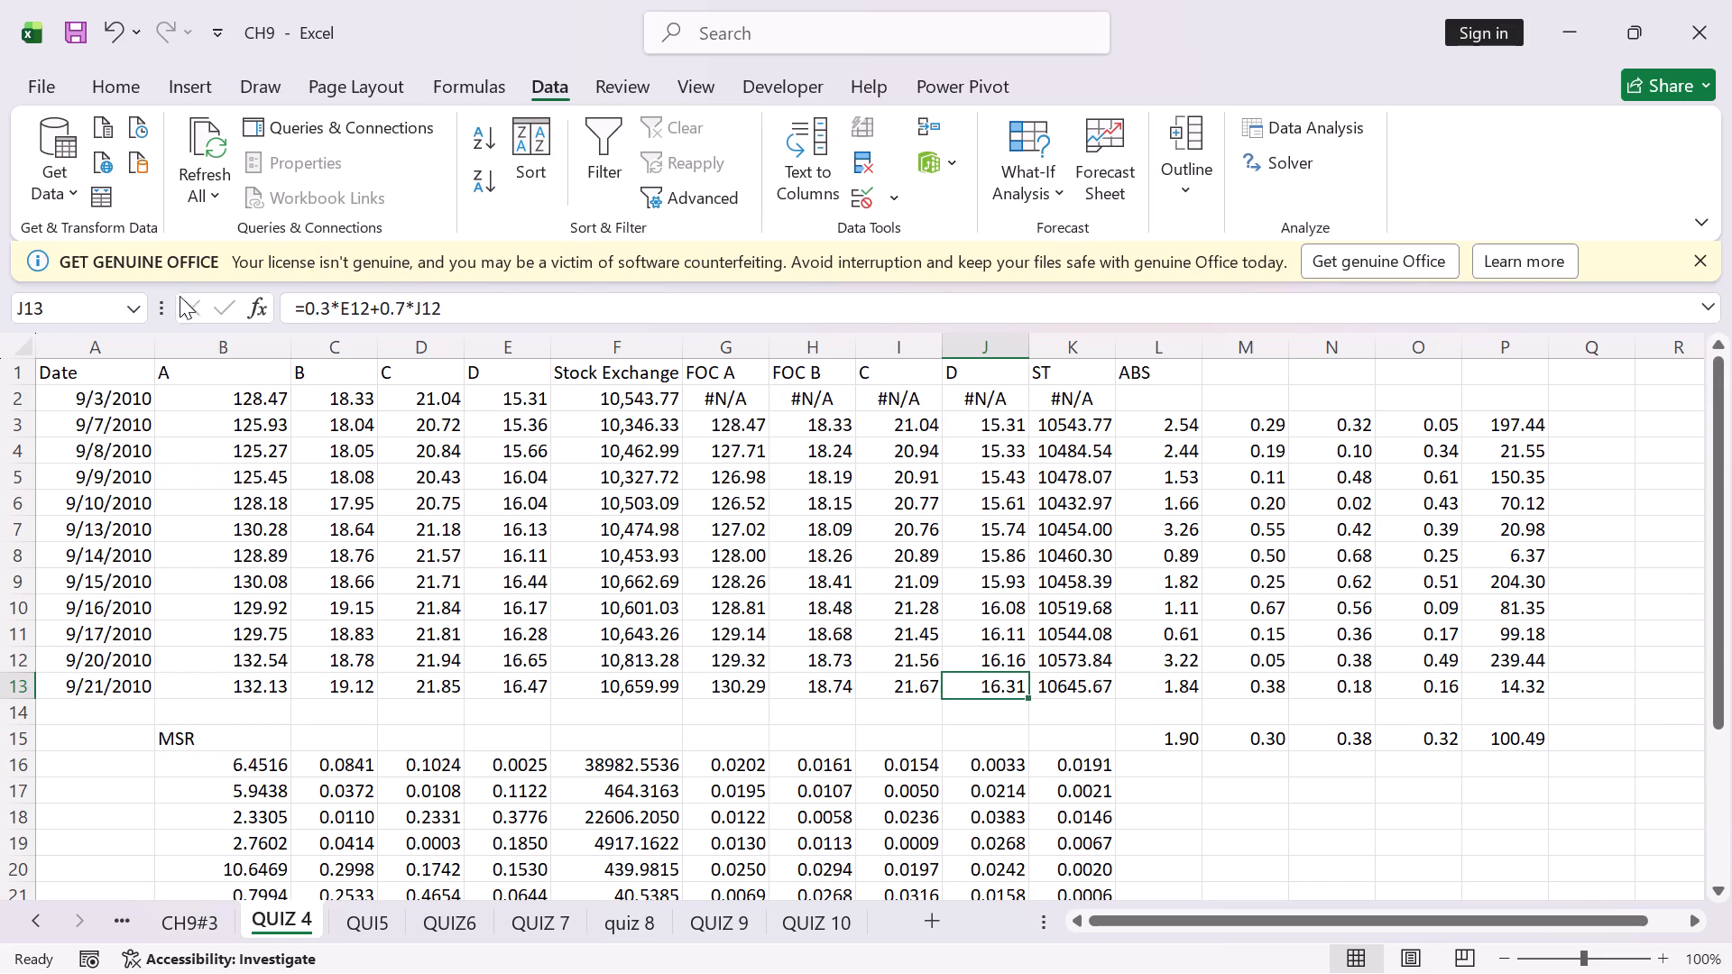
left_click(230, 308)
double_click(991, 446)
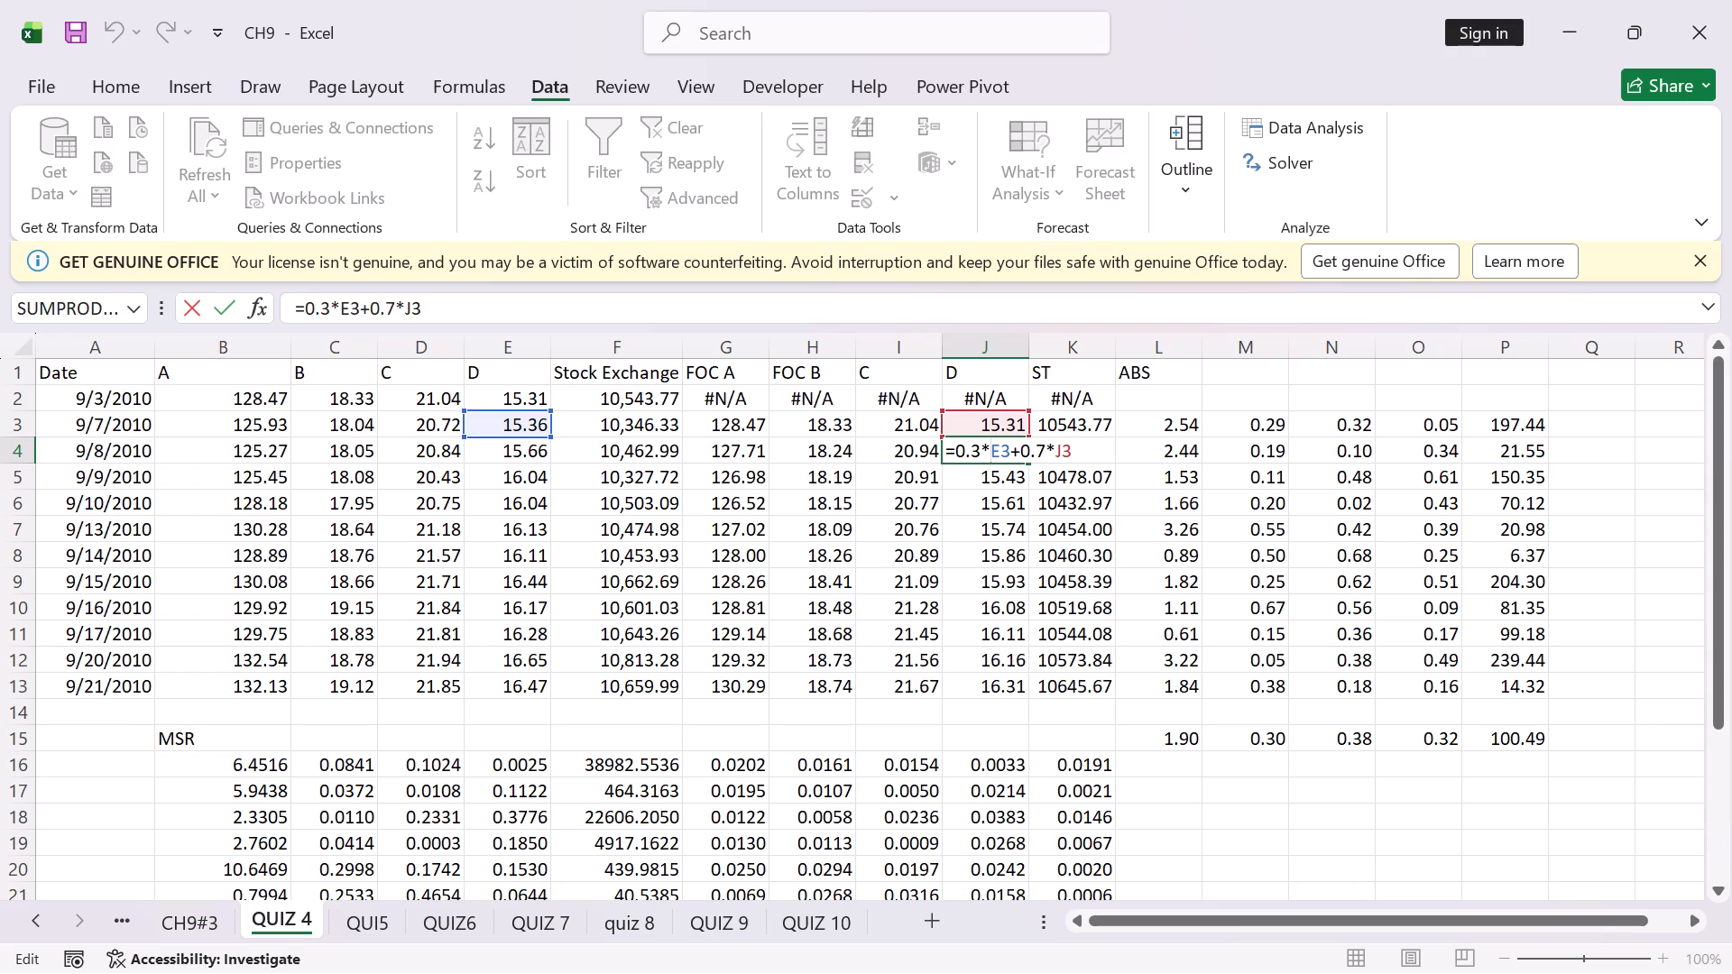
left_click(213, 309)
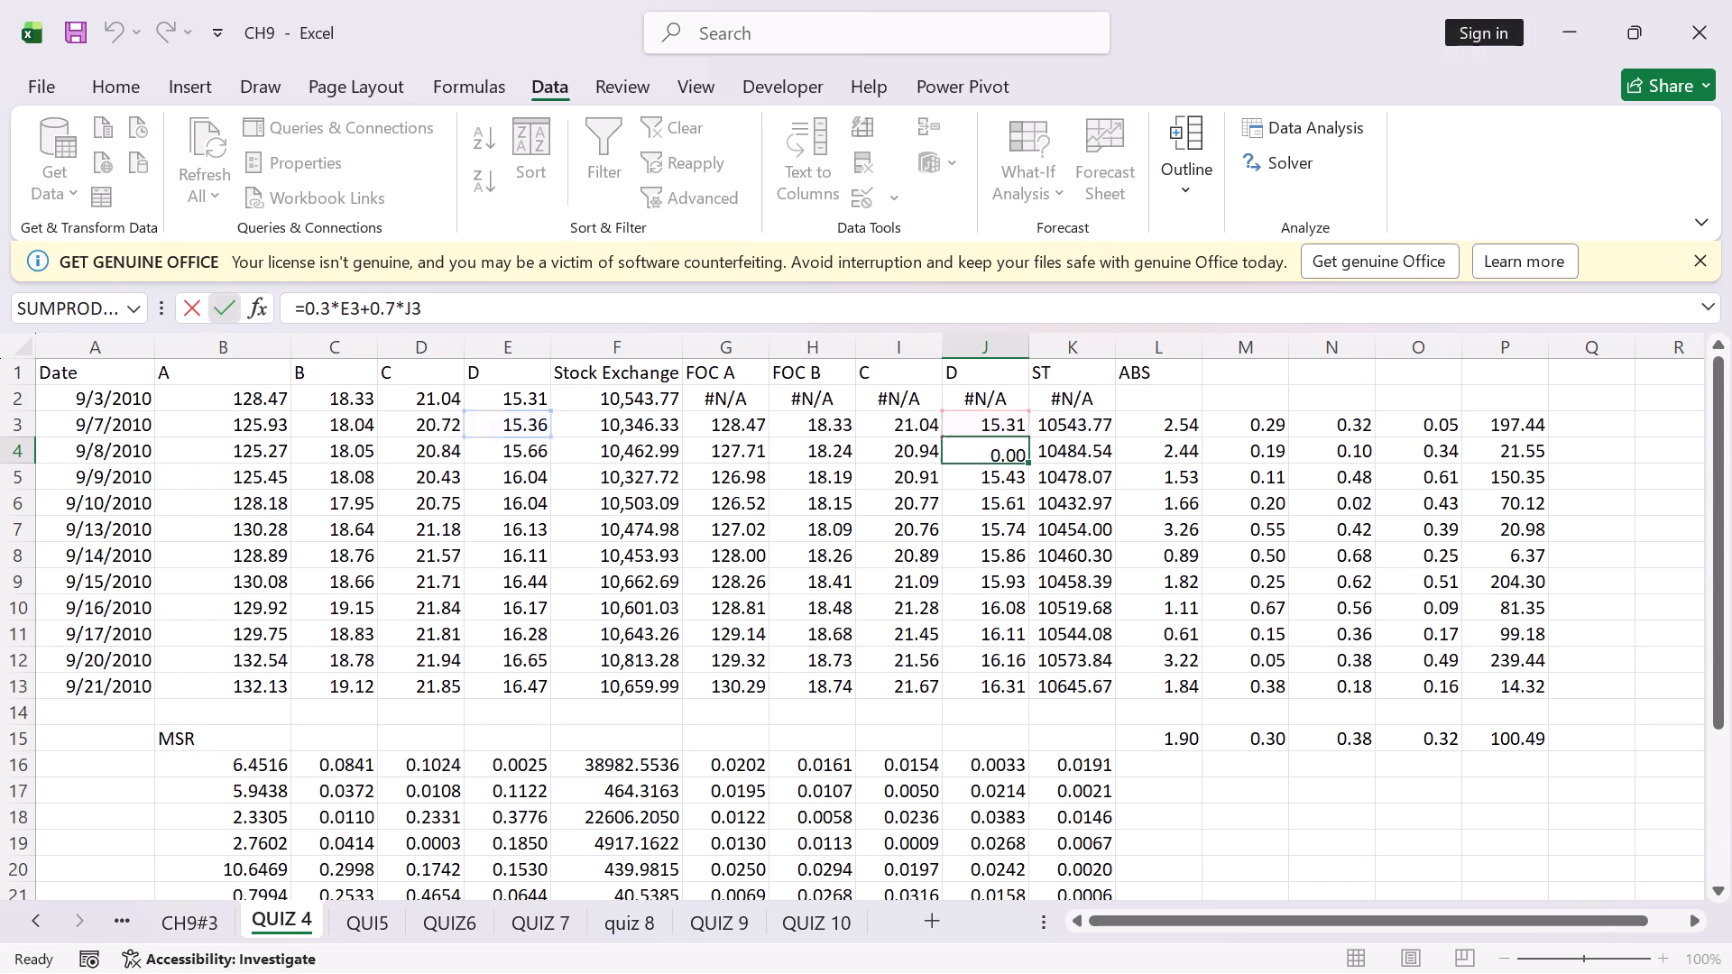
triple_click(982, 505)
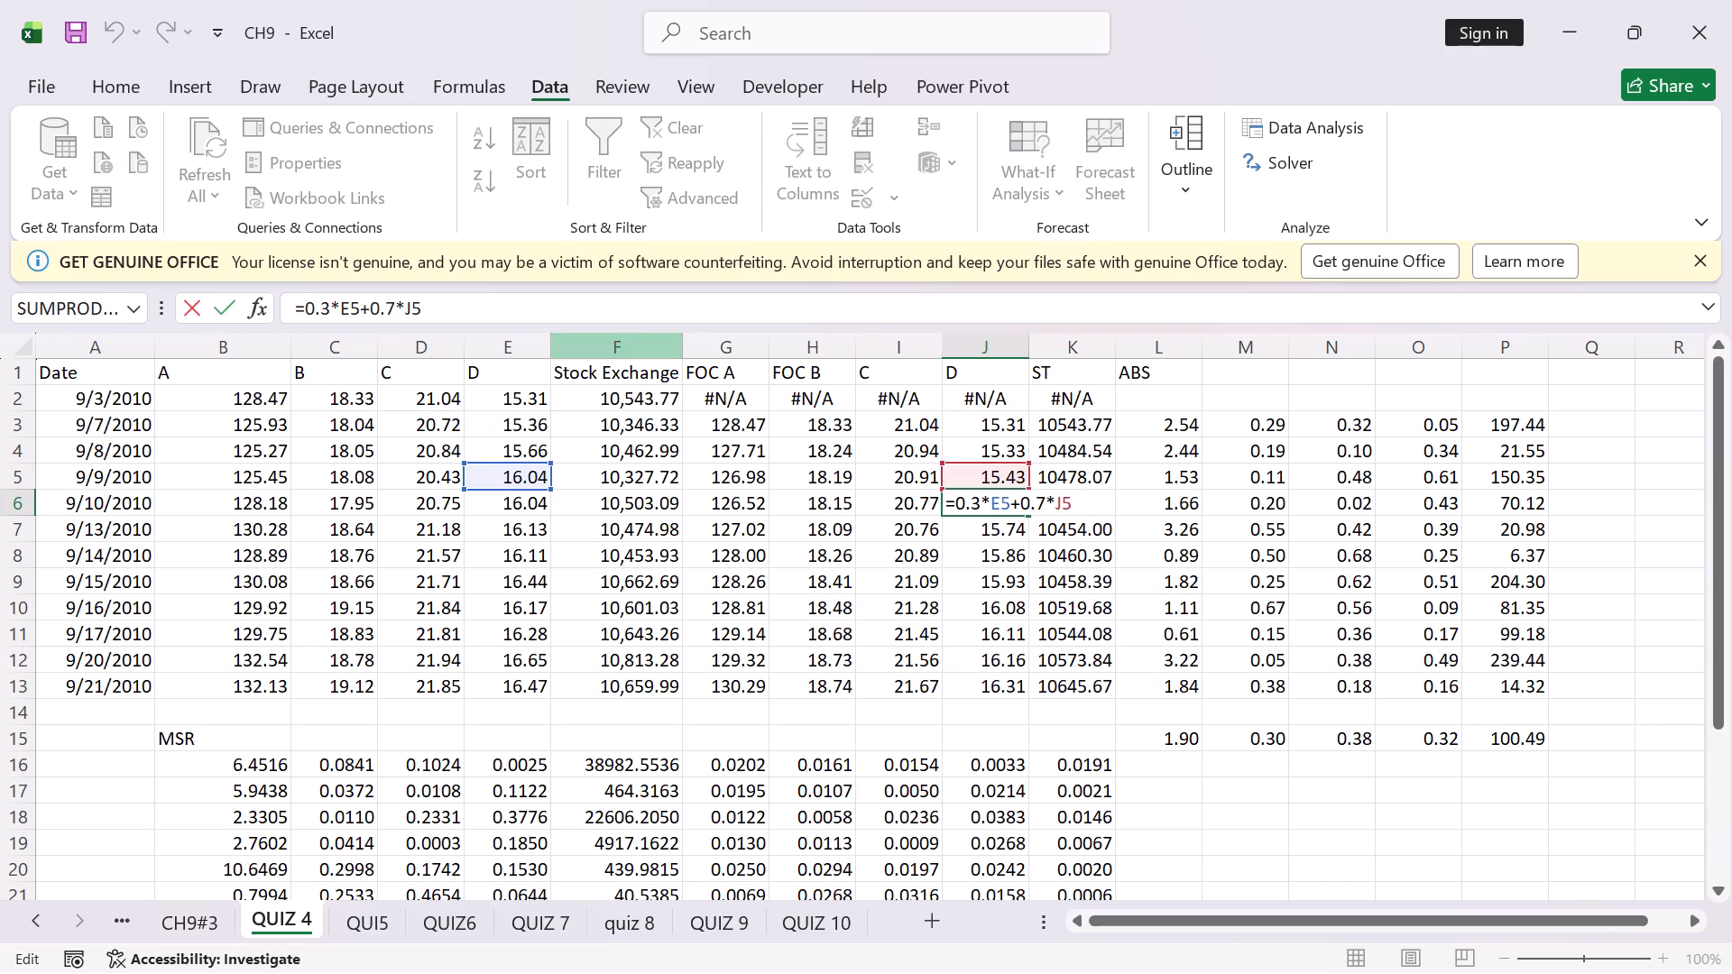
left_click(228, 299)
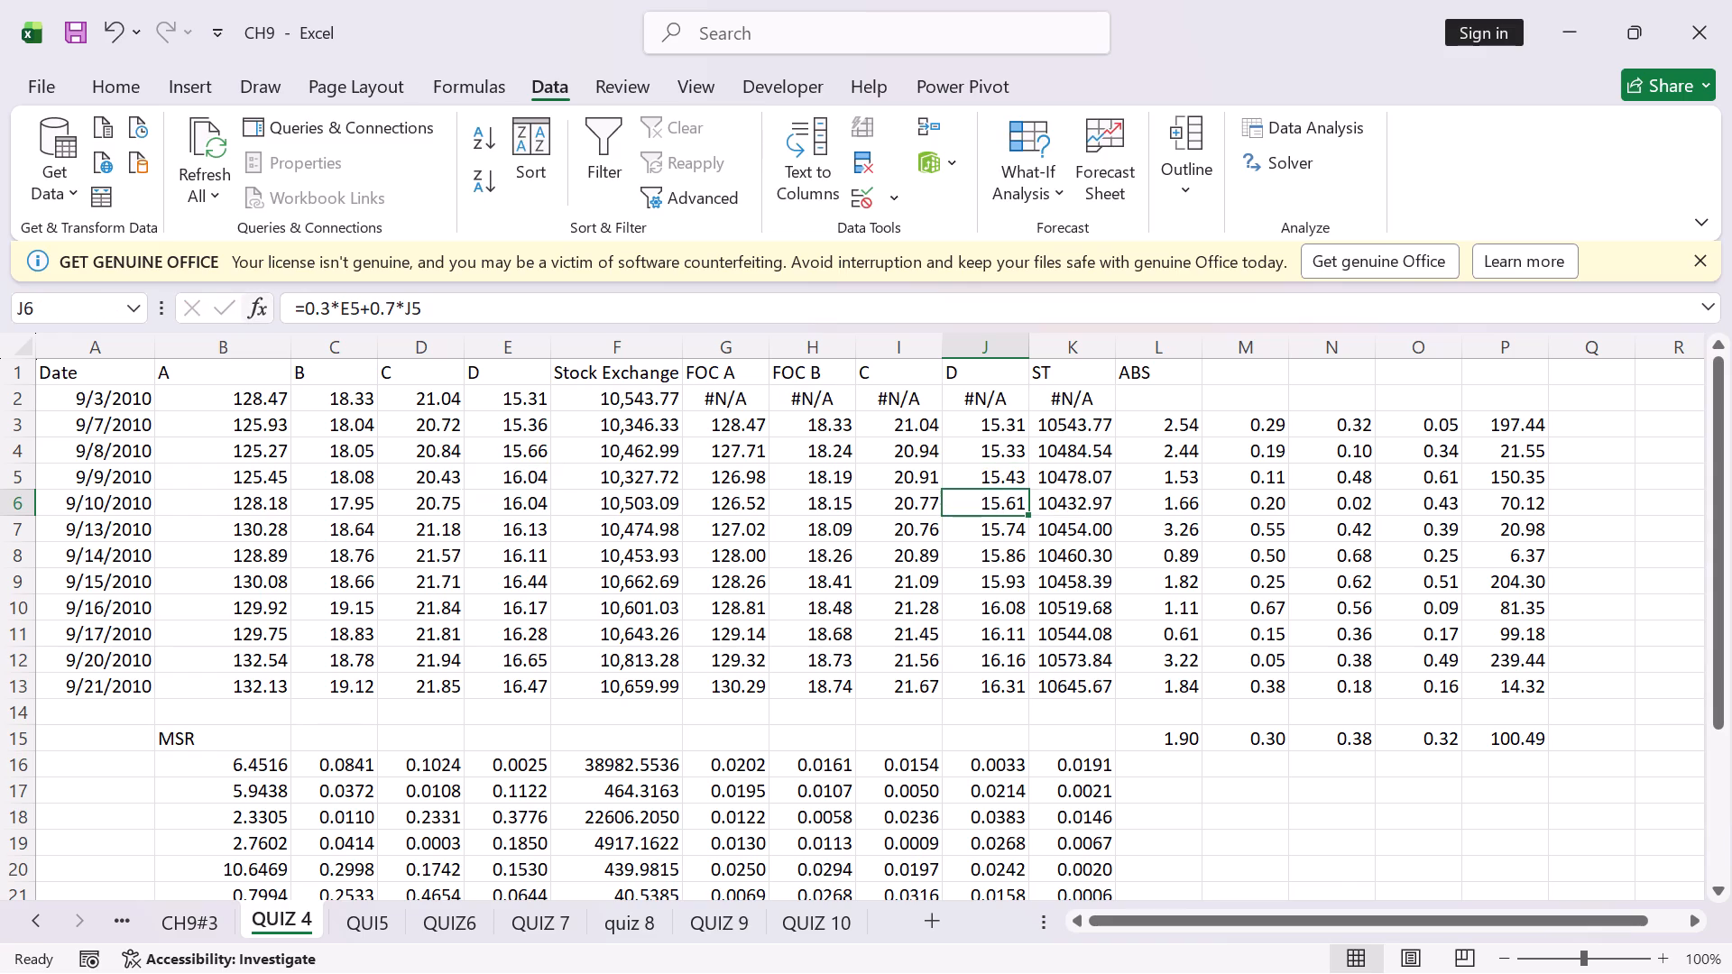